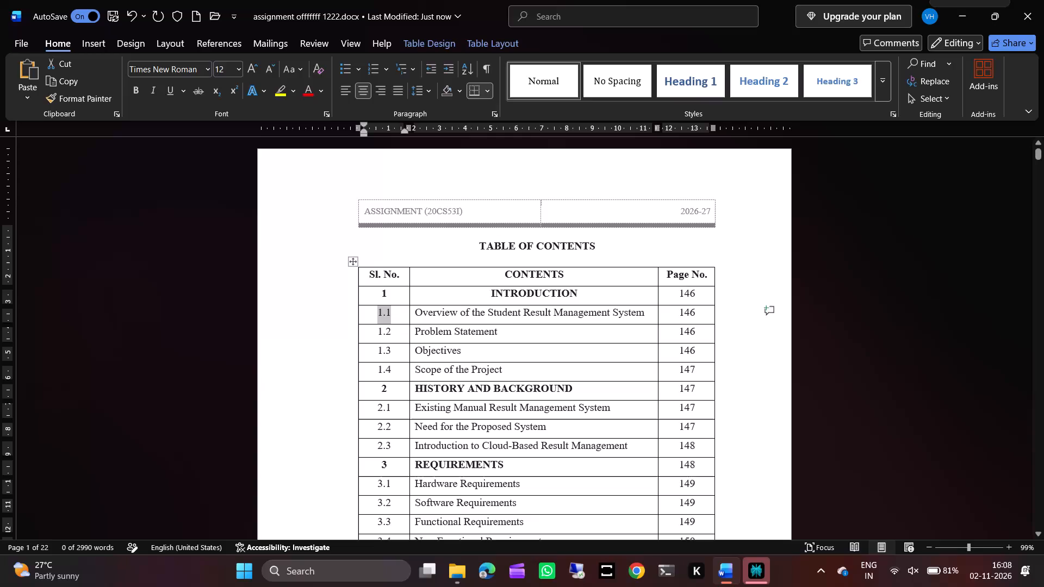
# Move the number 1.1 from the Sl. No. column to the front of "Overview of the Student Result Management System".
pyautogui.click(416, 319)
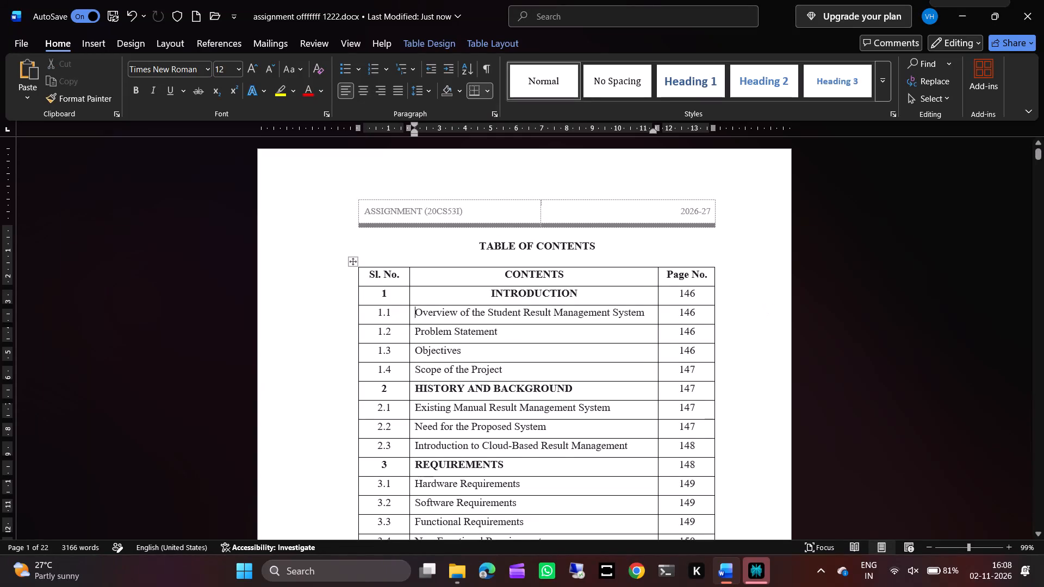
pyautogui.hotkey('ctrl', 'v')
pyautogui.press('space')
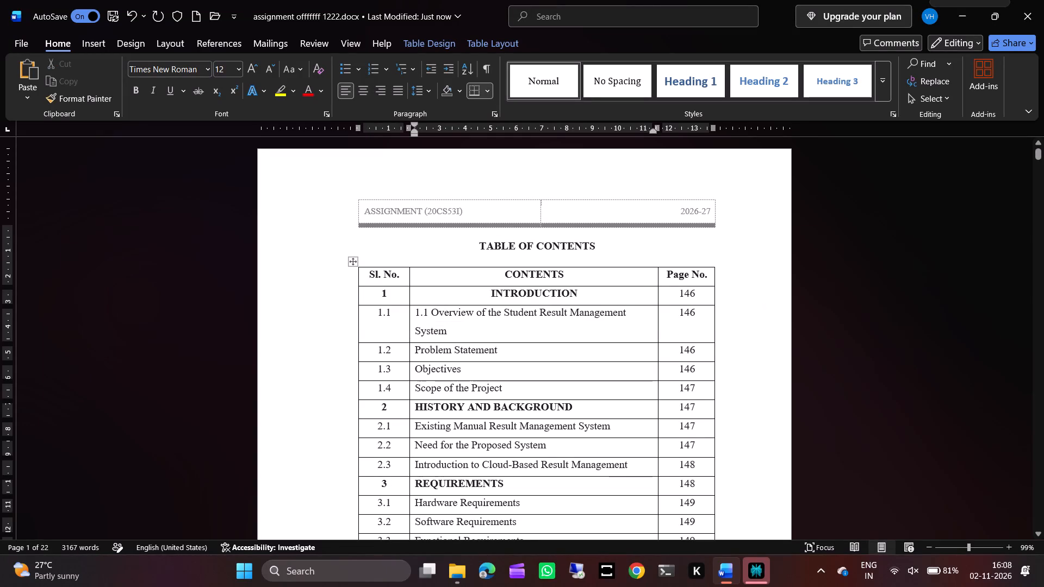
pyautogui.moveTo(399, 313); pyautogui.dragTo(376, 314)
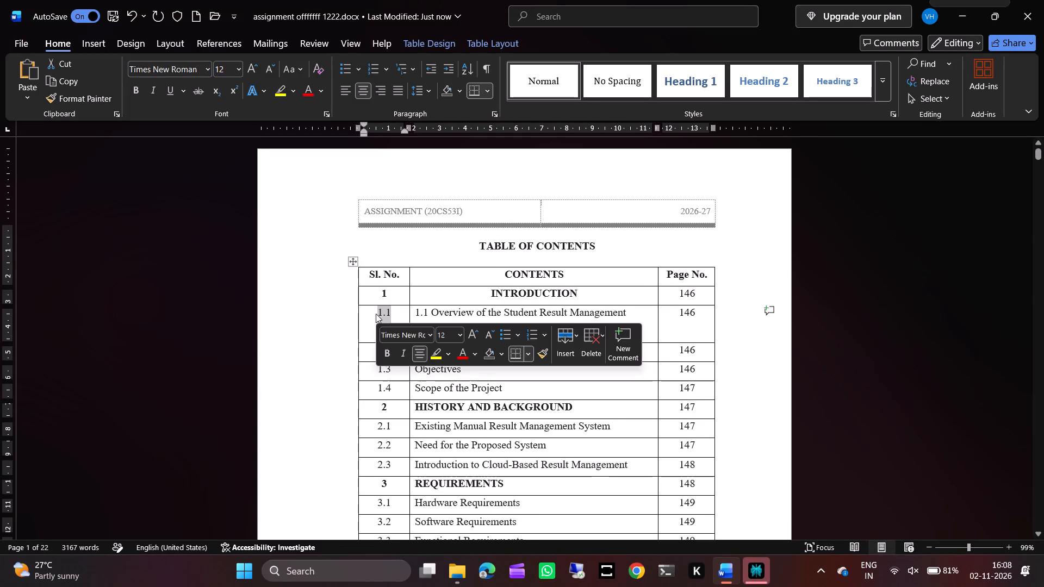
pyautogui.press('BackSpace')
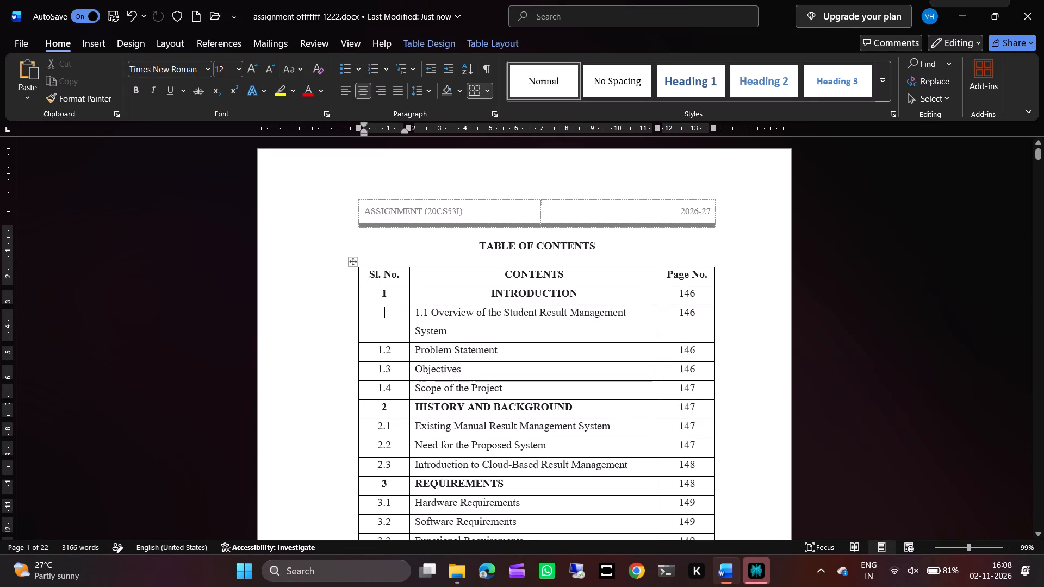
# Move the number 1.2 from the Sl. No. column to the front of "Problem Statement", followed by a space.
pyautogui.moveTo(394, 348); pyautogui.dragTo(366, 351)
pyautogui.hotkey('ctrl', 'c')
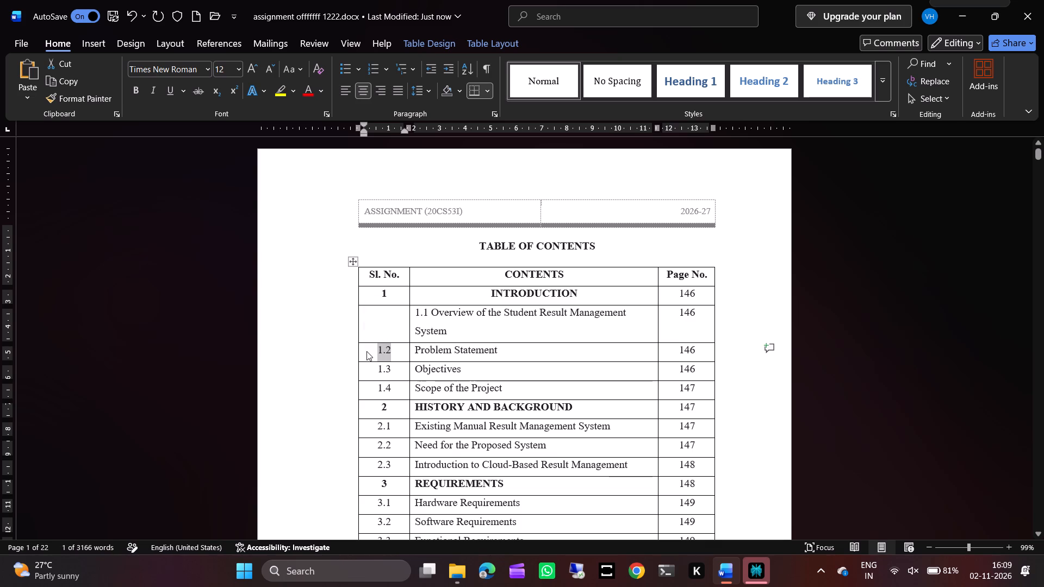
pyautogui.press('BackSpace')
pyautogui.press('Right')
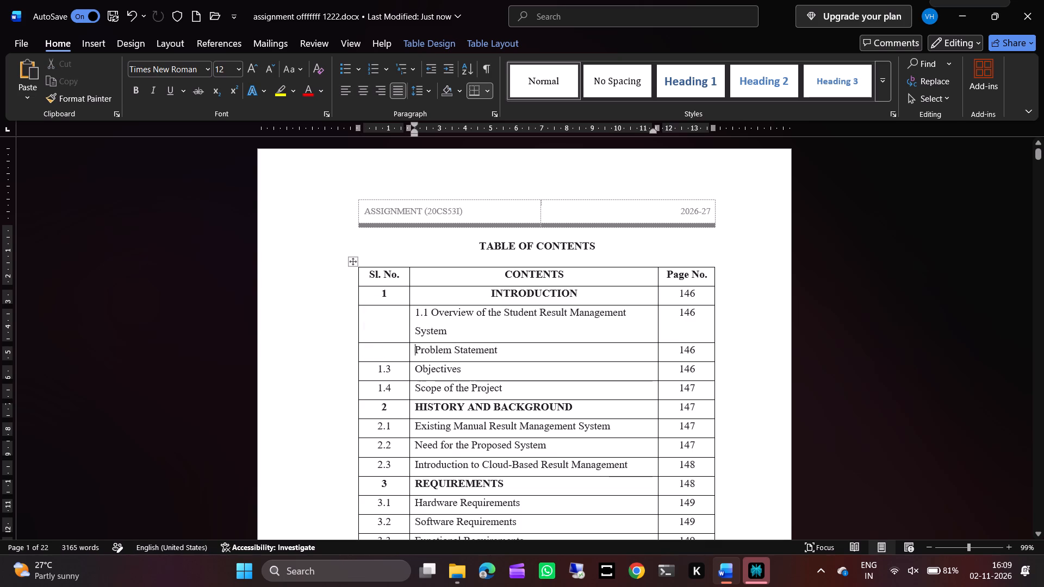
pyautogui.hotkey('ctrl', 'v')
pyautogui.press('space')
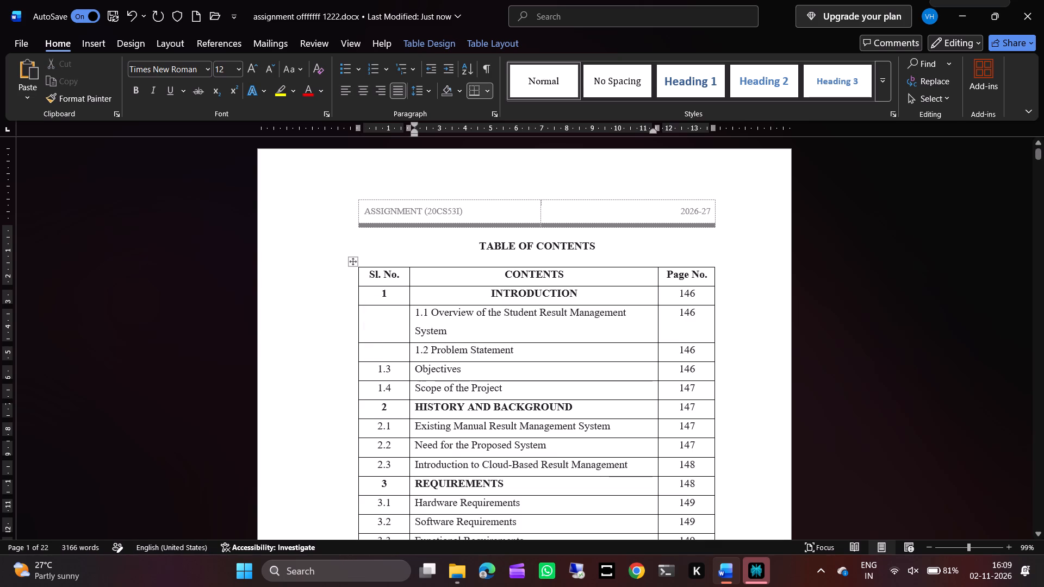
# Move the number 1.3 from the Sl. No. column to the front of "Objectives", followed by a space.
pyautogui.moveTo(390, 371); pyautogui.dragTo(376, 372)
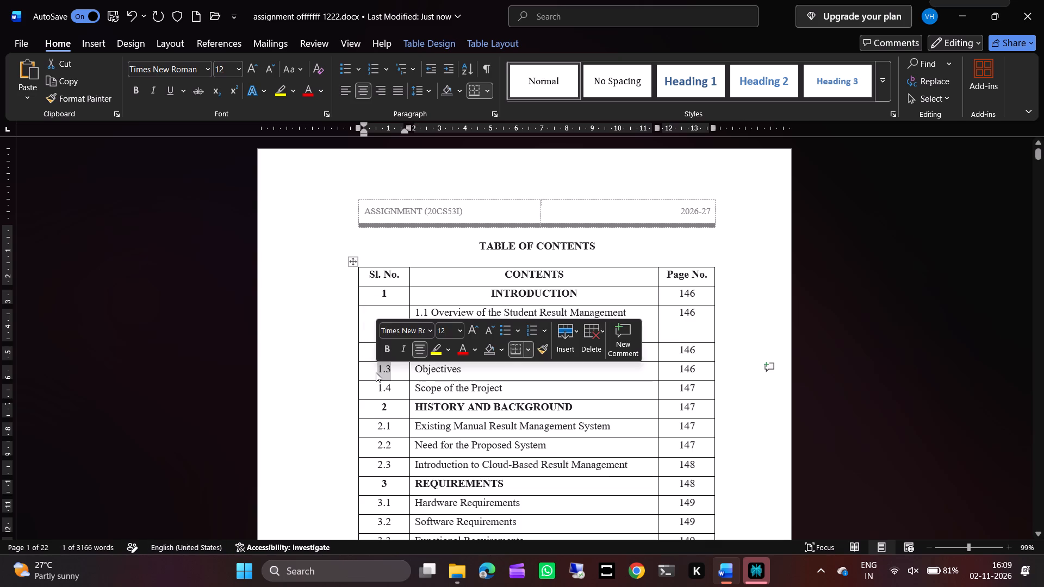
pyautogui.hotkey('ctrl', 'c')
pyautogui.press('BackSpace')
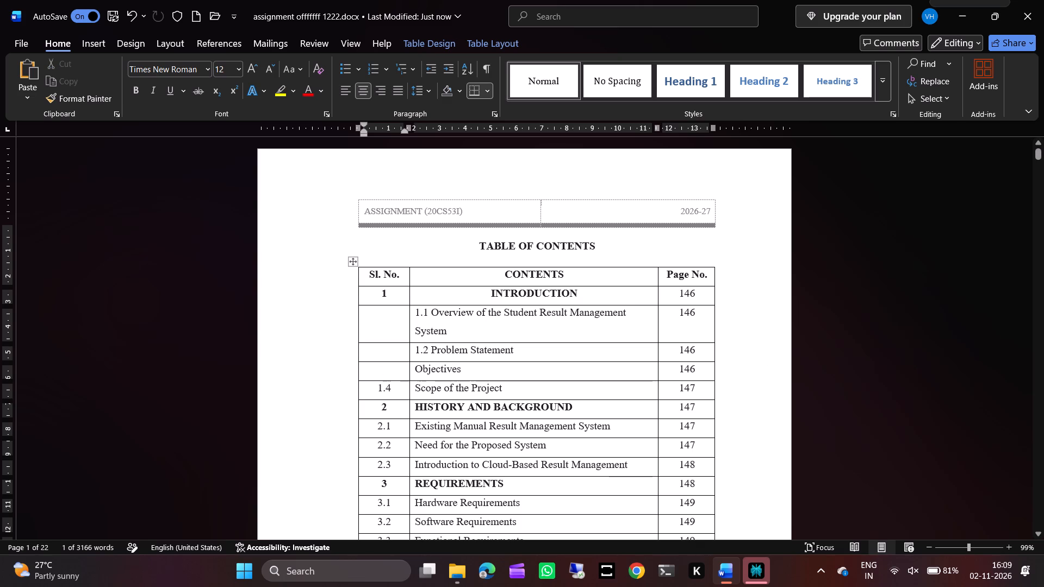
pyautogui.press('Right')
pyautogui.hotkey('ctrl', 'v')
pyautogui.press('space')
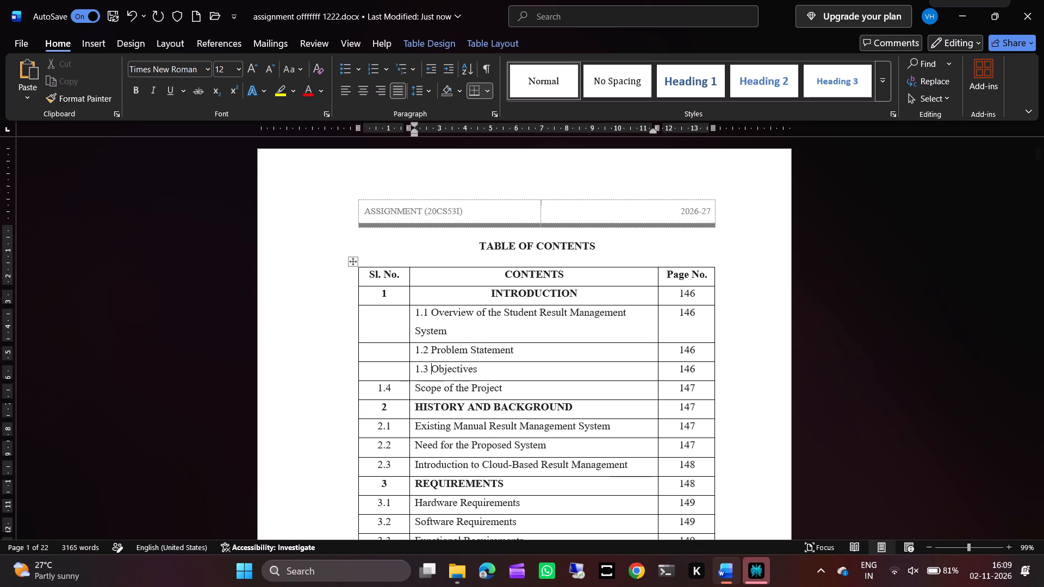
# Move the number 1.4 from the Sl. No. column to the front of "Scope of the Project", followed by a space.
pyautogui.moveTo(391, 389); pyautogui.dragTo(369, 389)
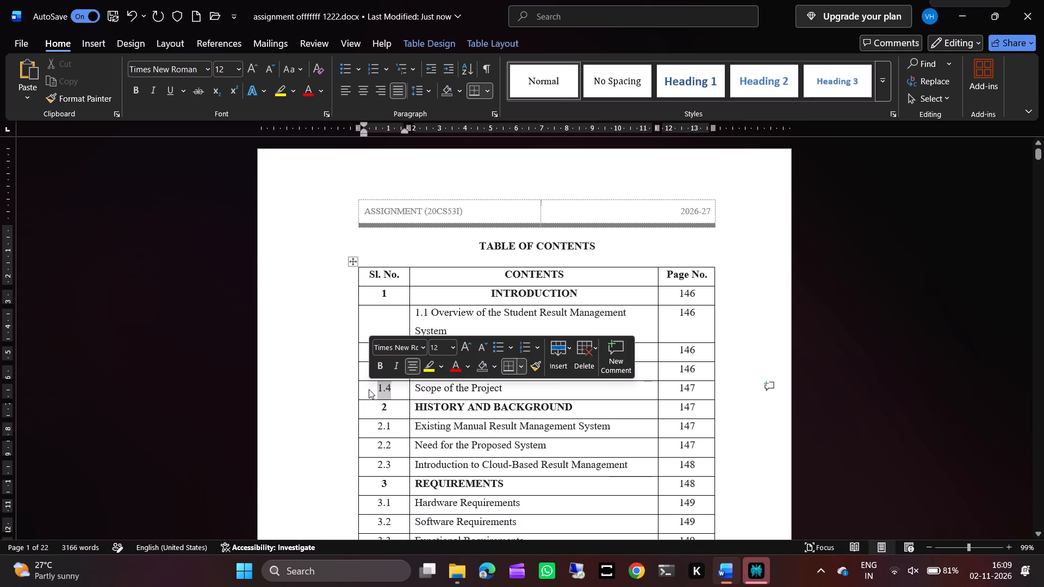
pyautogui.hotkey('ctrl', 'c')
pyautogui.press('BackSpace')
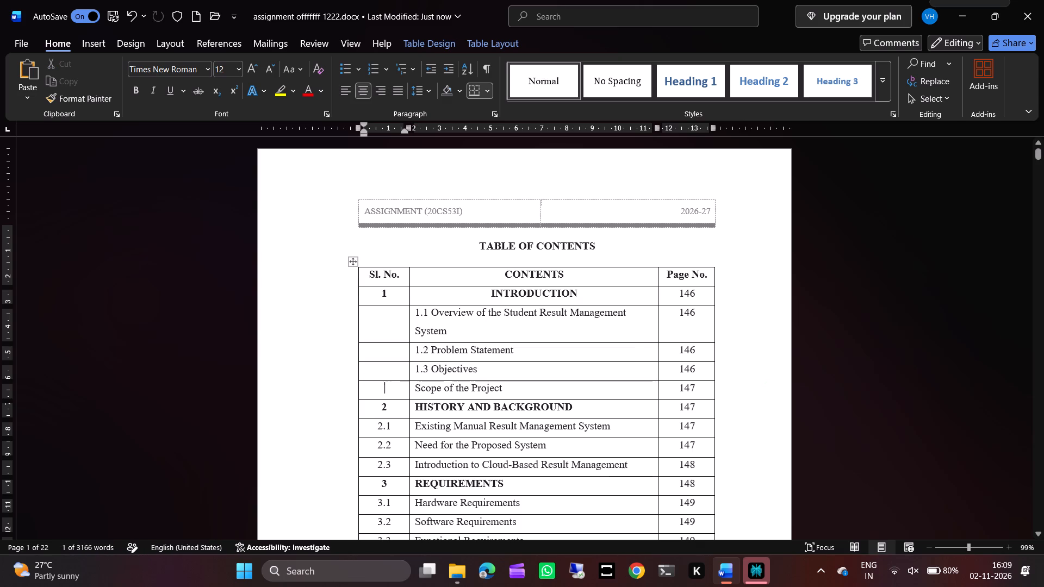
pyautogui.press('Right')
pyautogui.hotkey('ctrl', 'v')
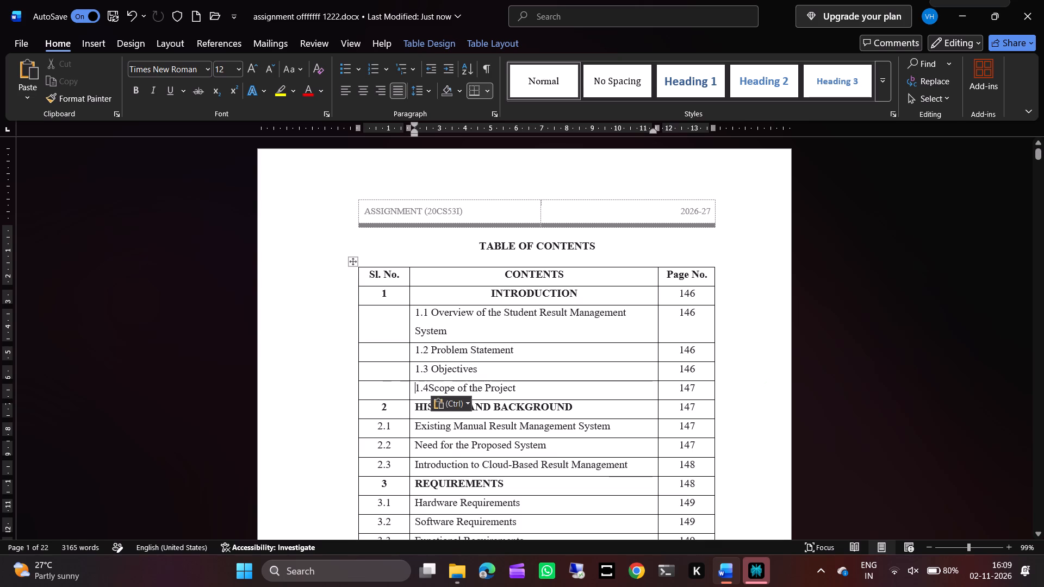
pyautogui.press('space')
# Move the number 2.1 from the Sl. No. column to the front of "Existing Manual Result Management System".
pyautogui.moveTo(402, 427); pyautogui.dragTo(377, 428)
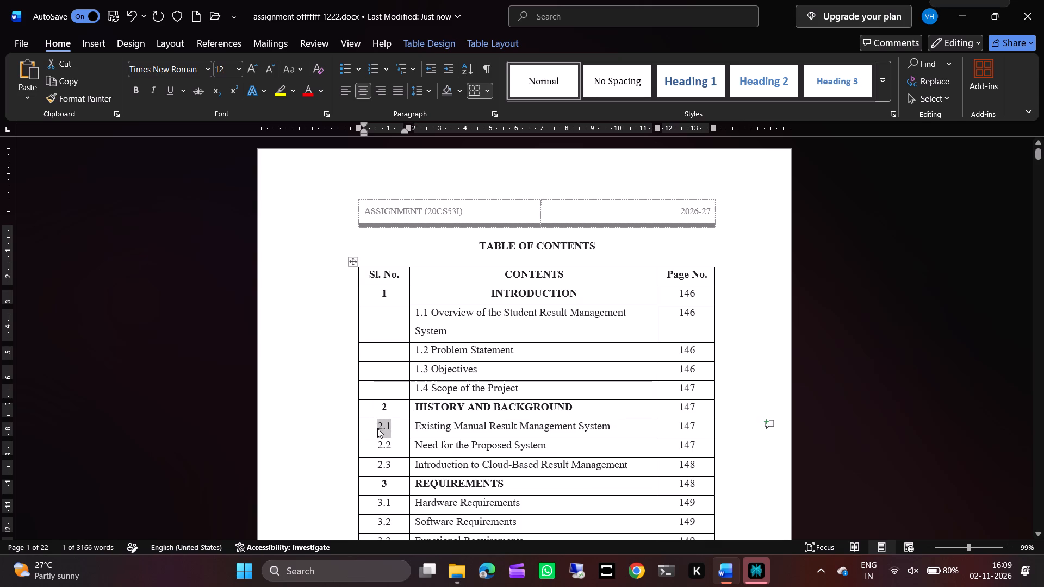
pyautogui.hotkey('ctrl', 'c')
pyautogui.press('BackSpace')
pyautogui.press('Right')
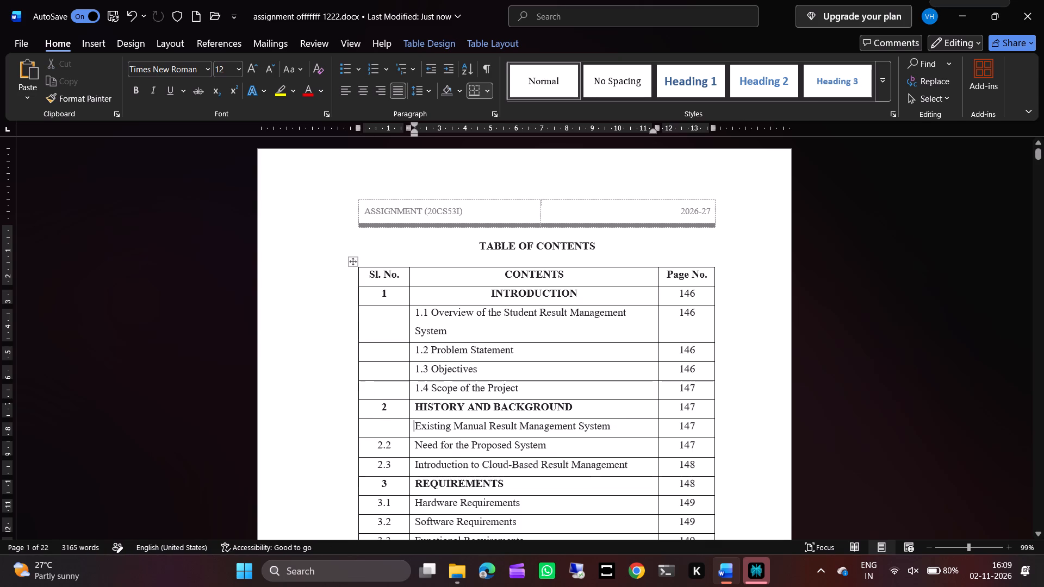
pyautogui.hotkey('ctrl', 'v')
pyautogui.press('space')
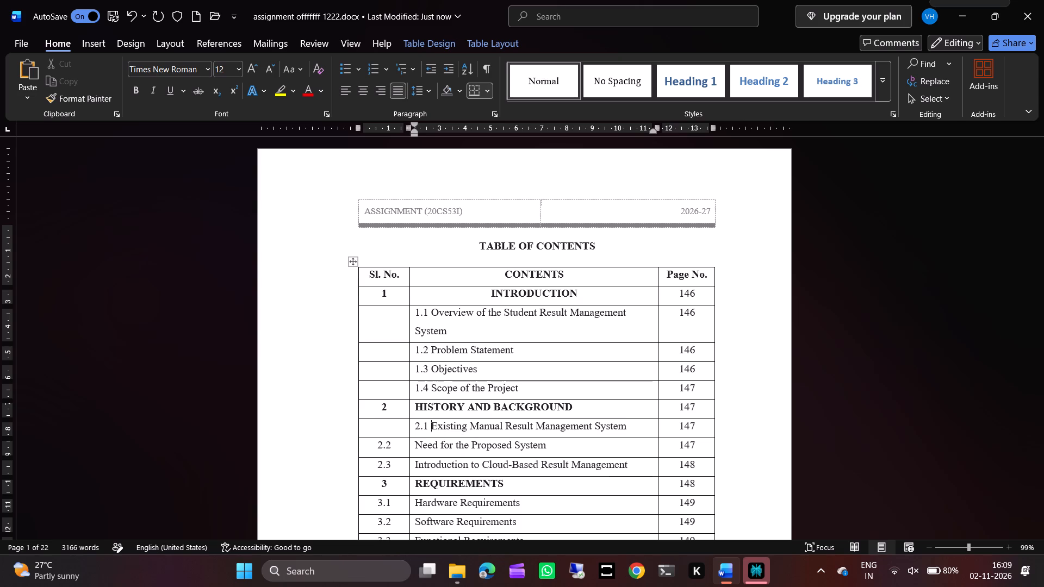
# Move the number 2.2 from the Sl. No. column to the front of "Need for the Proposed System", followed by a space.
pyautogui.moveTo(389, 446); pyautogui.dragTo(377, 445)
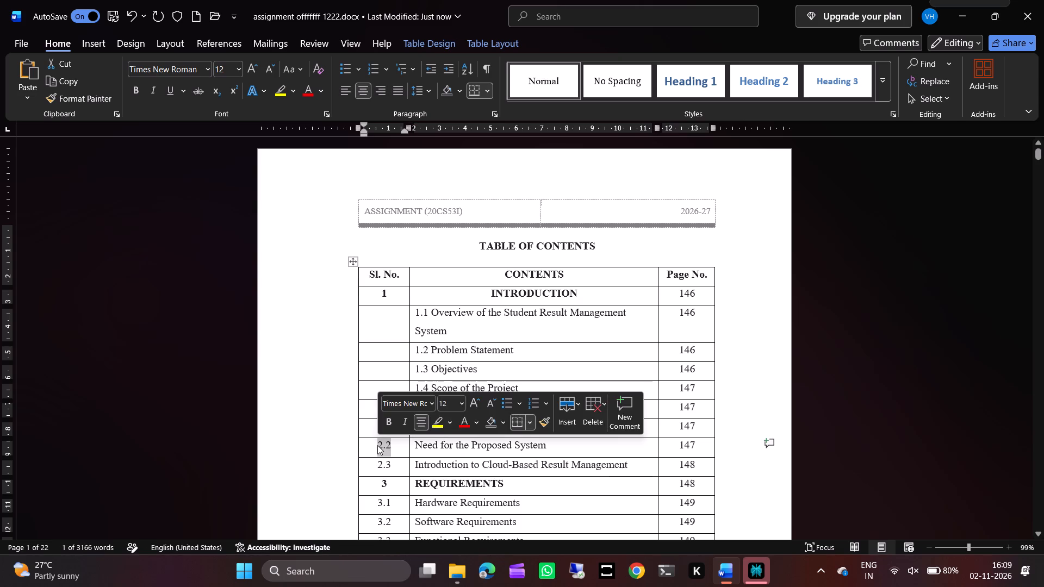
pyautogui.hotkey('ctrl', 'c')
pyautogui.press('Right')
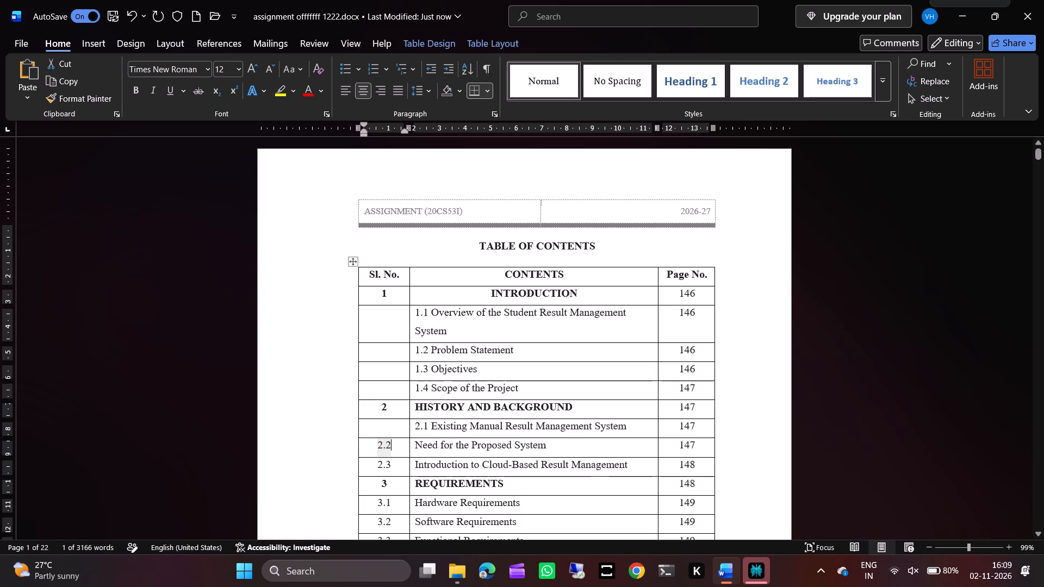
pyautogui.press('Right')
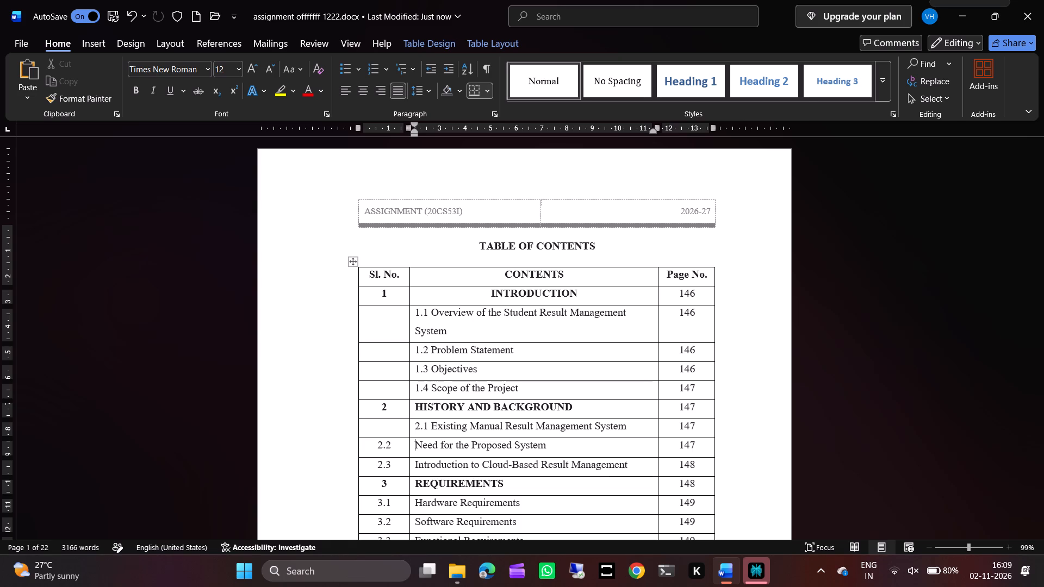
pyautogui.hotkey('ctrl', 'v')
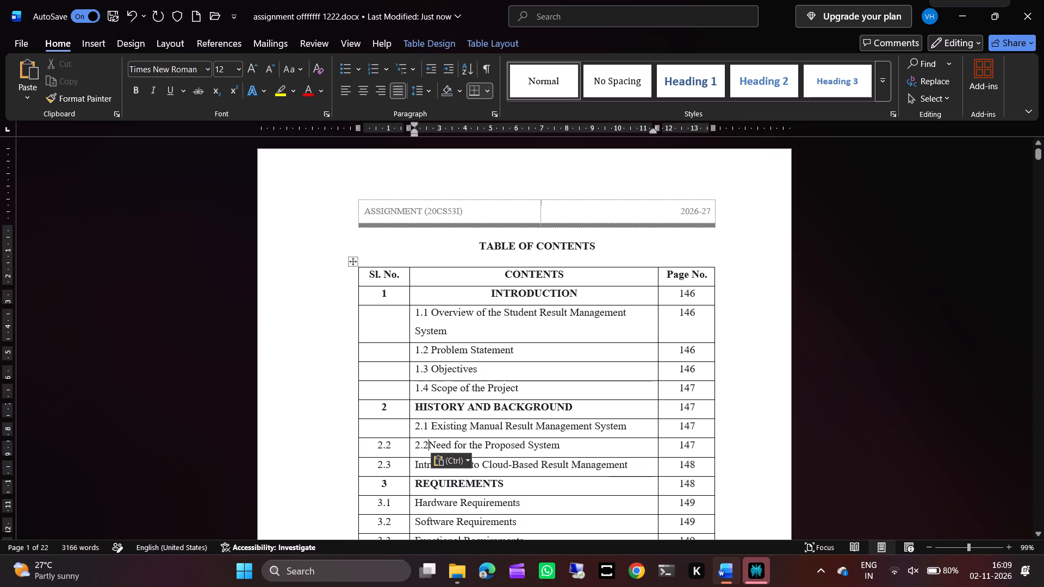
pyautogui.click(424, 446)
pyautogui.press('Right')
pyautogui.press('space')
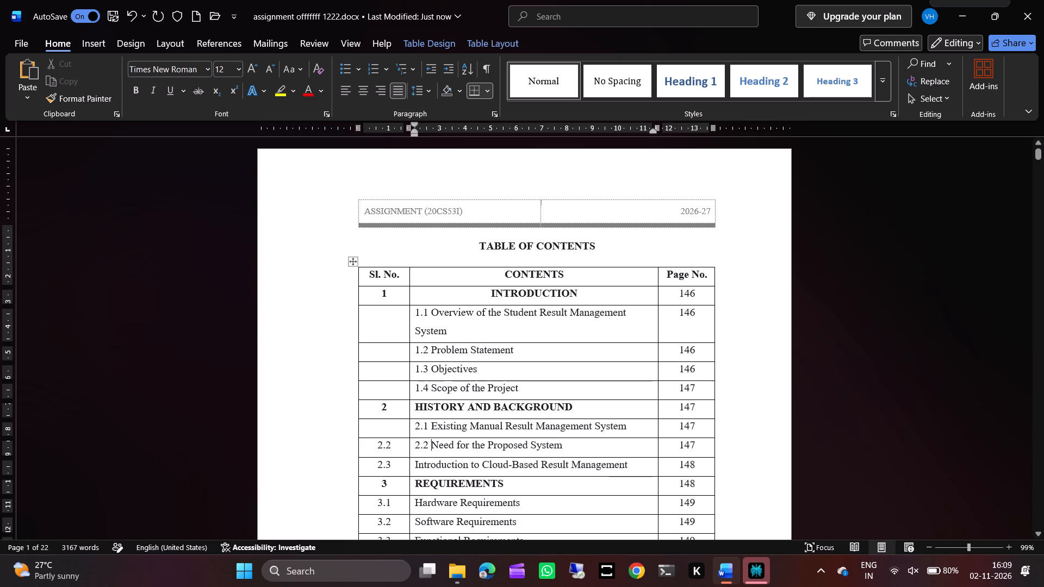
pyautogui.click(396, 446)
pyautogui.moveTo(396, 446); pyautogui.dragTo(380, 447)
pyautogui.press('BackSpace')
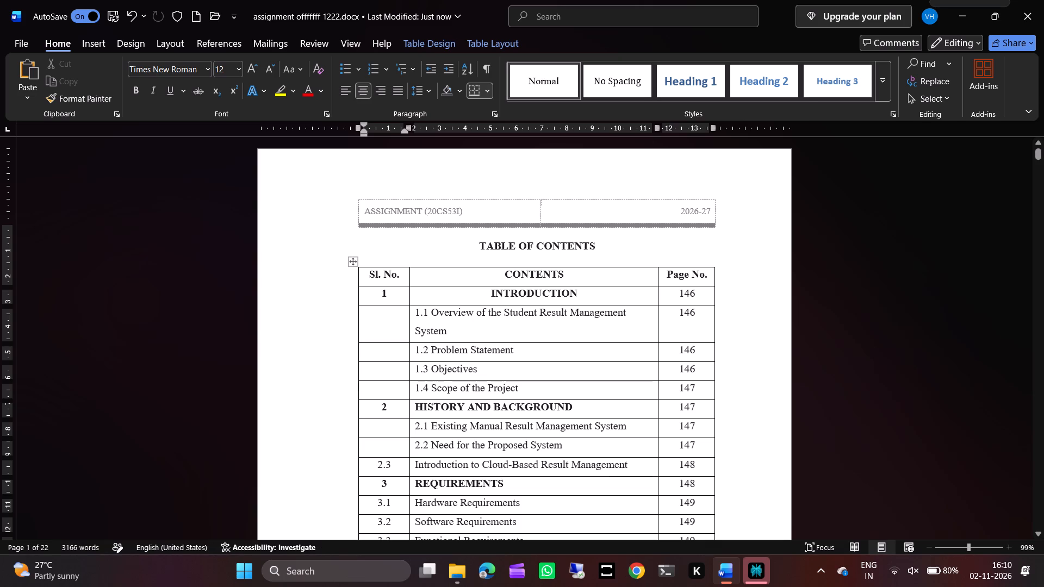
# Move the number 2.3 from the Sl. No. column to the front of "Introduction to Cloud-Based Result Management".
pyautogui.moveTo(395, 465); pyautogui.dragTo(378, 465)
pyautogui.hotkey('ctrl', 'c')
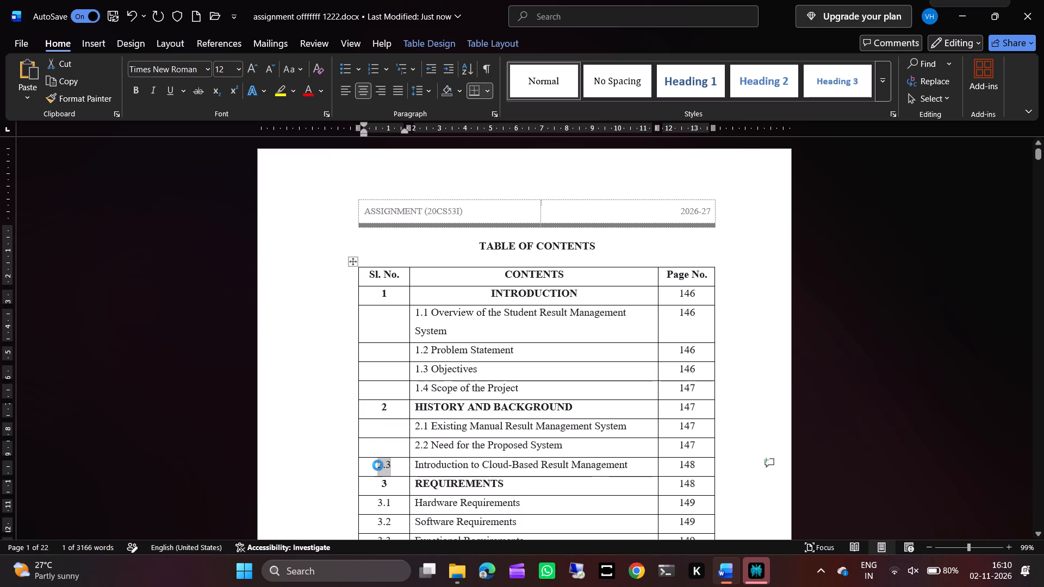
pyautogui.press('BackSpace')
pyautogui.press('Right')
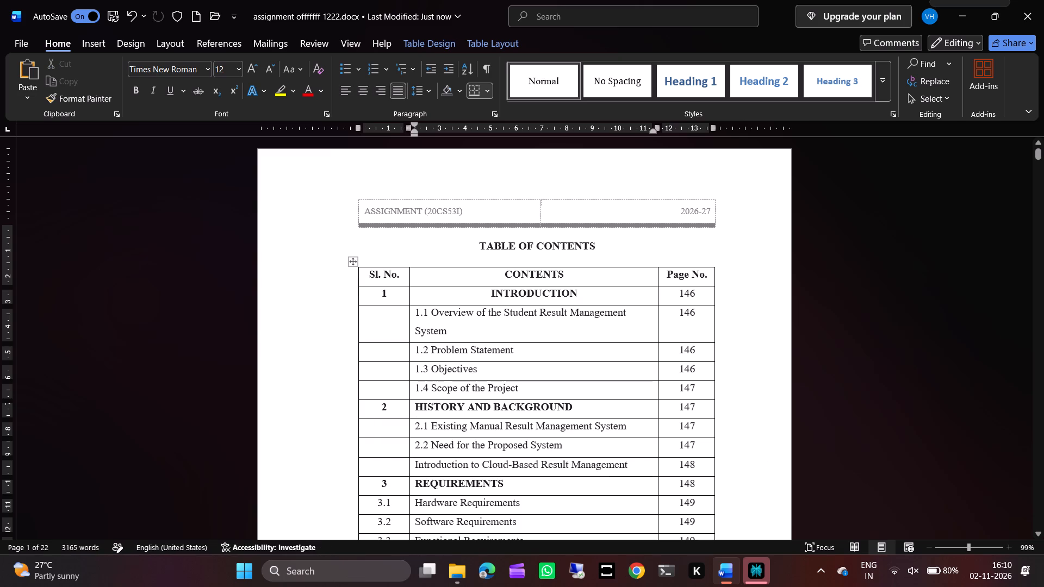
pyautogui.hotkey('ctrl', 'v')
pyautogui.press('space')
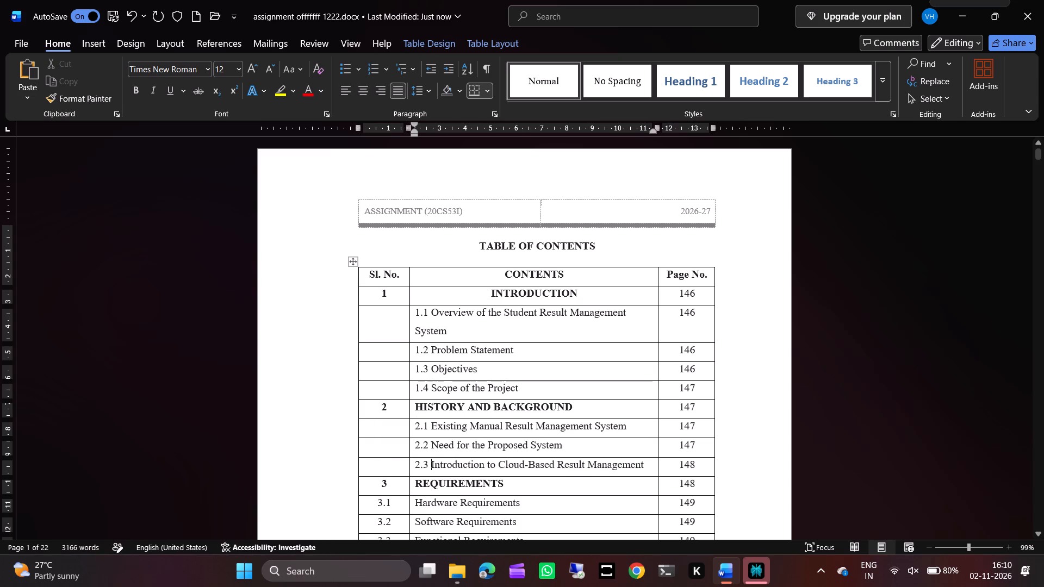
# Move the number 3.1 from the Sl. No. column to the front of "Hardware Requirements", followed by a space.
pyautogui.scroll(-1, 406, 483)
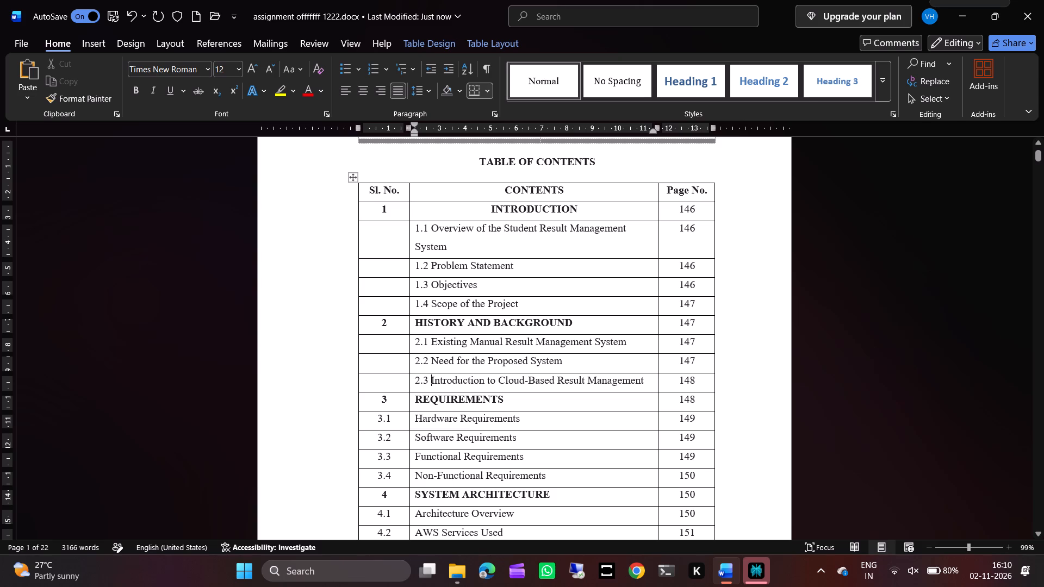
pyautogui.moveTo(391, 417); pyautogui.dragTo(368, 425)
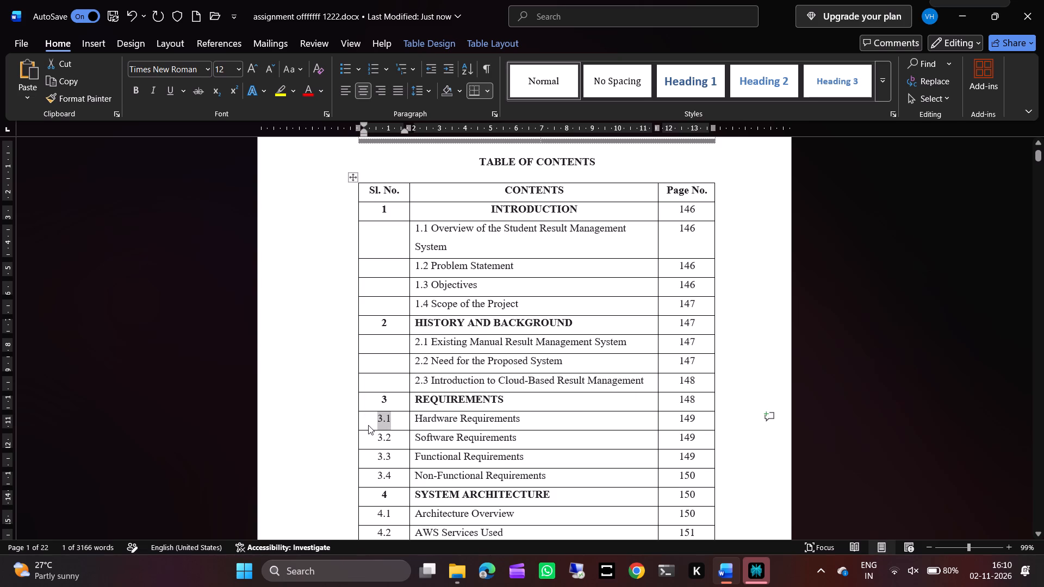
pyautogui.hotkey('ctrl', 'c')
pyautogui.press('BackSpace')
pyautogui.press('Right')
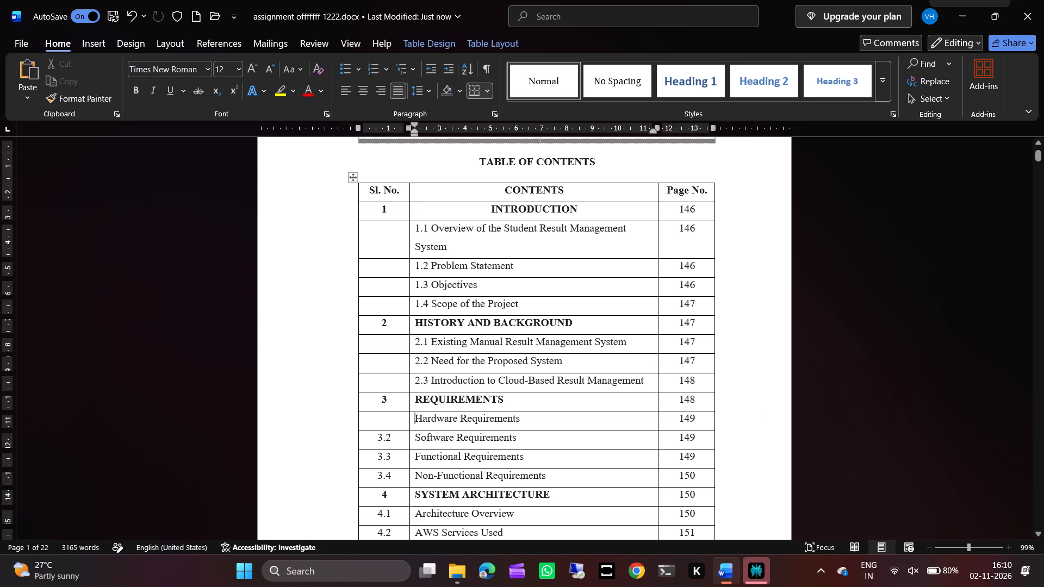
pyautogui.hotkey('ctrl', 'v')
pyautogui.press('space')
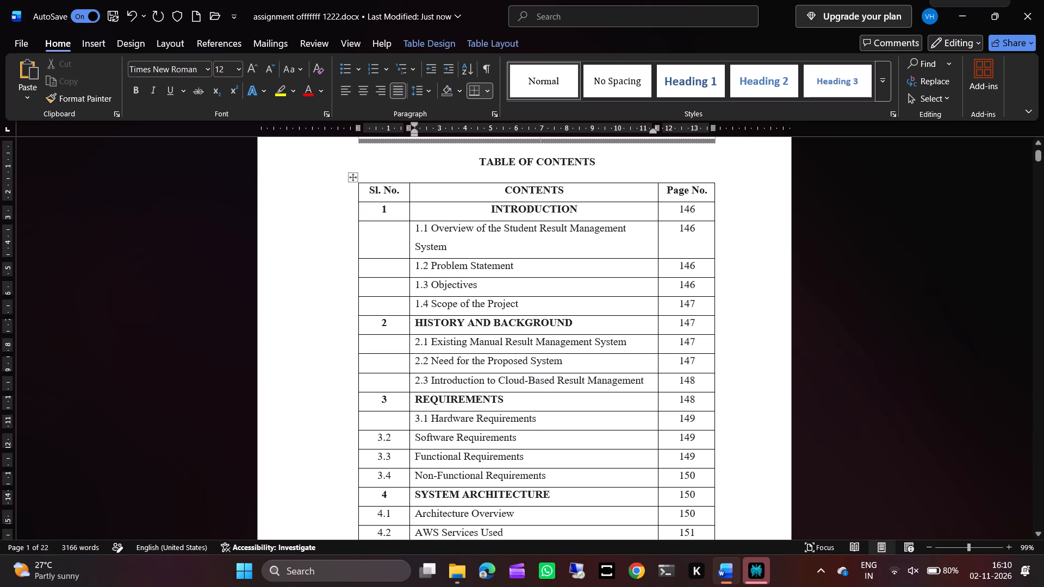
# Move the number 3.2 from the Sl. No. column to the front of "Software Requirements", followed by a space.
pyautogui.moveTo(394, 440); pyautogui.dragTo(366, 442)
pyautogui.hotkey('ctrl', 'c')
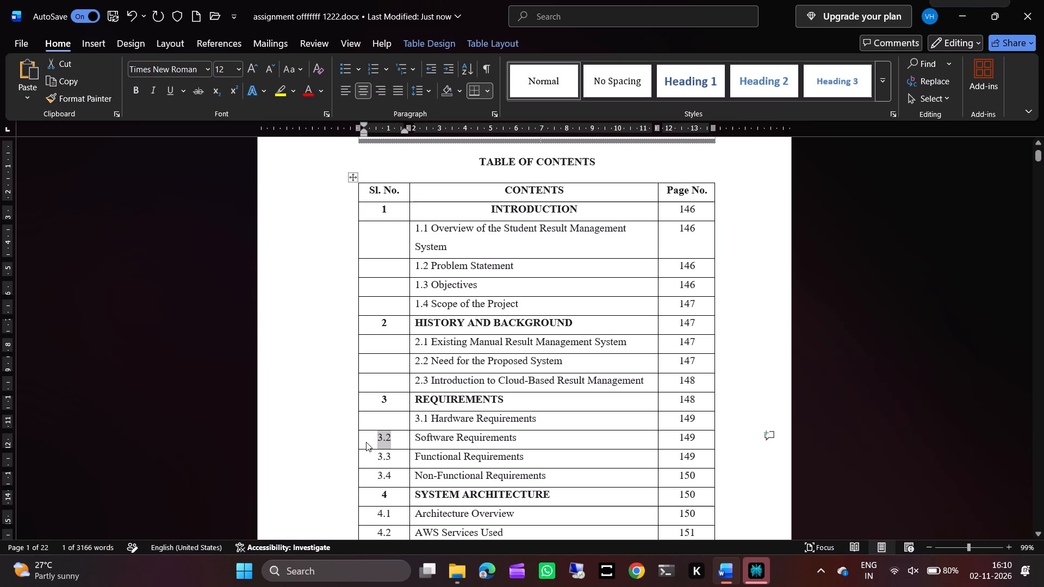
pyautogui.press('BackSpace')
pyautogui.press('Right')
pyautogui.hotkey('ctrl', 'v')
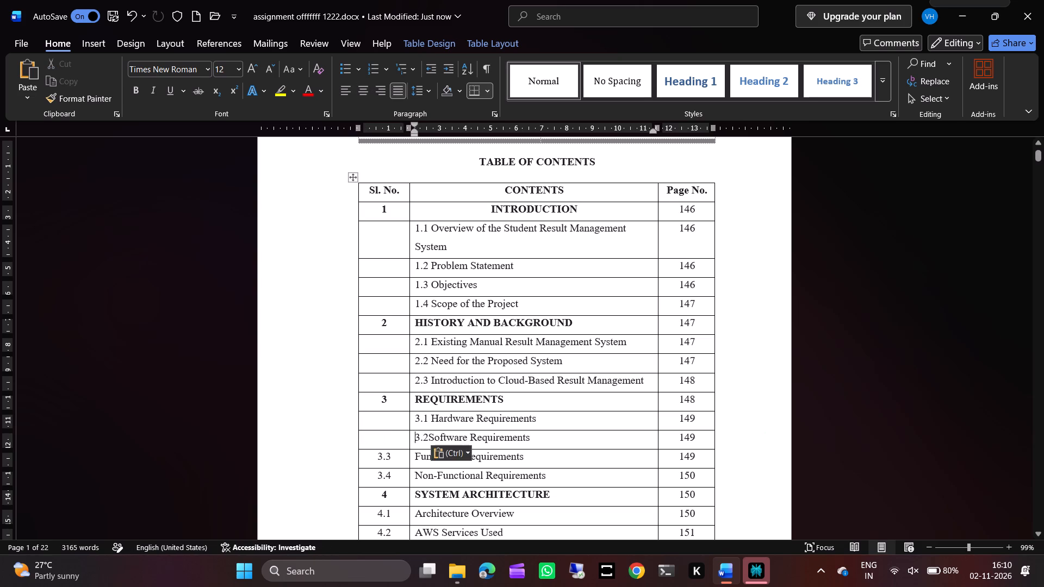
pyautogui.press('space')
# Move the number 3.3 from the Sl. No. column to the front of "Functional Requirements", followed by a space.
pyautogui.moveTo(393, 456); pyautogui.dragTo(373, 455)
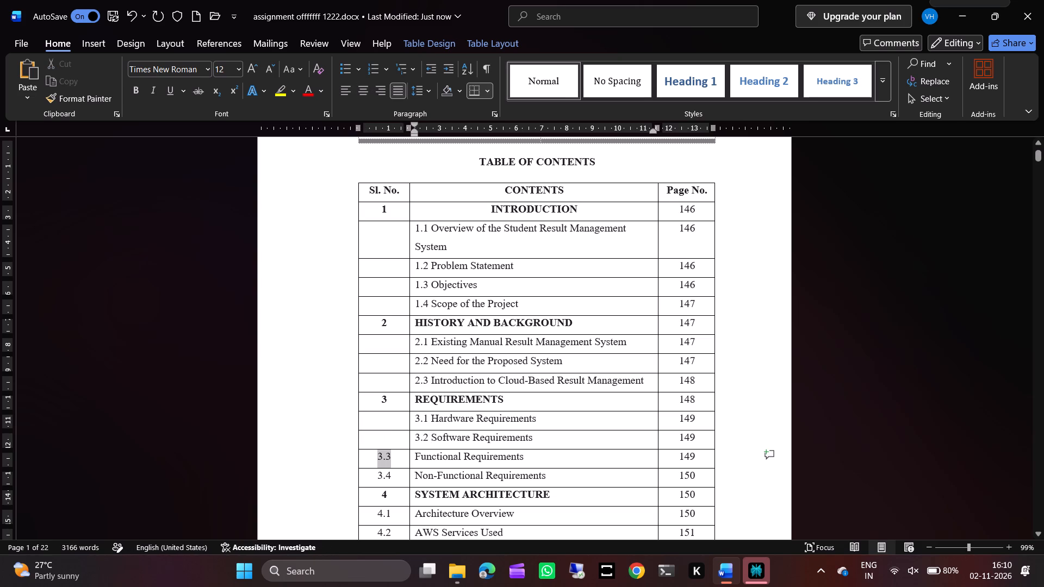
pyautogui.moveTo(373, 455); pyautogui.dragTo(373, 457)
pyautogui.hotkey('ctrl', 'c')
pyautogui.press('BackSpace')
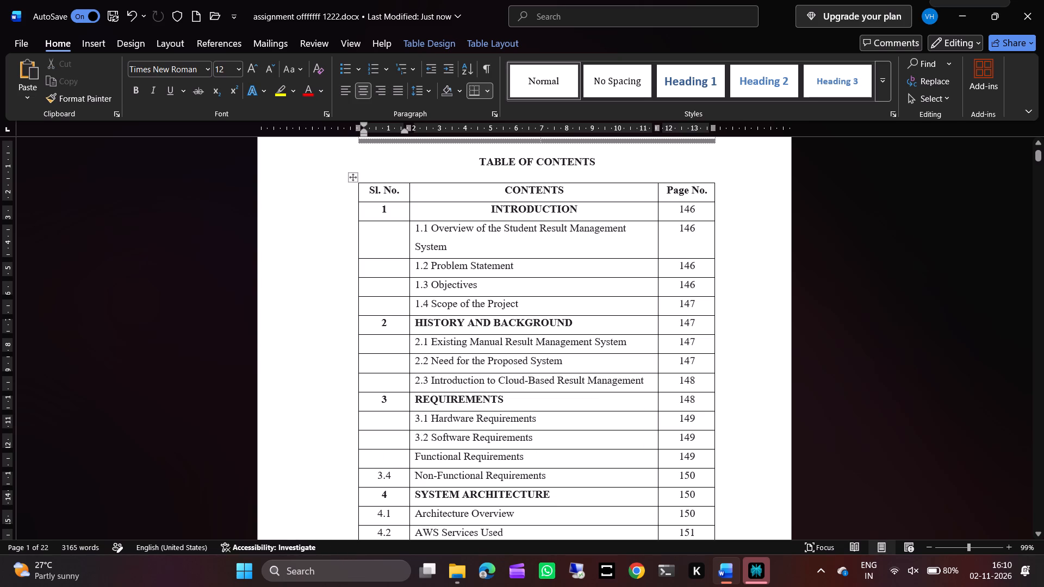
pyautogui.press('Right')
pyautogui.hotkey('ctrl', 'v')
pyautogui.press('space')
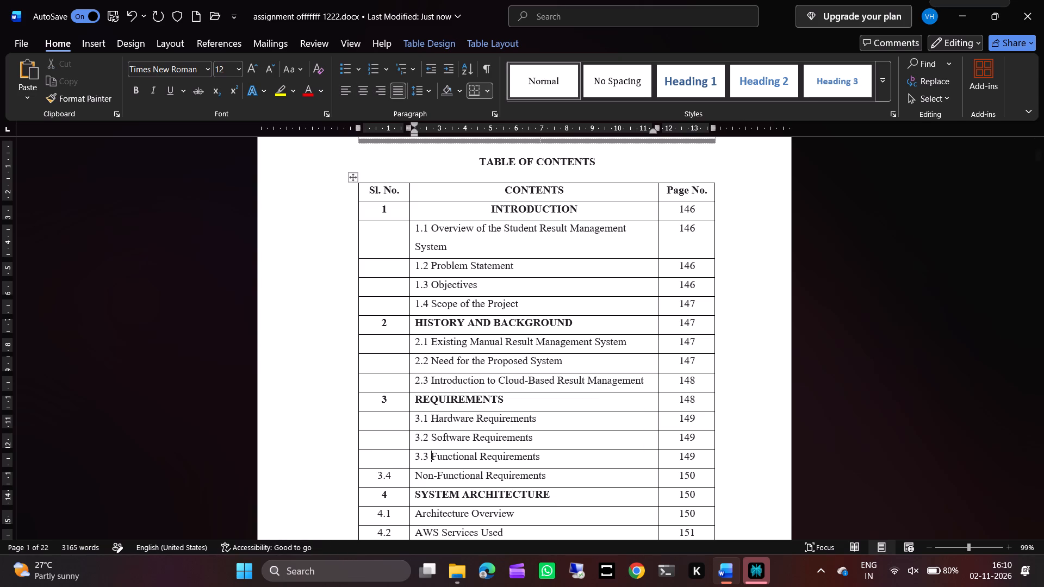
# Move the number 3.4 from the Sl. No. column to the front of "Non-Functional Requirements", followed by a space.
pyautogui.moveTo(396, 478); pyautogui.dragTo(375, 476)
pyautogui.hotkey('ctrl', 'c')
pyautogui.press('BackSpace')
pyautogui.press('Right')
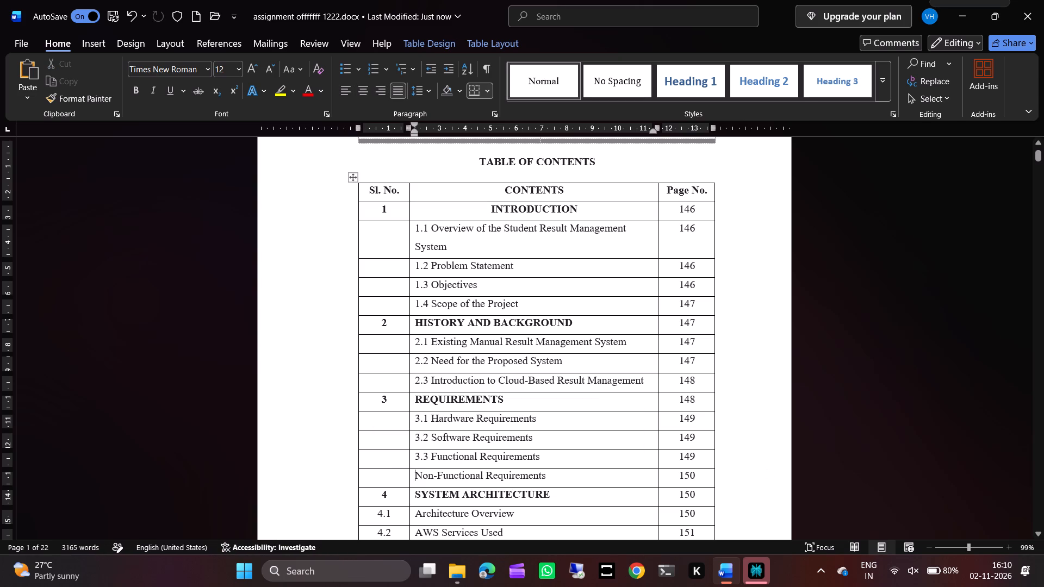
pyautogui.hotkey('ctrl', 'v')
pyautogui.press('space')
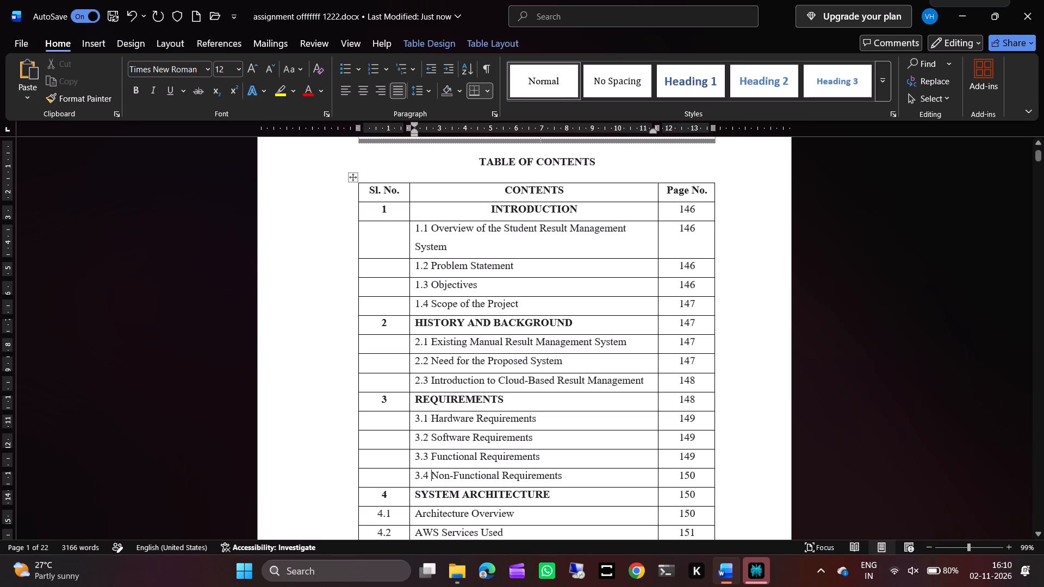
# Move the number 4.1 from the Sl. No. column to the front of "Architecture Overview", followed by a space.
pyautogui.scroll(-1, 429, 487)
pyautogui.moveTo(396, 293); pyautogui.dragTo(375, 295)
pyautogui.keyDown('ctrl'); pyautogui.click(375, 295); pyautogui.keyUp('ctrl')
pyautogui.hotkey('ctrl', 'c')
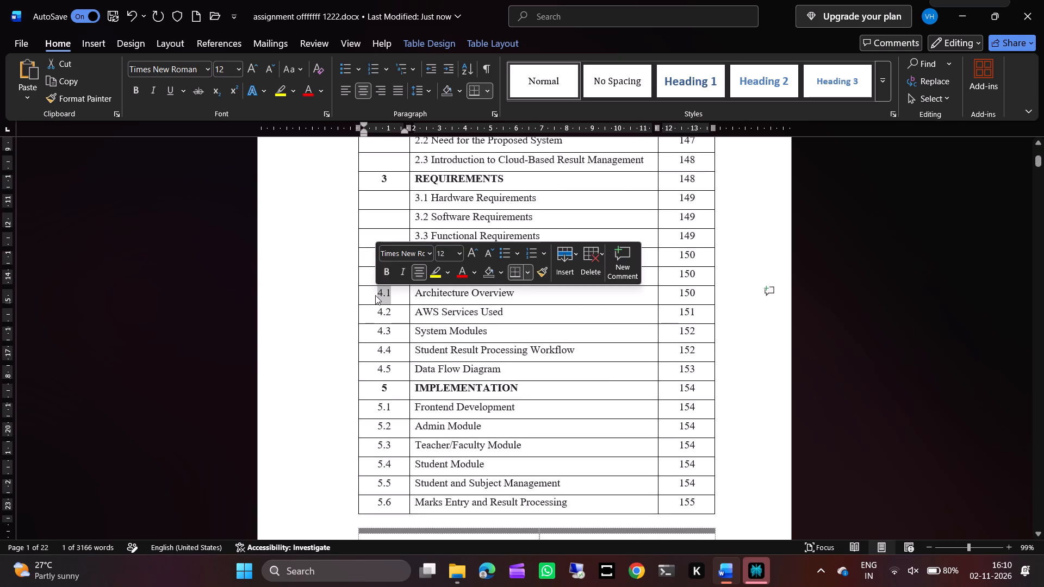
pyautogui.press('BackSpace')
pyautogui.press('Right')
pyautogui.hotkey('ctrl', 'v')
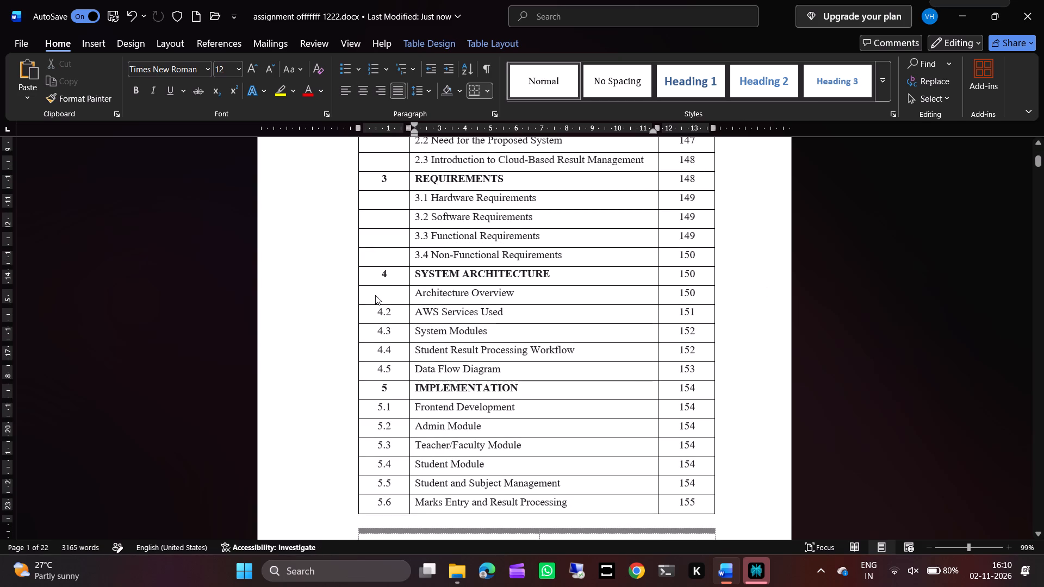
pyautogui.press('space')
# Move the number 4.2 from the Sl. No. column to the front of "AWS Services Used", followed by a space.
pyautogui.moveTo(390, 314); pyautogui.dragTo(379, 312)
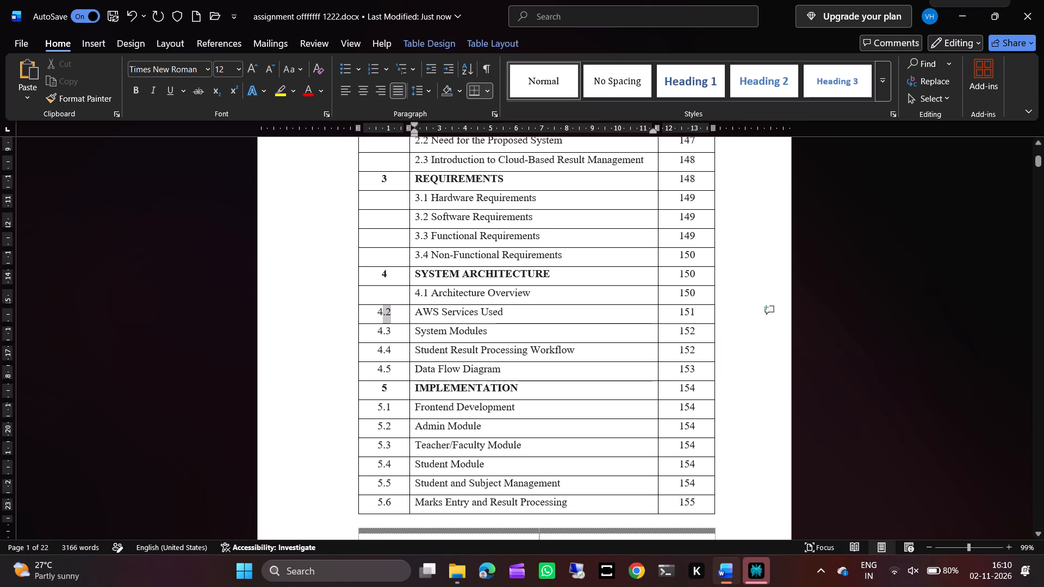
pyautogui.moveTo(379, 312); pyautogui.dragTo(376, 313)
pyautogui.hotkey('ctrl', 'c')
pyautogui.press('BackSpace')
pyautogui.press('Right')
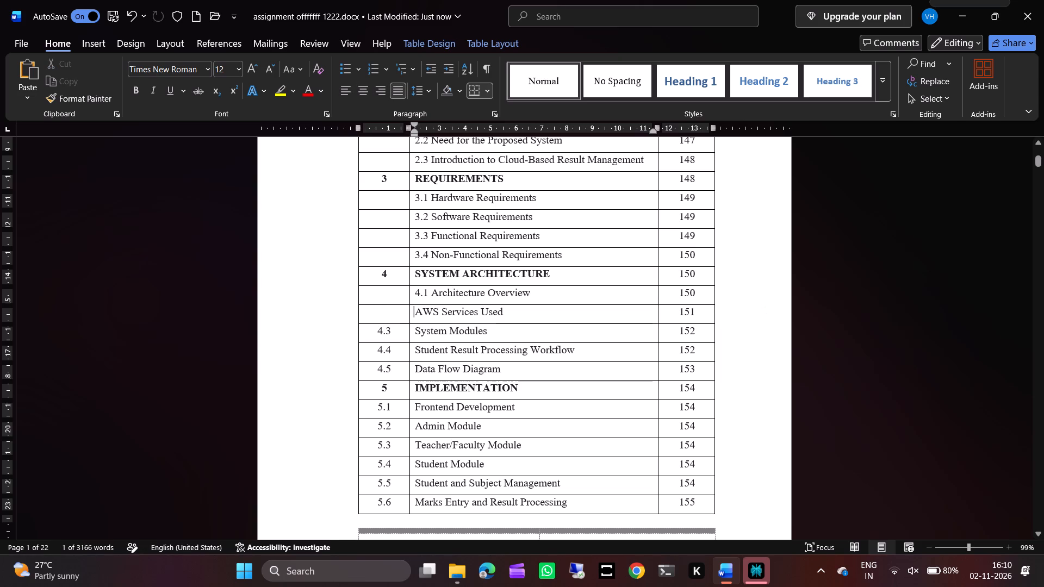
pyautogui.hotkey('ctrl', 'v')
pyautogui.press('space')
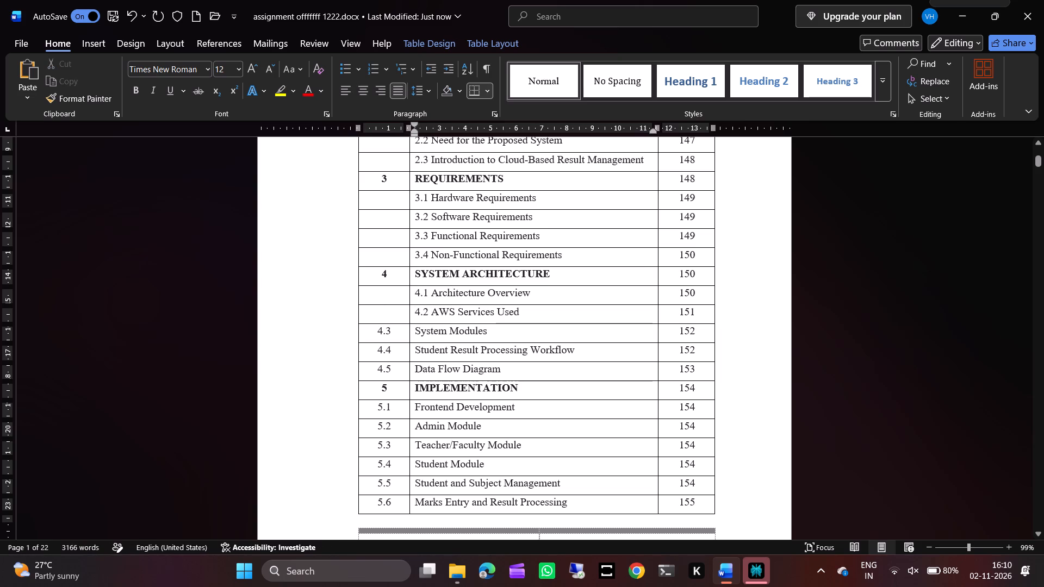
# Move the number 4.3 from the Sl. No. column to the front of "System Modules", followed by a space.
pyautogui.moveTo(394, 334); pyautogui.dragTo(372, 334)
pyautogui.hotkey('ctrl', 'c')
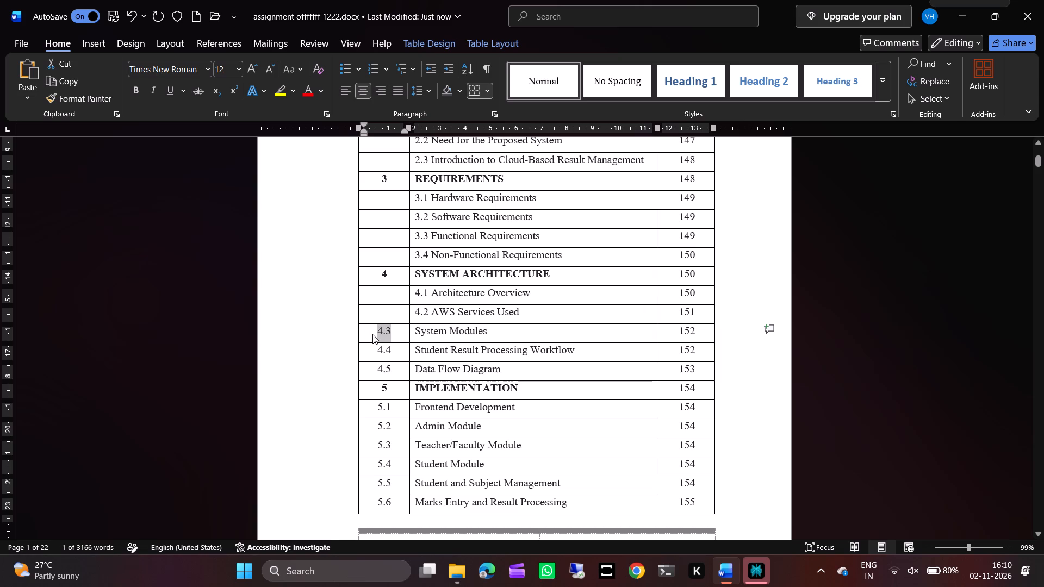
pyautogui.press('BackSpace')
pyautogui.press('Right')
pyautogui.hotkey('ctrl', 'v')
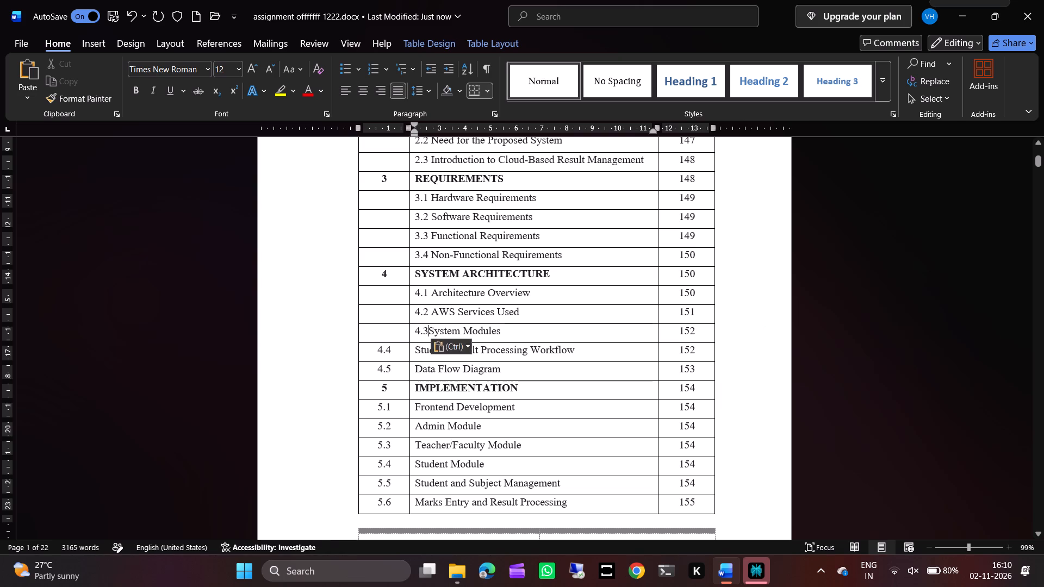
pyautogui.press('space')
# Move the number 4.4 from the Sl. No. column to the front of "Student Result Processing Workflow", followed by a space.
pyautogui.moveTo(394, 359); pyautogui.dragTo(377, 358)
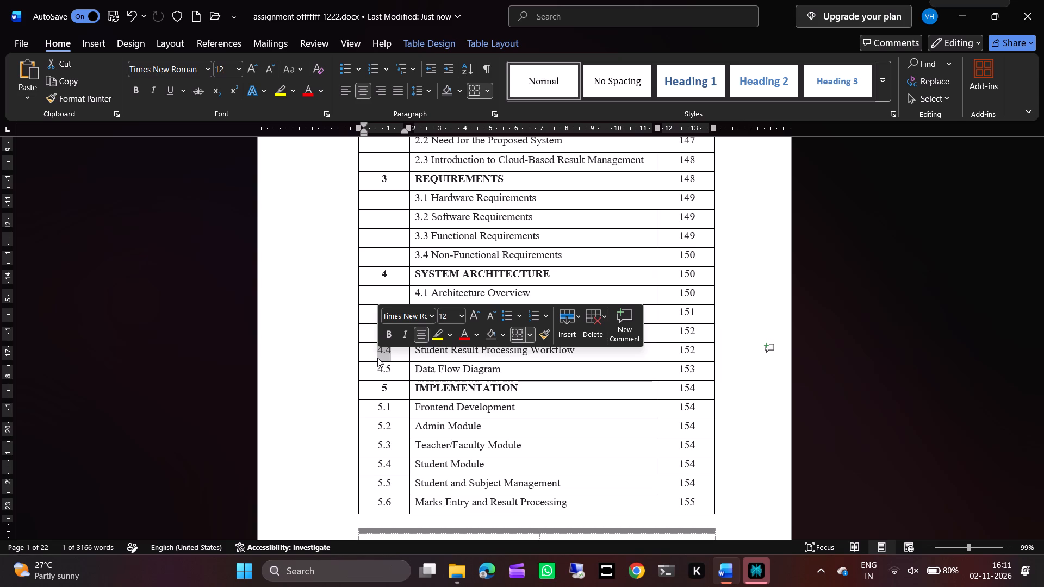
pyautogui.hotkey('ctrl', 'c')
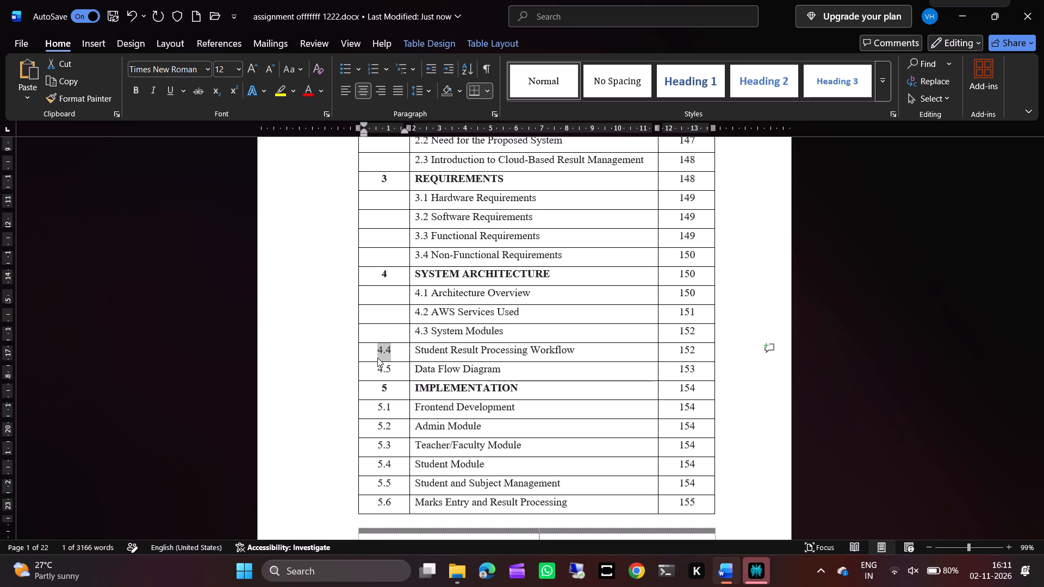
pyautogui.press('BackSpace')
pyautogui.press('Right')
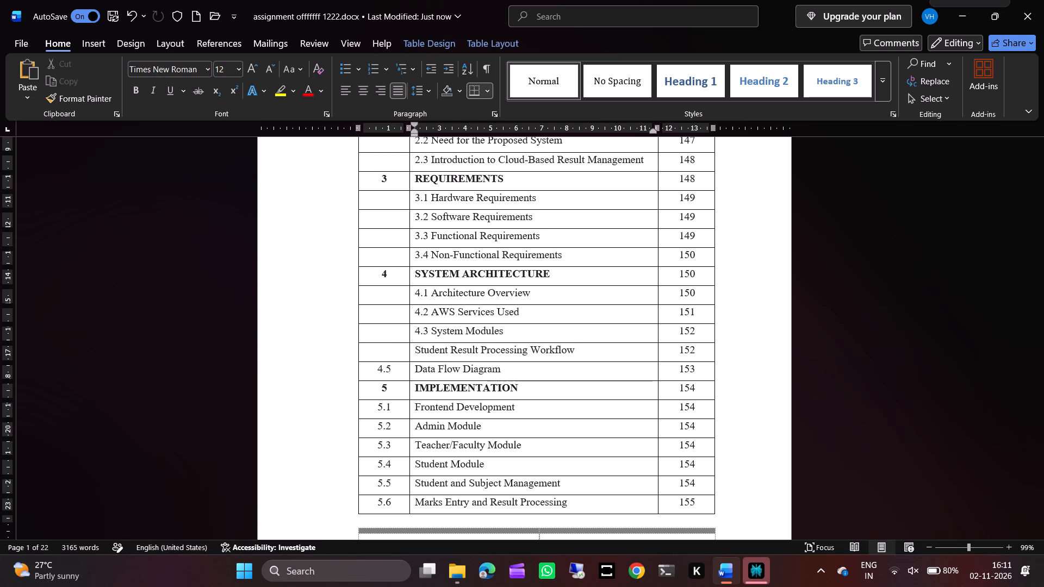
pyautogui.hotkey('ctrl', 'v')
pyautogui.press('space')
# Move the number 4.5 from the Sl. No. column to the front of "Data Flow Diagram", followed by a space.
pyautogui.moveTo(395, 370); pyautogui.dragTo(377, 371)
pyautogui.hotkey('ctrl', 'c')
pyautogui.press('BackSpace')
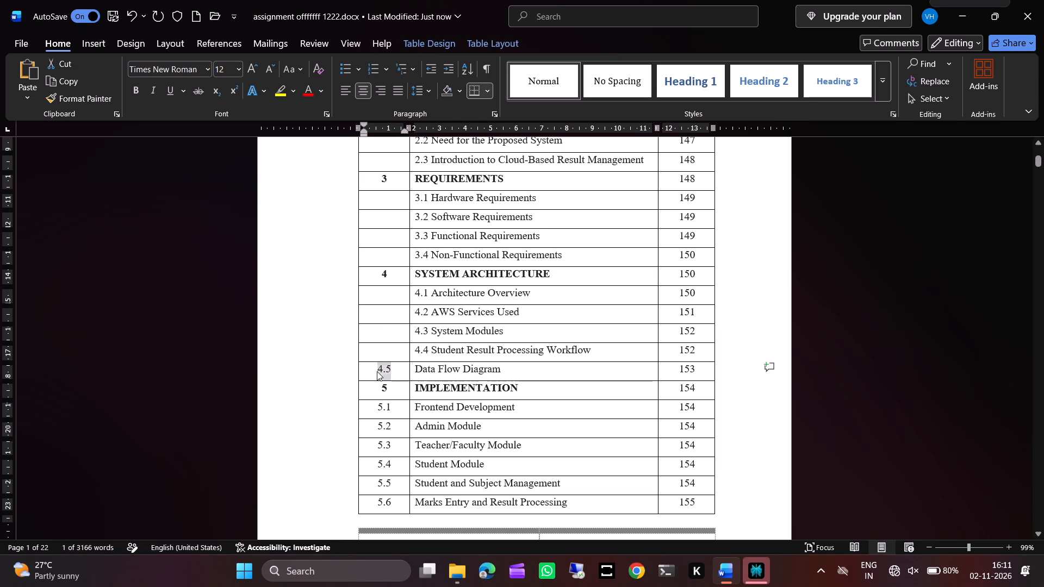
pyautogui.press('Right')
pyautogui.hotkey('ctrl', 'v')
pyautogui.press('space')
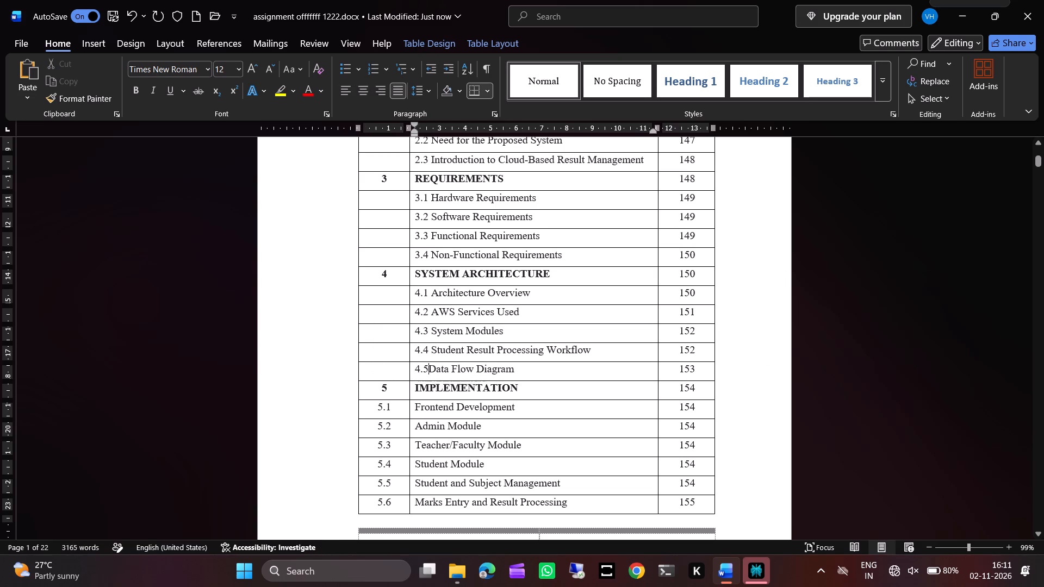
# Move the number 5.1 from the Sl. No. column to the front of "Frontend Development", followed by a space.
pyautogui.scroll(-1, 457, 344)
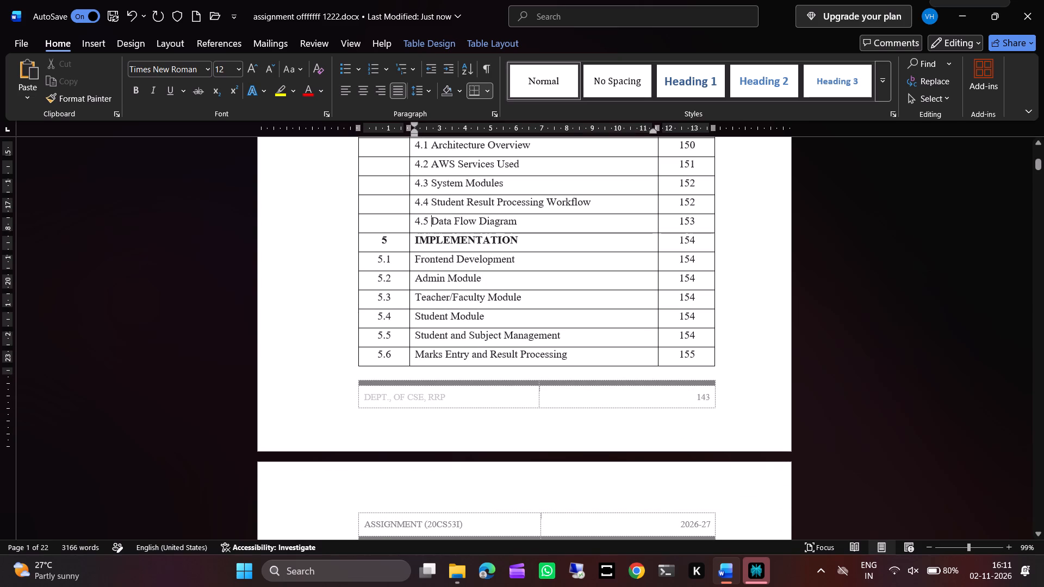
pyautogui.moveTo(397, 255); pyautogui.dragTo(378, 258)
pyautogui.hotkey('ctrl', 'c')
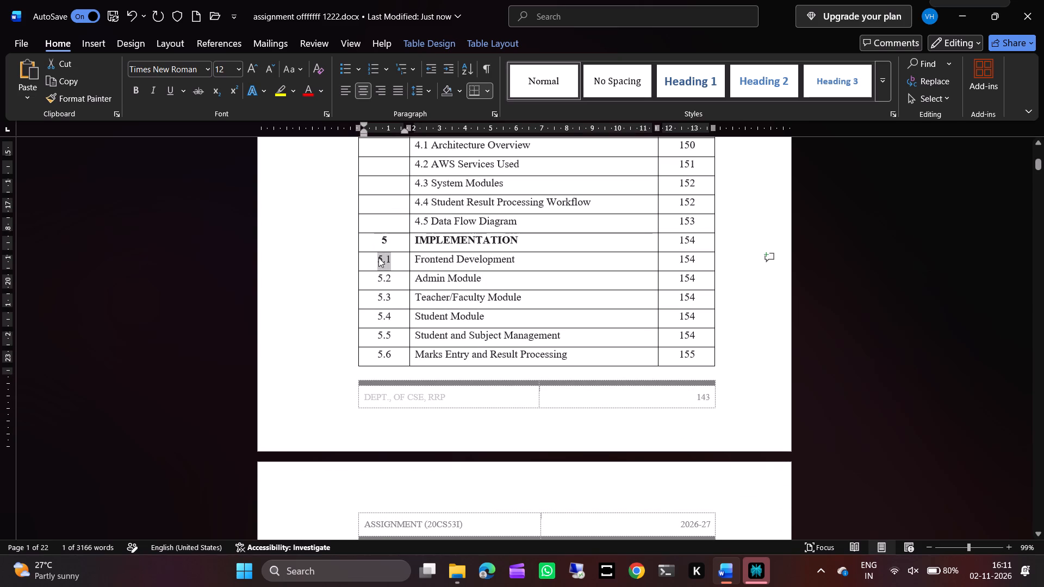
pyautogui.press('BackSpace')
pyautogui.press('Right')
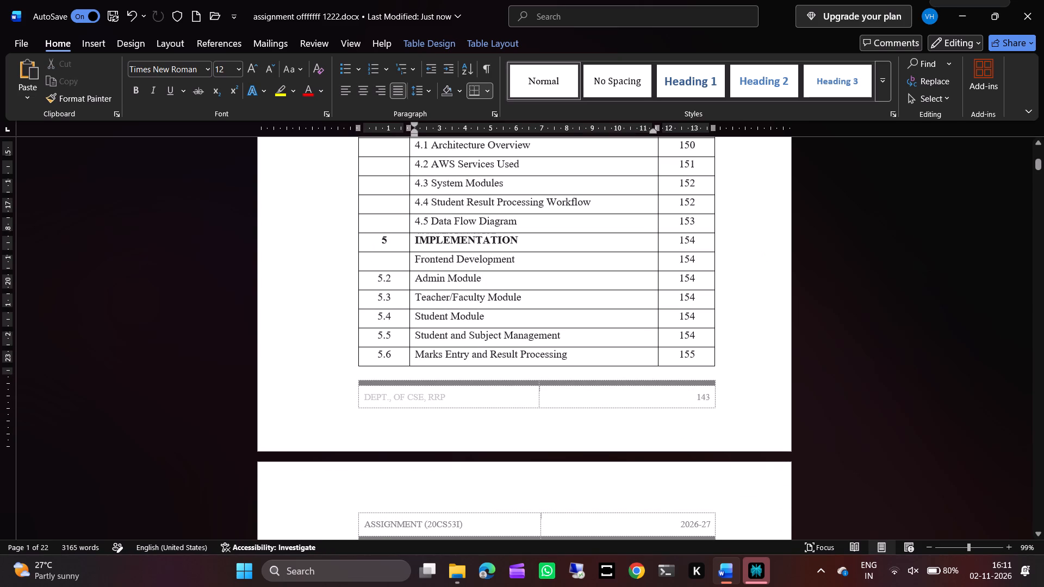
pyautogui.hotkey('ctrl', 'v')
pyautogui.press('space')
# Move the number 5.2 from the Sl. No. column to the front of "Admin Module", followed by a space.
pyautogui.press('Left')
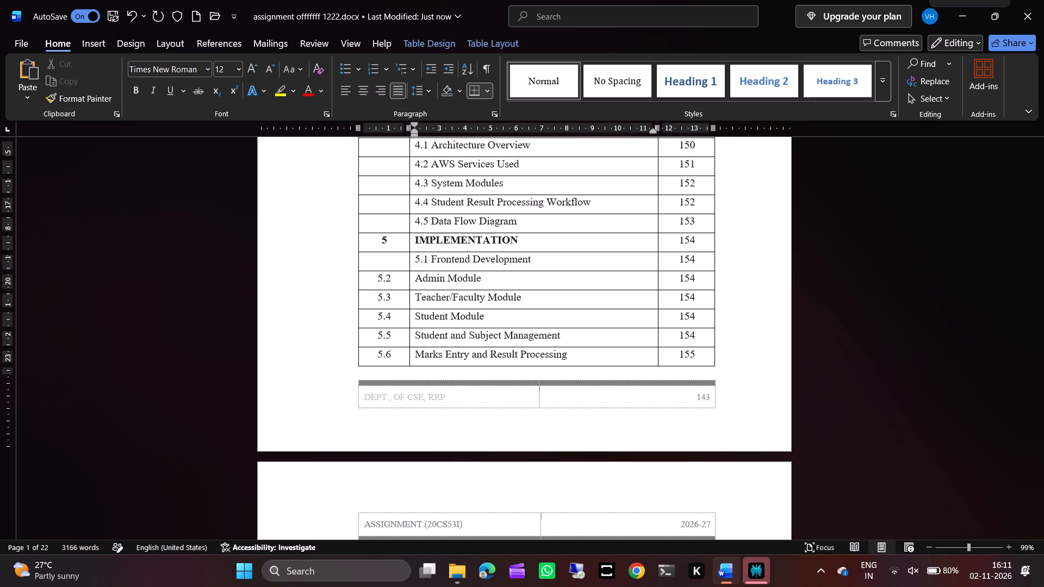
pyautogui.press('Down')
pyautogui.press('Left')
pyautogui.moveTo(397, 281); pyautogui.dragTo(377, 283)
pyautogui.hotkey('ctrl', 'c')
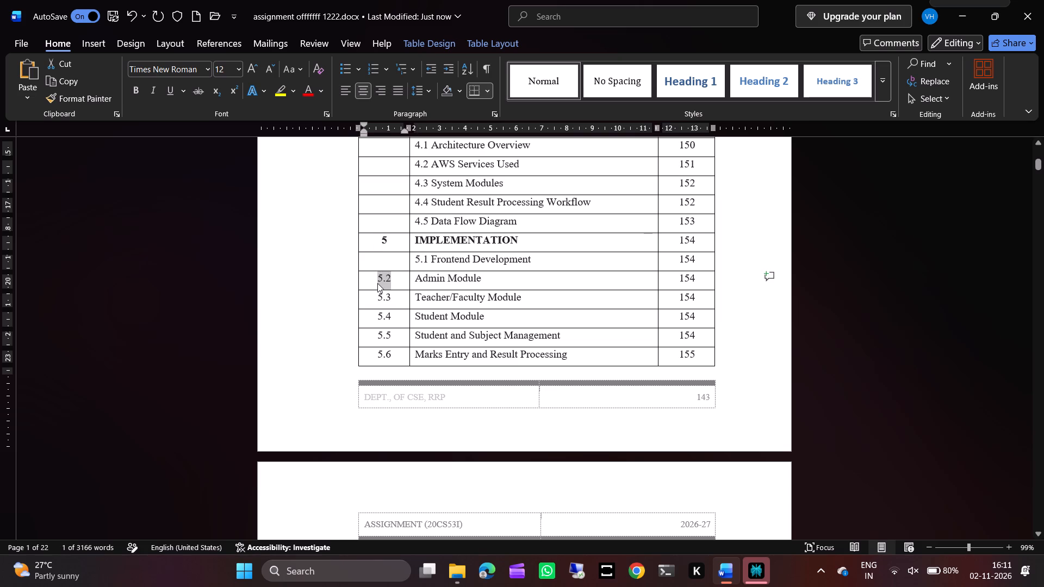
pyautogui.press('BackSpace')
pyautogui.press('Right')
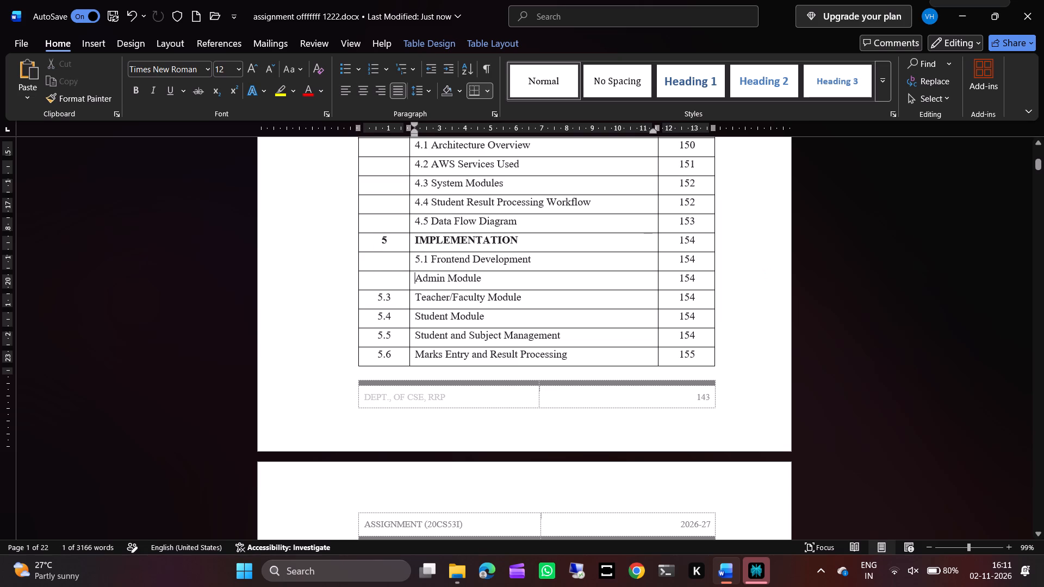
pyautogui.hotkey('ctrl', 'v')
pyautogui.press('space')
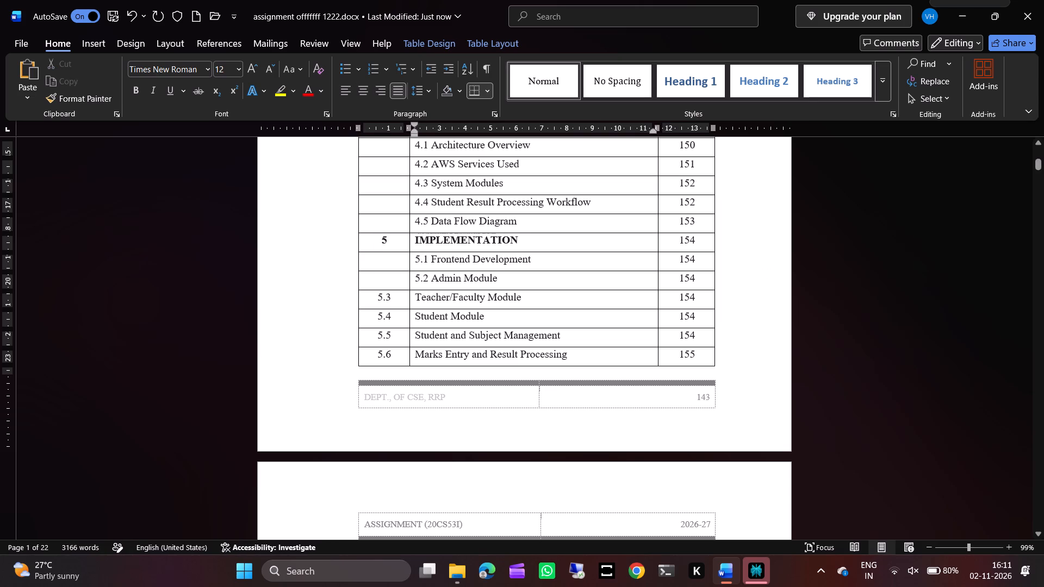
# Move the number 5.3 from the Sl. No. column to the front of "Teacher/Faculty Module", followed by a space.
pyautogui.moveTo(394, 296); pyautogui.dragTo(374, 296)
pyautogui.hotkey('ctrl', 'c')
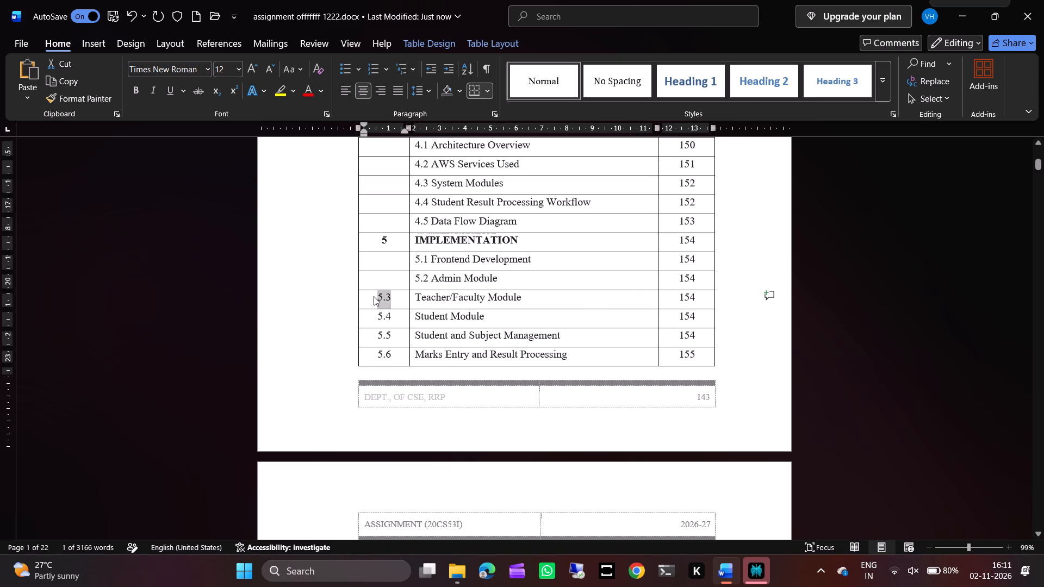
pyautogui.press('BackSpace')
pyautogui.press('Right')
pyautogui.hotkey('ctrl', 'v')
pyautogui.press('space')
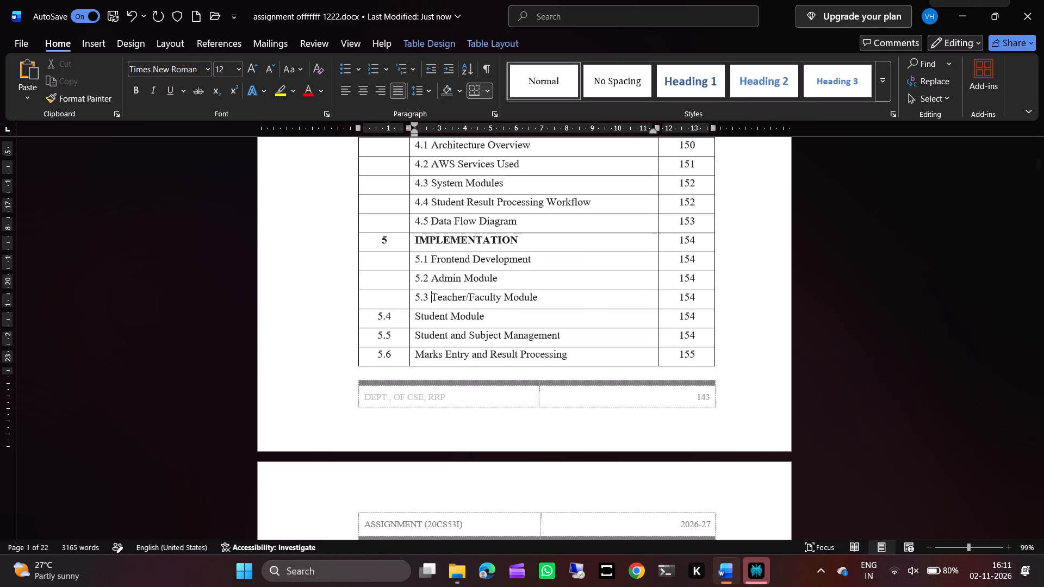
# Move the number 5.4 from the Sl. No. column to the front of "Student Module", followed by a space.
pyautogui.moveTo(393, 321); pyautogui.dragTo(376, 320)
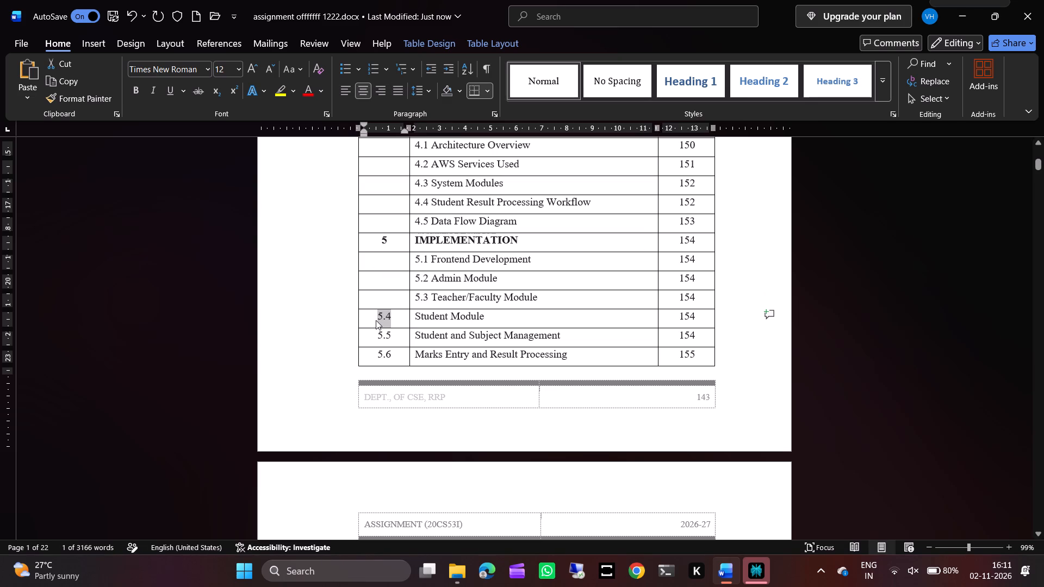
pyautogui.hotkey('ctrl', 'c')
pyautogui.press('BackSpace')
pyautogui.press('Right')
pyautogui.hotkey('ctrl', 'v')
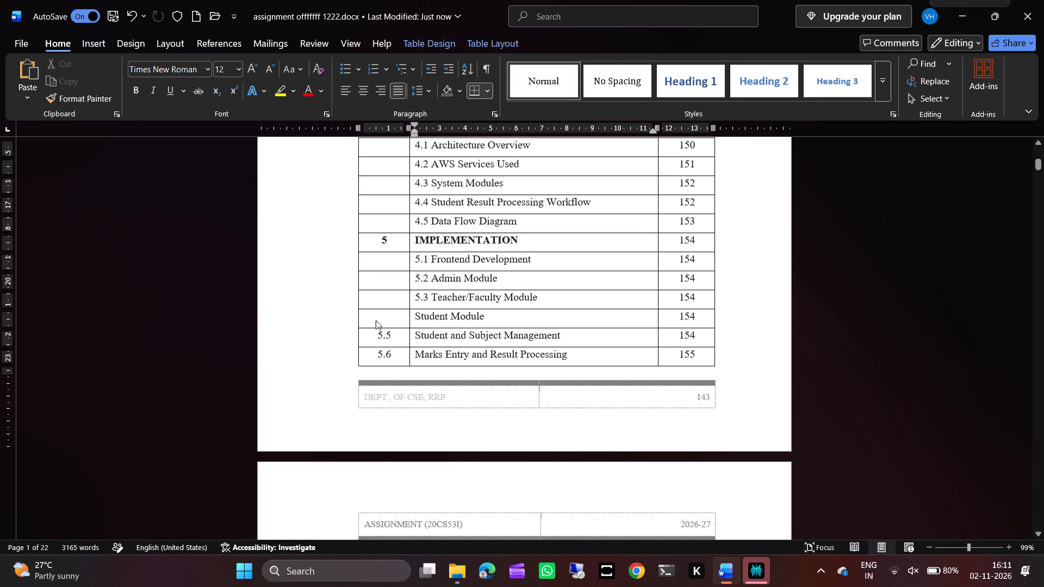
pyautogui.press('space')
# Move the number 5.5 from the Sl. No. column to the front of "Student and Subject Management", followed by a space.
pyautogui.moveTo(395, 333); pyautogui.dragTo(377, 326)
pyautogui.click(398, 342)
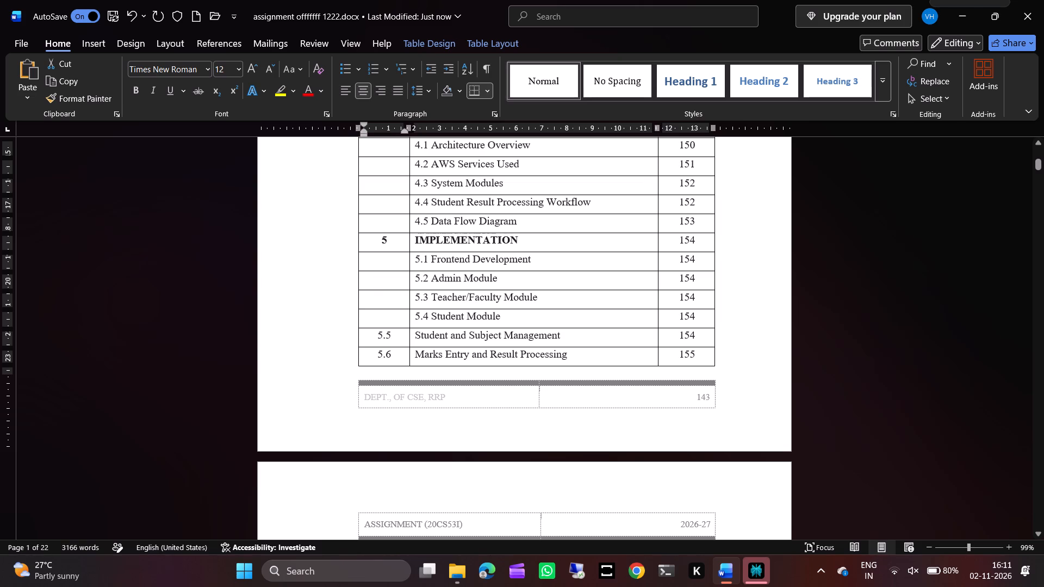
pyautogui.moveTo(394, 338); pyautogui.dragTo(371, 338)
pyautogui.hotkey('ctrl', 'c')
pyautogui.press('BackSpace')
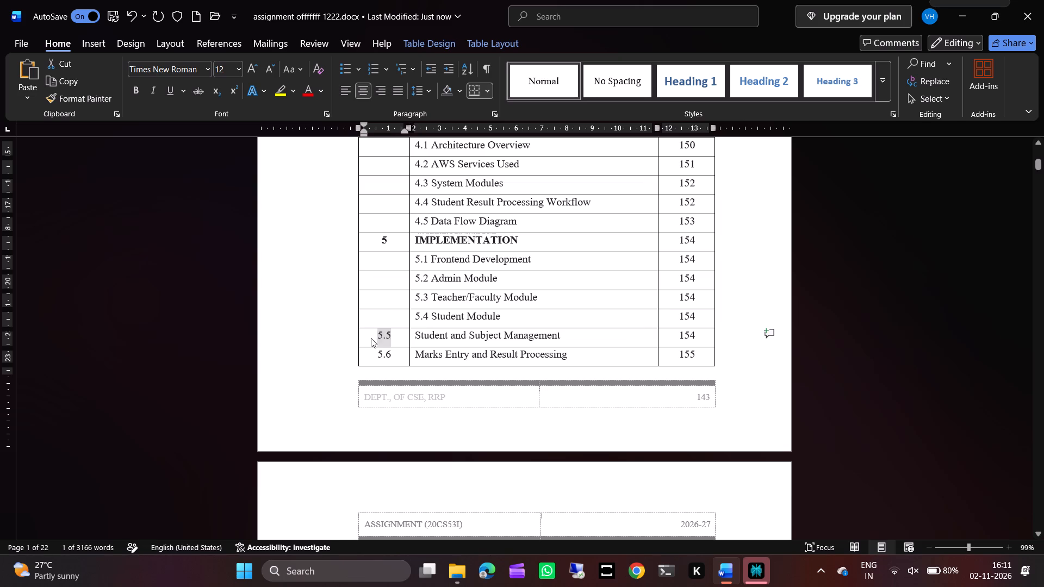
pyautogui.press('Right')
pyautogui.hotkey('ctrl', 'v')
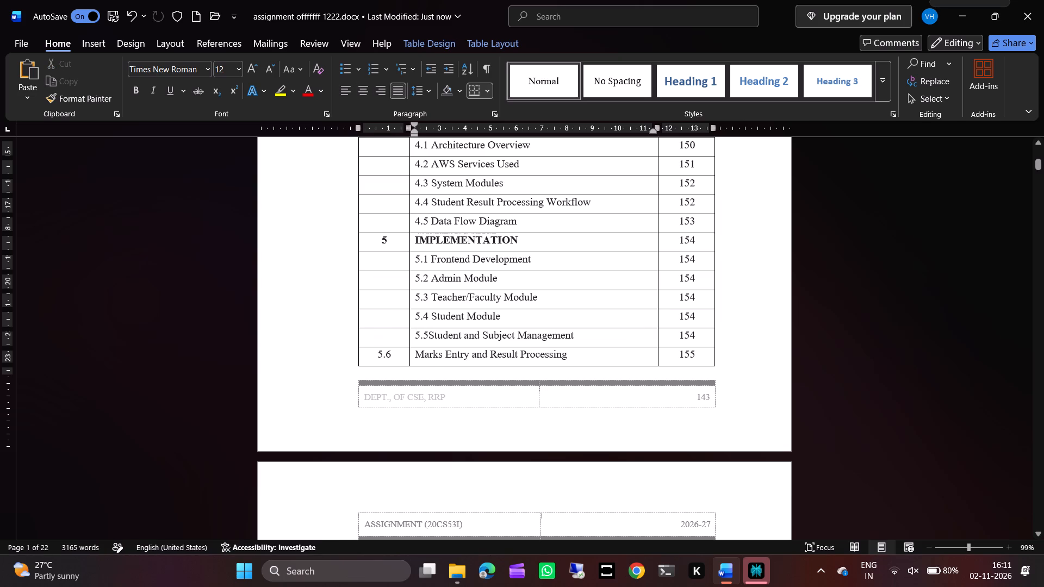
pyautogui.press('space')
# Move the number 5.6 from the Sl. No. column to the front of "Marks Entry and Result Processing", followed by a space.
pyautogui.moveTo(392, 355); pyautogui.dragTo(382, 356)
pyautogui.click(382, 356)
pyautogui.moveTo(390, 354); pyautogui.dragTo(381, 354)
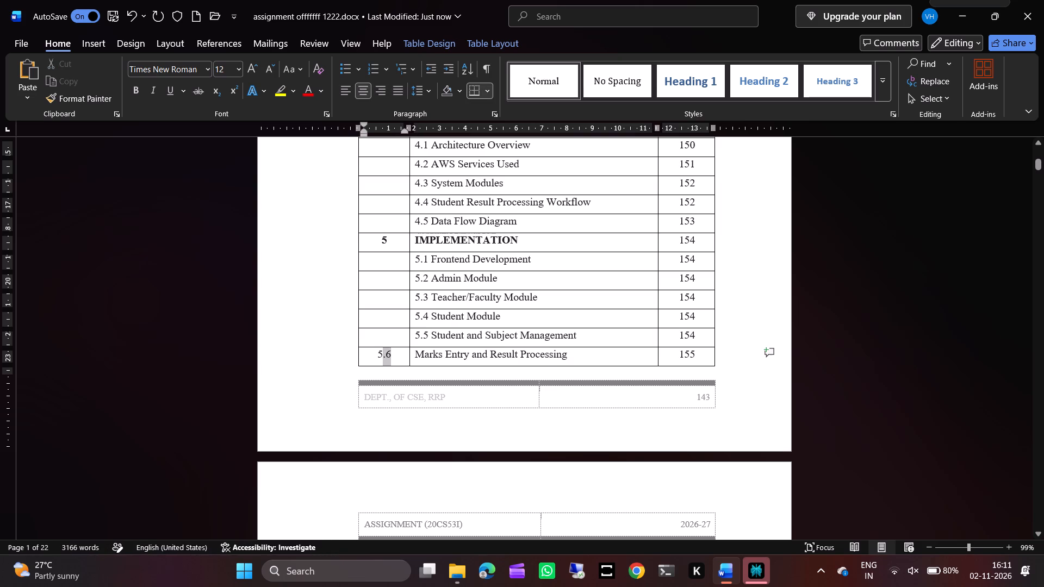
pyautogui.moveTo(381, 354); pyautogui.dragTo(380, 354)
pyautogui.hotkey('ctrl', 'c')
pyautogui.press('BackSpace')
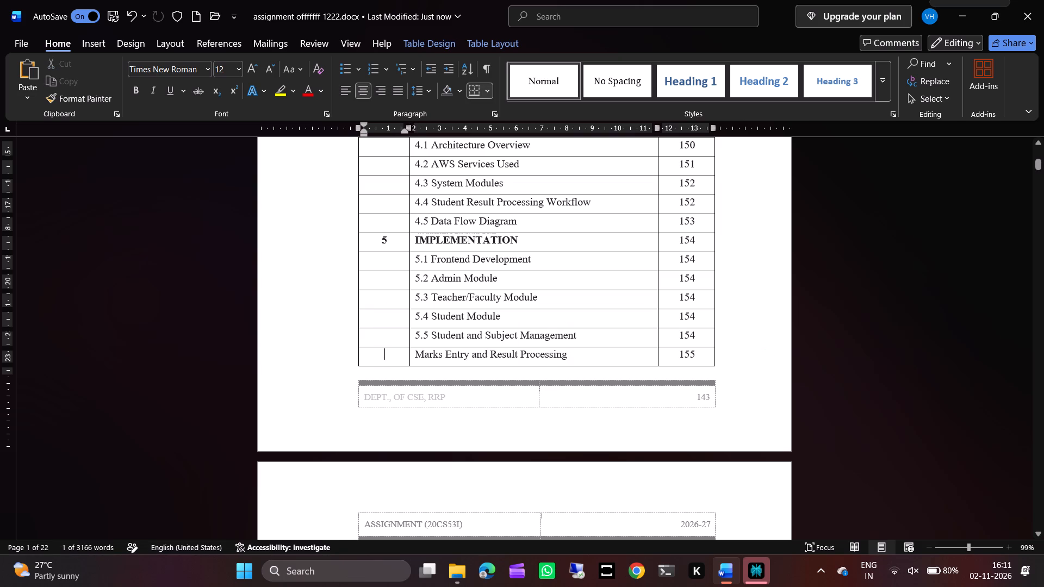
pyautogui.press('Right')
pyautogui.hotkey('ctrl', 'v')
pyautogui.press('space')
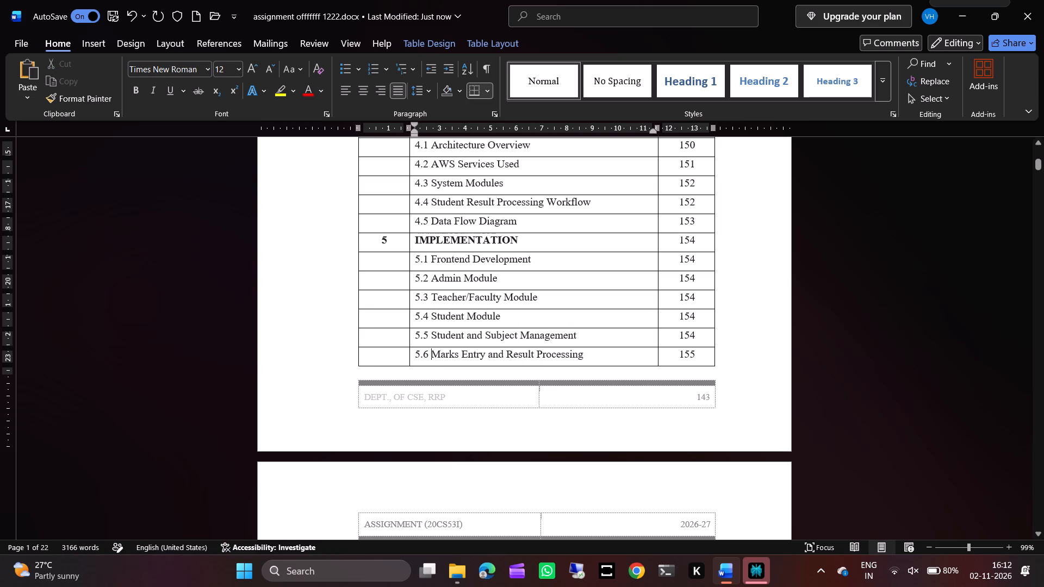
# Move the number 5.7 from the Sl. No. column to the front of "Database and Backend Integration", followed by a space.
pyautogui.scroll(-1, 468, 369)
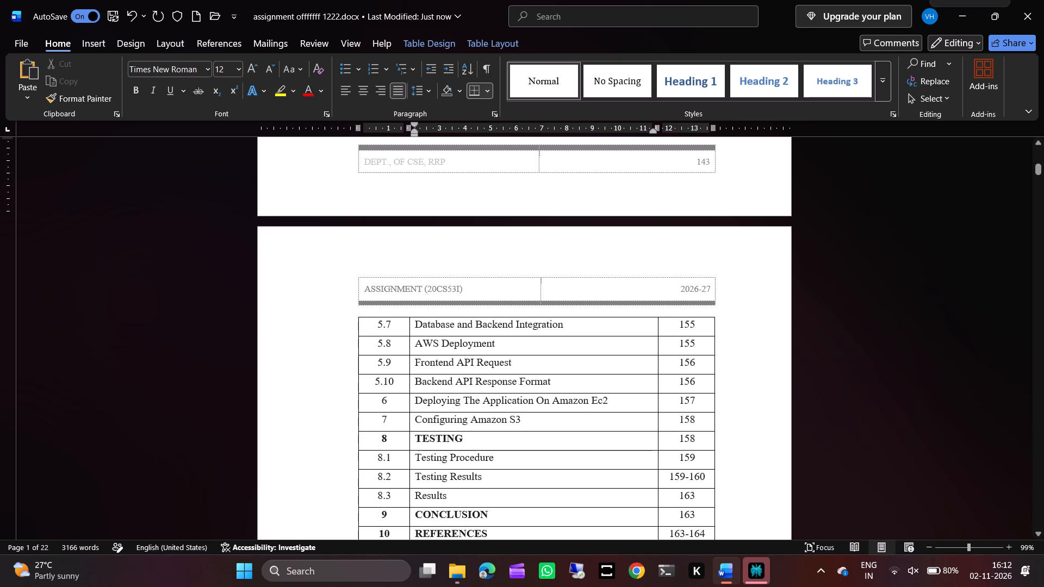
pyautogui.moveTo(395, 321); pyautogui.dragTo(378, 324)
pyautogui.hotkey('ctrl', 'c')
pyautogui.press('BackSpace')
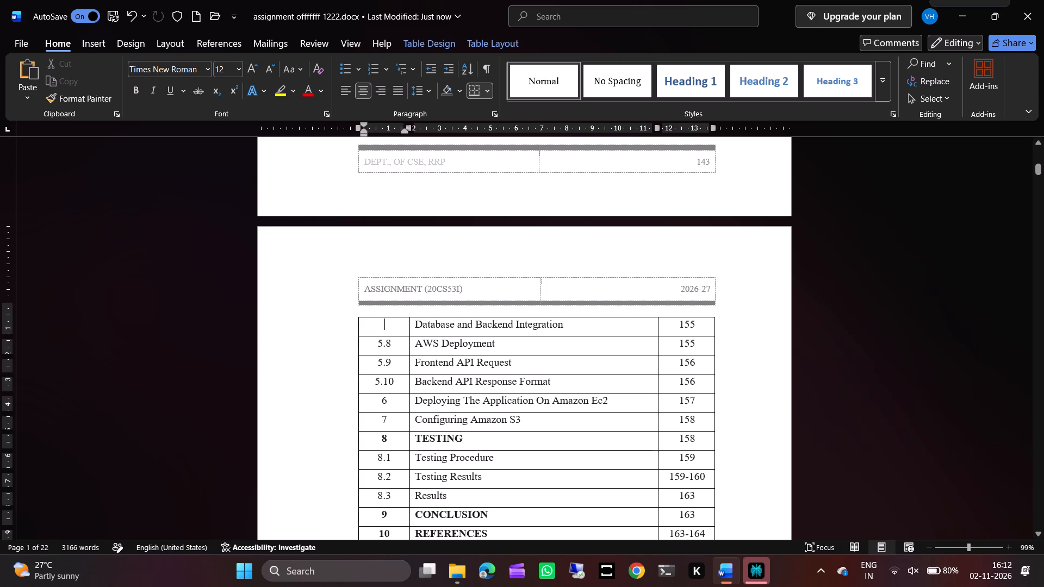
pyautogui.press('Right')
pyautogui.hotkey('ctrl', 'v')
pyautogui.press('space')
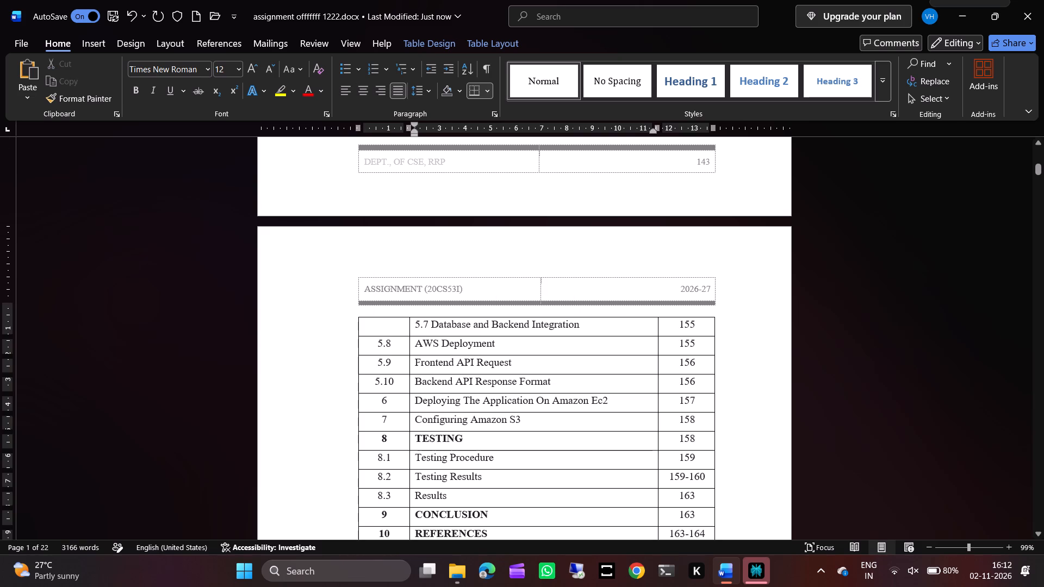
# Move the number 5.8 from the Sl. No. column to the front of "AWS Deployment", followed by a space.
pyautogui.moveTo(396, 347); pyautogui.dragTo(371, 346)
pyautogui.hotkey('ctrl', 'c')
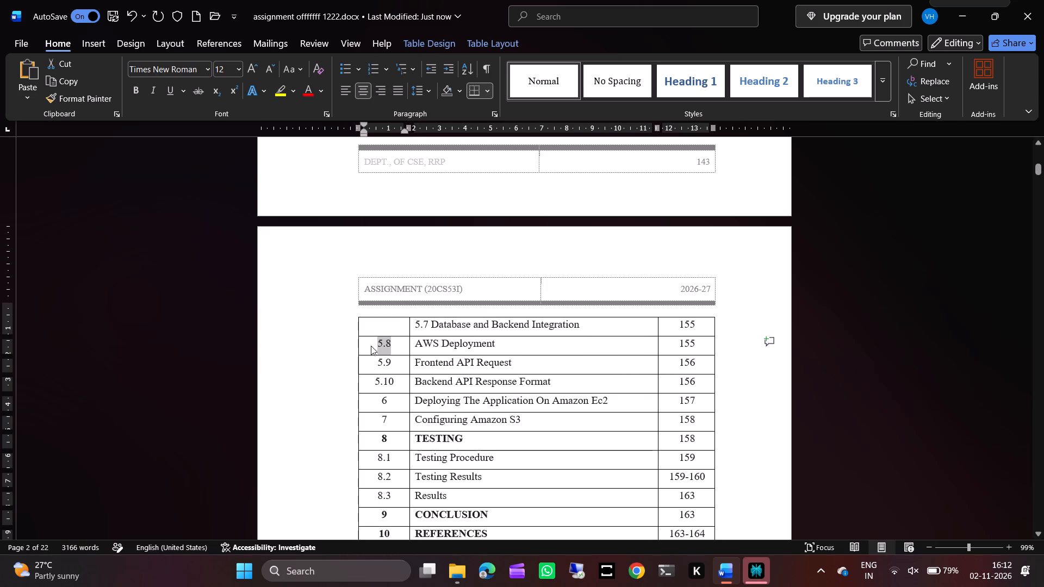
pyautogui.press('BackSpace')
pyautogui.press('Right')
pyautogui.hotkey('ctrl', 'v')
pyautogui.press('space')
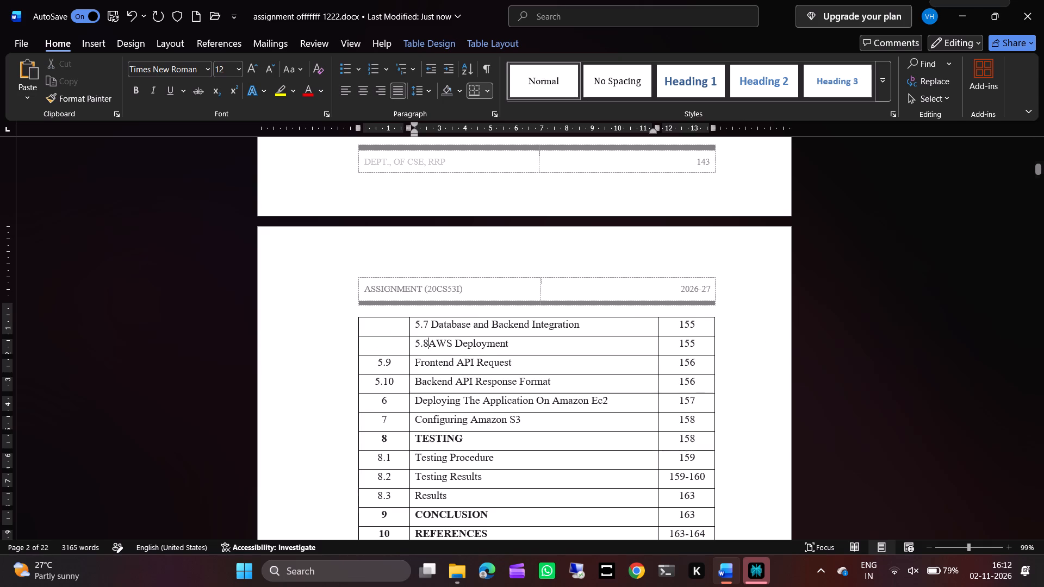
# Move the number 5.9 from the Sl. No. column to the front of "Frontend API Request", followed by a space.
pyautogui.moveTo(390, 361); pyautogui.dragTo(370, 364)
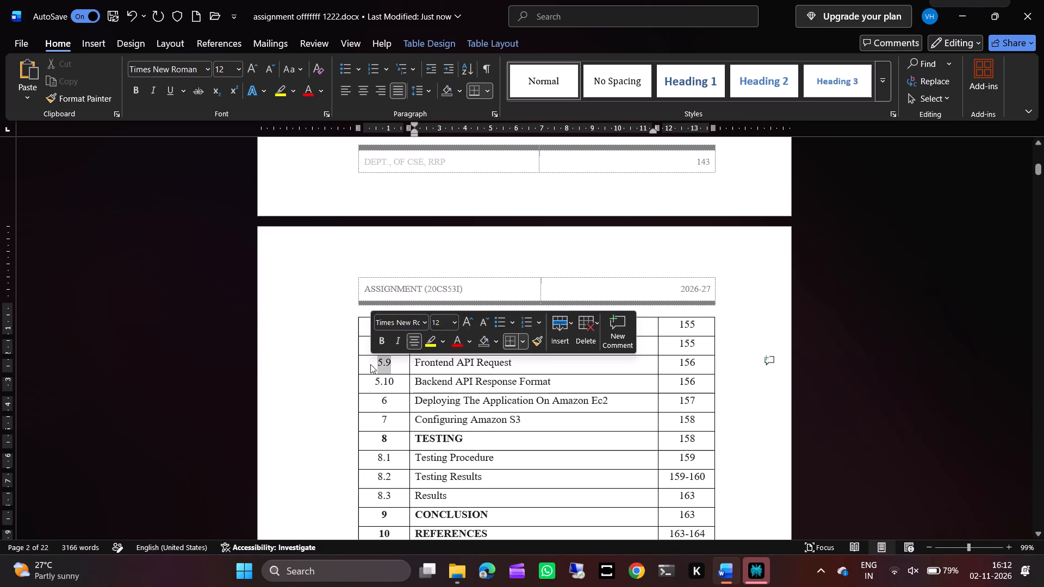
pyautogui.hotkey('ctrl', 'c')
pyautogui.press('BackSpace')
pyautogui.press('Right')
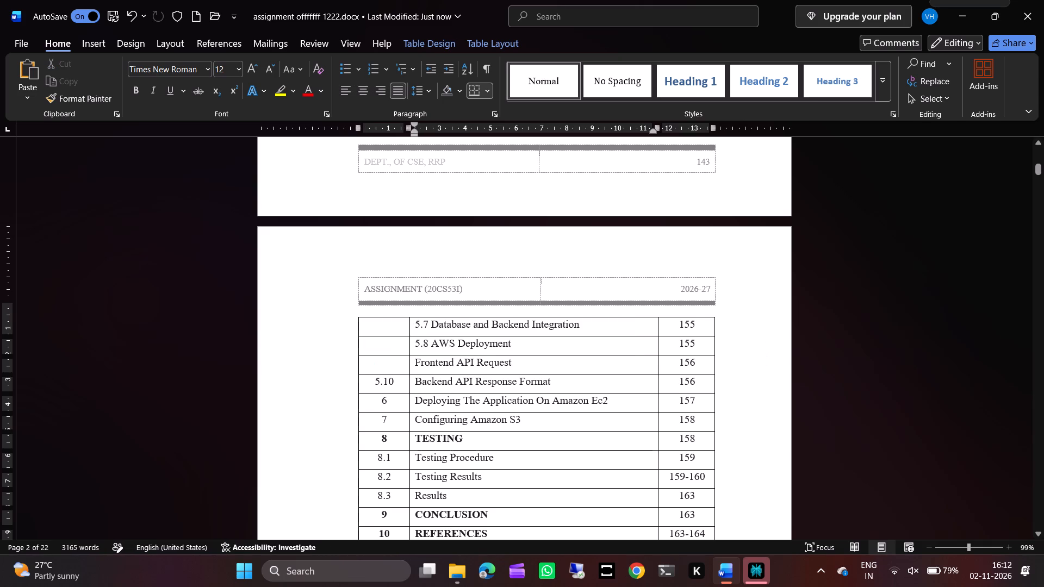
pyautogui.hotkey('ctrl', 'v')
pyautogui.press('space')
# Move the number 5.10 from the Sl. No. column to the front of "Backend API Response Format", followed by a space.
pyautogui.moveTo(399, 387); pyautogui.dragTo(371, 387)
pyautogui.hotkey('ctrl', 'c')
pyautogui.press('BackSpace')
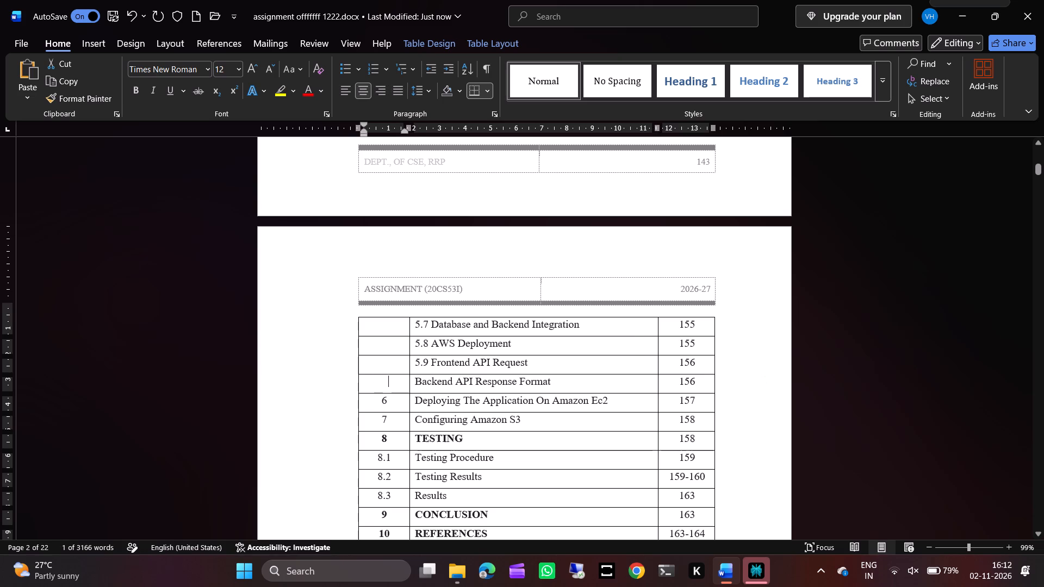
pyautogui.press('Right')
pyautogui.hotkey('ctrl', 'v')
pyautogui.press('space')
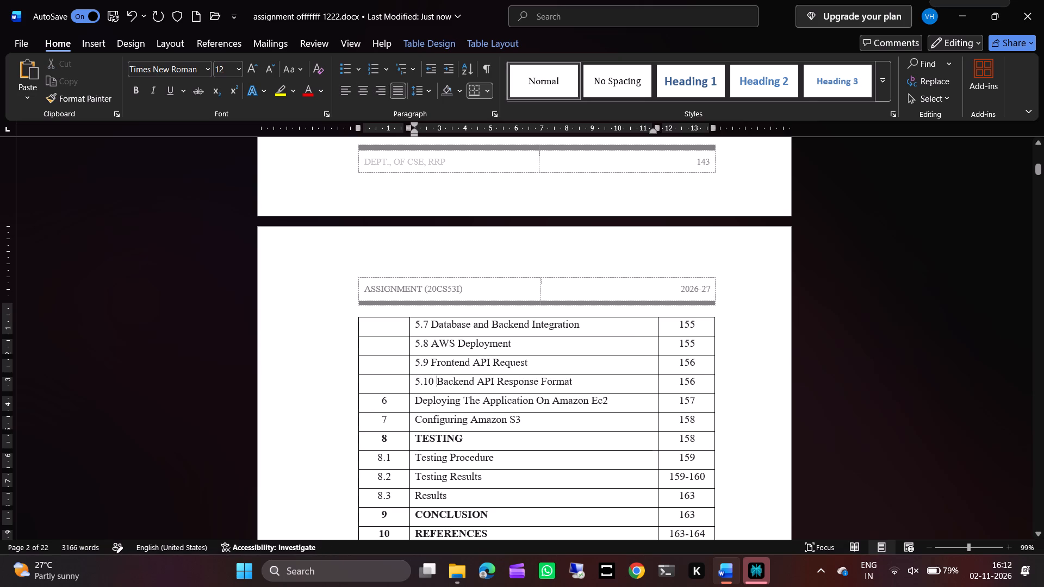
# Format row 6 as a main heading: make "Deploying The Application On Amazon Ec2" bold uppercase and its number bold.
pyautogui.moveTo(417, 400); pyautogui.dragTo(423, 401)
pyautogui.moveTo(423, 401); pyautogui.dragTo(602, 398)
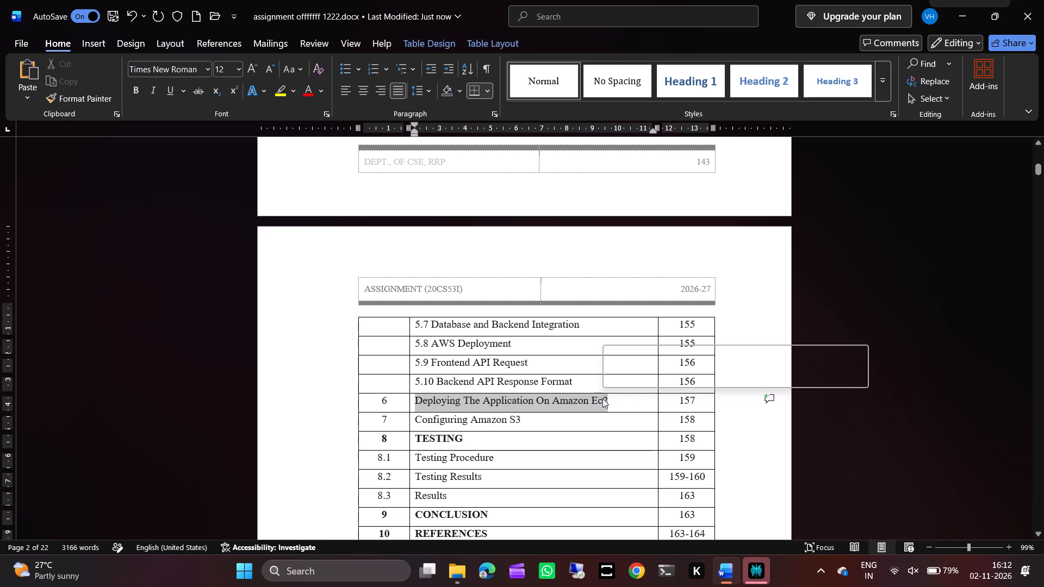
pyautogui.click(614, 382)
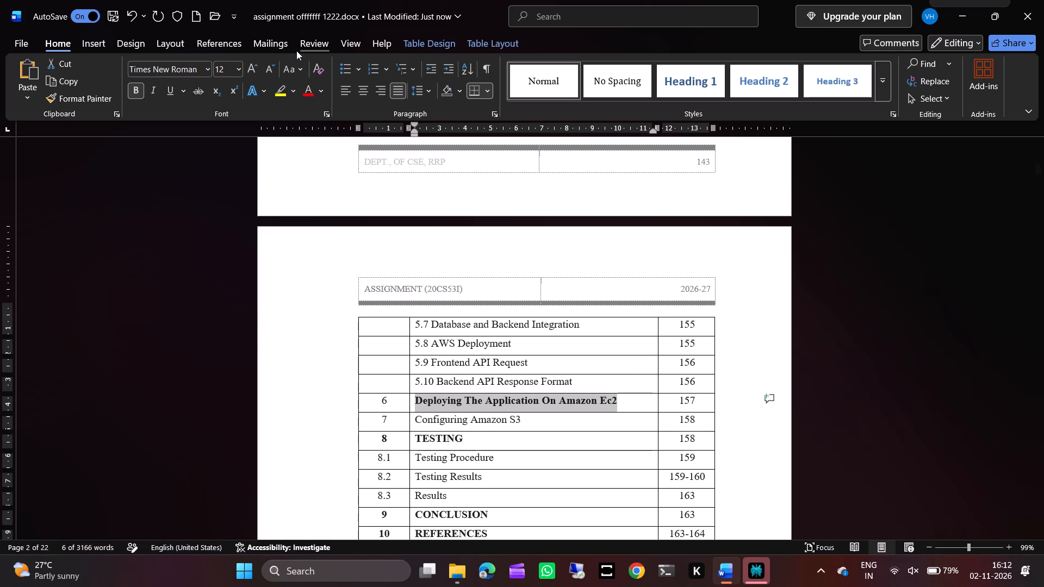
pyautogui.click(297, 66)
pyautogui.click(324, 120)
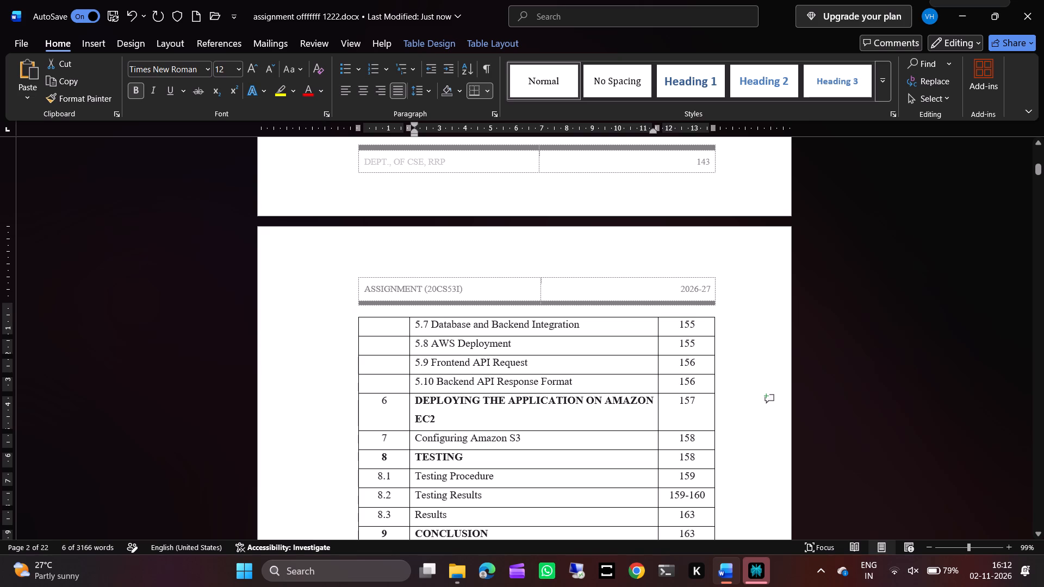
pyautogui.click(384, 399)
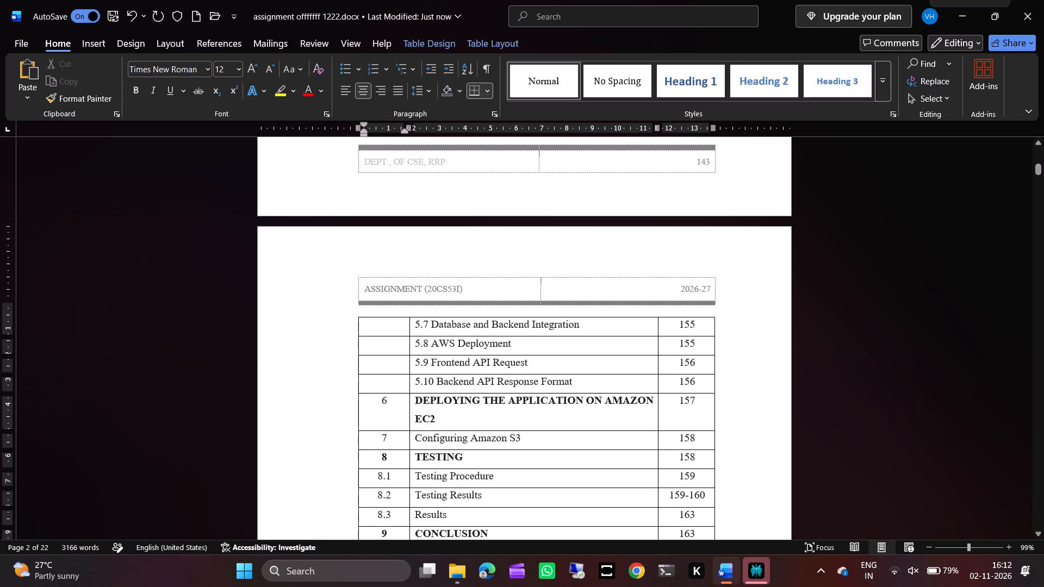
pyautogui.moveTo(388, 401); pyautogui.dragTo(376, 402)
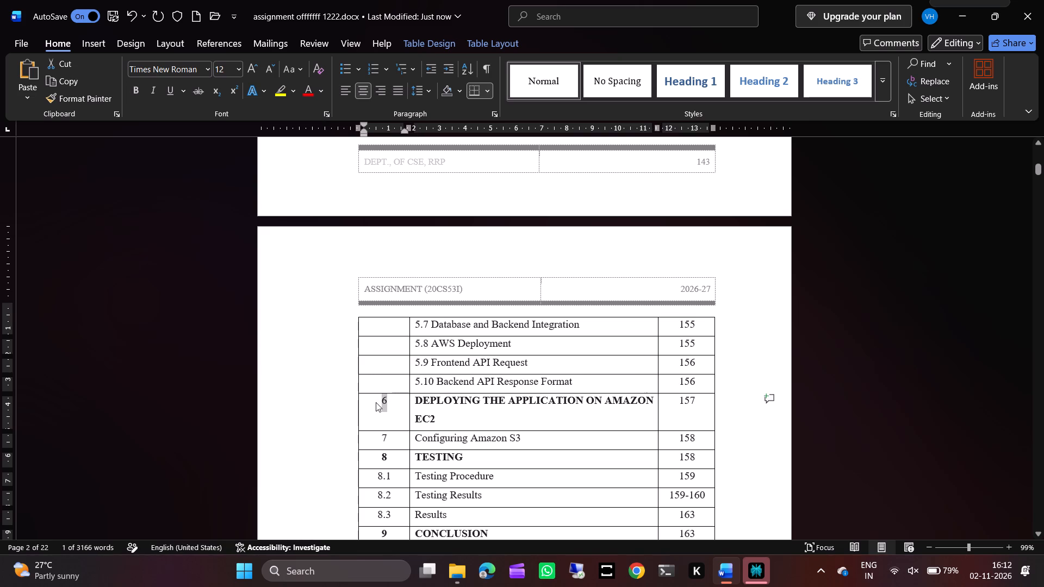
pyautogui.hotkey('ctrl', 'b')
# Format row 7 as a main heading: make its number bold and "Configuring Amazon S3" bold uppercase.
pyautogui.moveTo(391, 434); pyautogui.dragTo(376, 437)
pyautogui.hotkey('ctrl', 'b')
pyautogui.moveTo(518, 436); pyautogui.dragTo(437, 446)
pyautogui.click(447, 429)
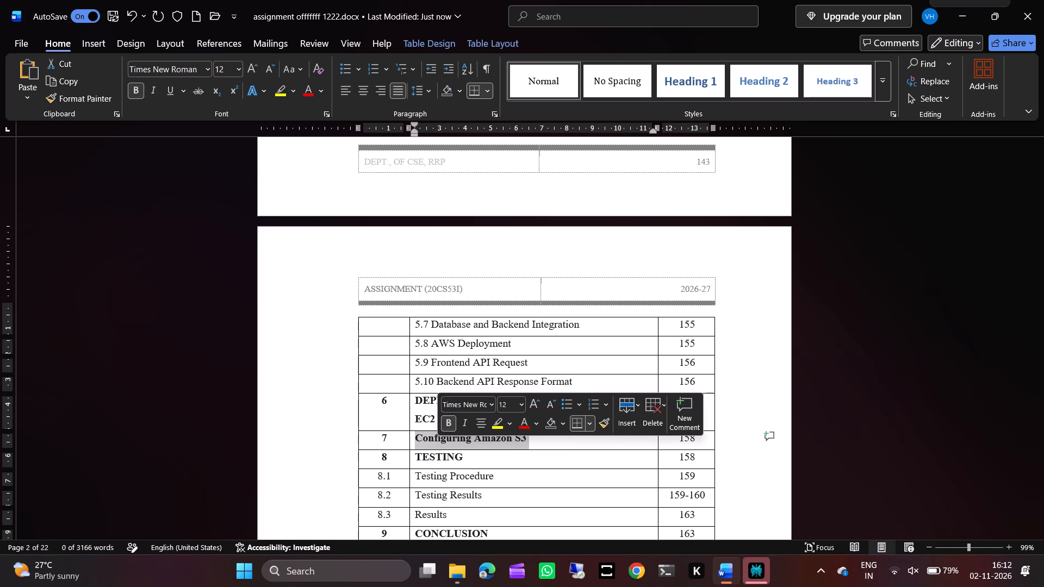
pyautogui.moveTo(289, 71); pyautogui.dragTo(340, 126)
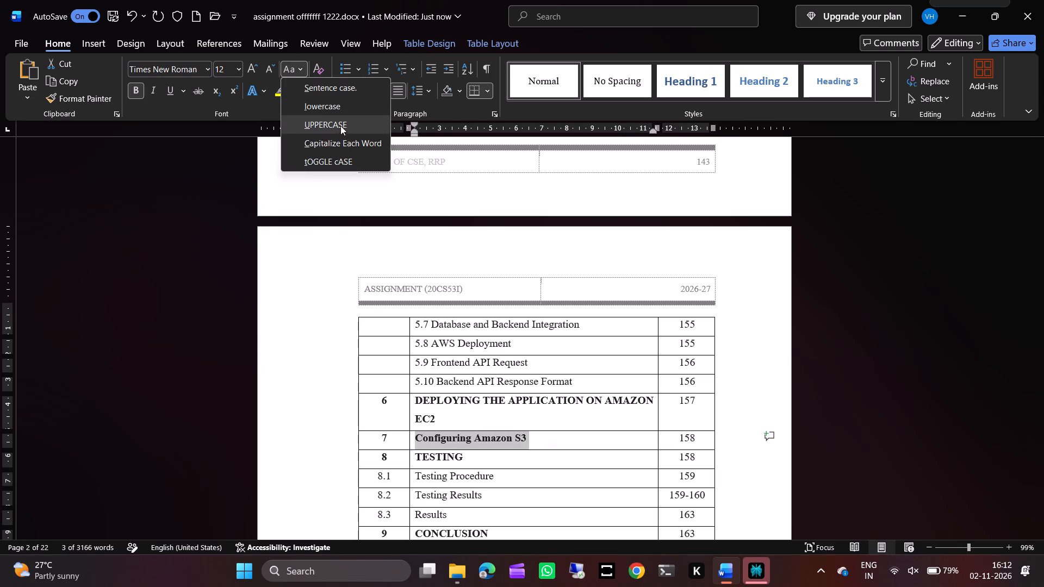
pyautogui.moveTo(340, 126); pyautogui.dragTo(341, 125)
pyautogui.click(341, 125)
# Move the number 8.1 from the Sl. No. column to the front of "Testing Procedure", followed by a space.
pyautogui.scroll(-1, 424, 404)
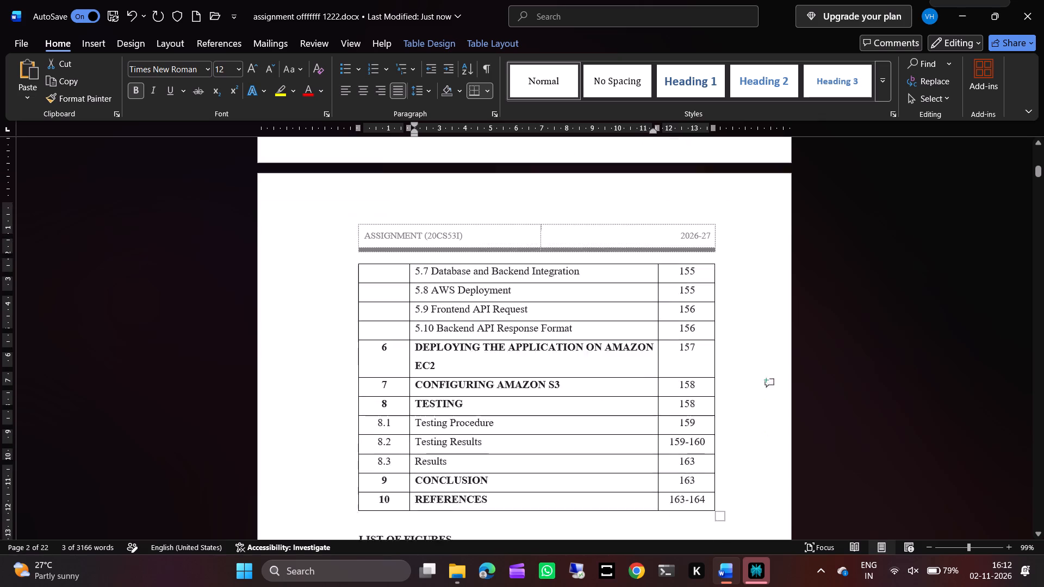
pyautogui.scroll(-1, 424, 404)
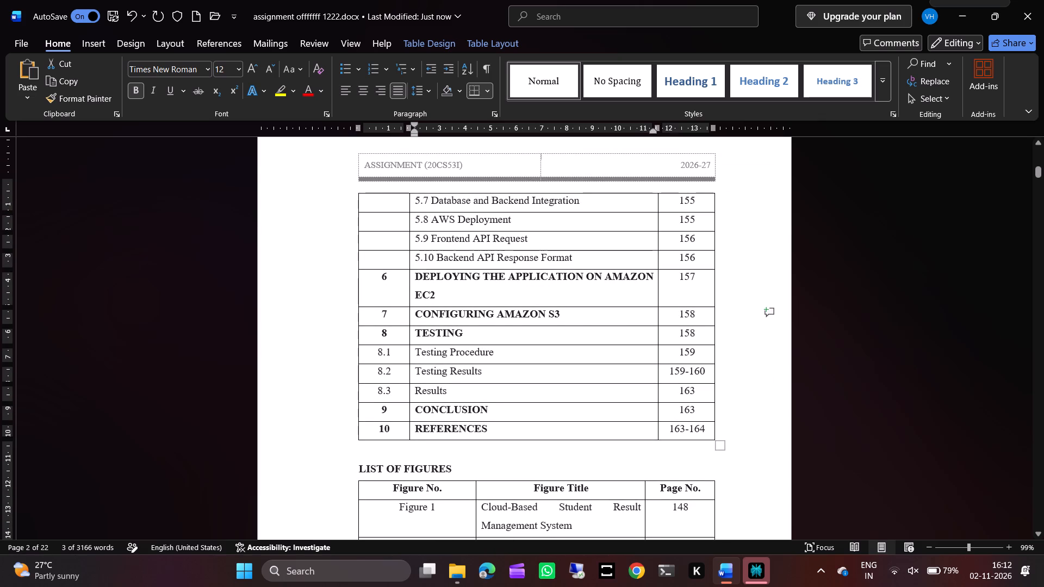
pyautogui.moveTo(395, 350); pyautogui.dragTo(377, 355)
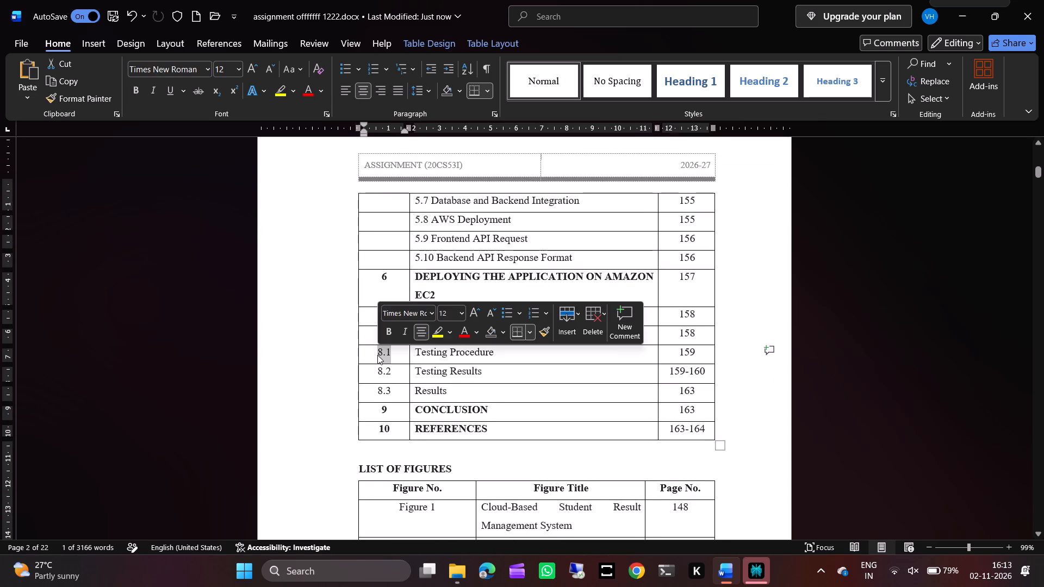
pyautogui.hotkey('ctrl', 'c')
pyautogui.press('BackSpace')
pyautogui.press('Right')
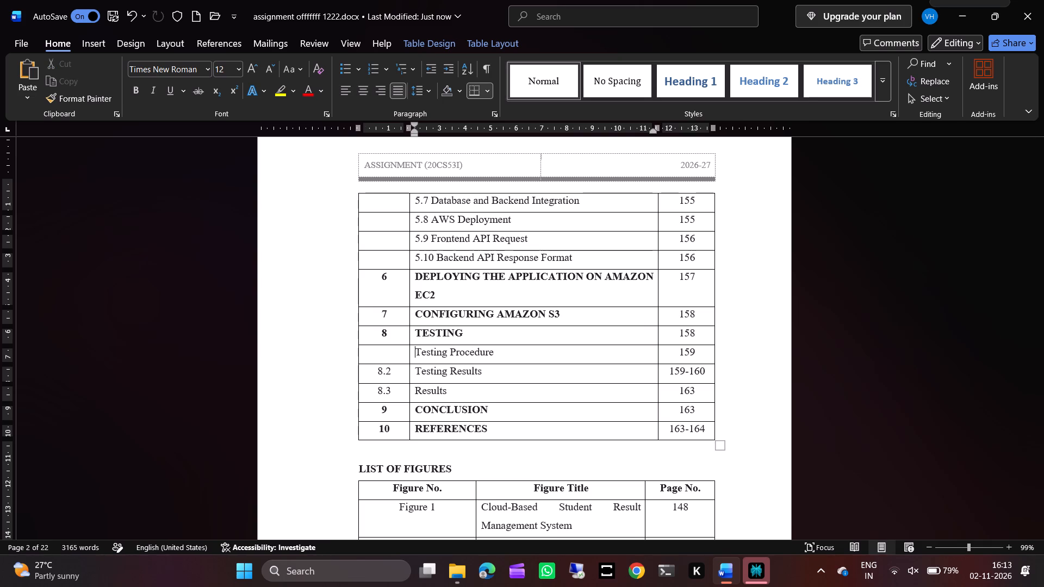
pyautogui.hotkey('ctrl', 'v')
pyautogui.press('space')
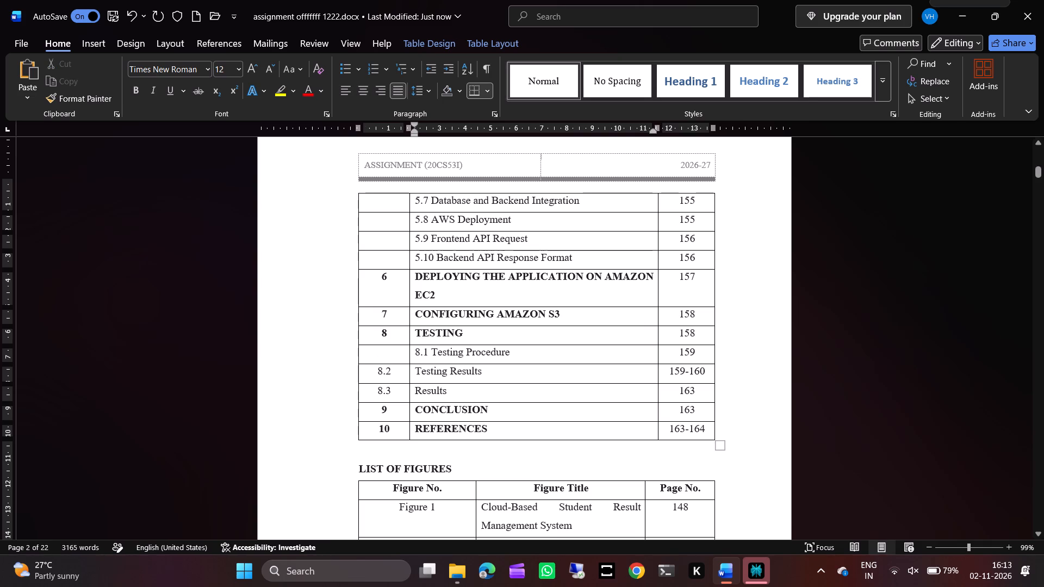
# Move the number 8.2 from the Sl. No. column to the front of "Testing Results", followed by a space.
pyautogui.moveTo(392, 369); pyautogui.dragTo(368, 376)
pyautogui.hotkey('ctrl', 'c')
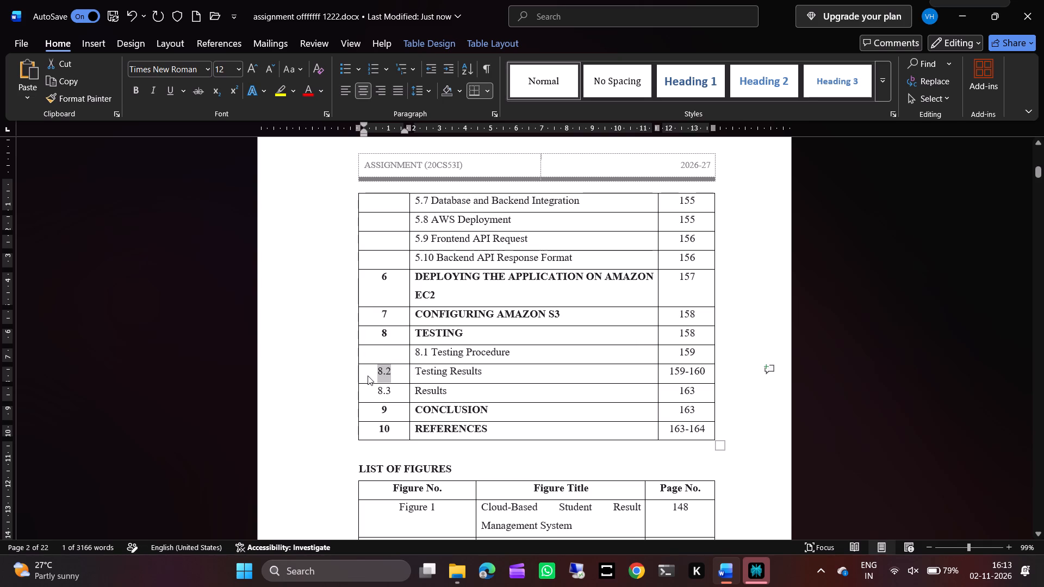
pyautogui.press('BackSpace')
pyautogui.press('Right')
pyautogui.hotkey('ctrl', 'v')
pyautogui.press('space')
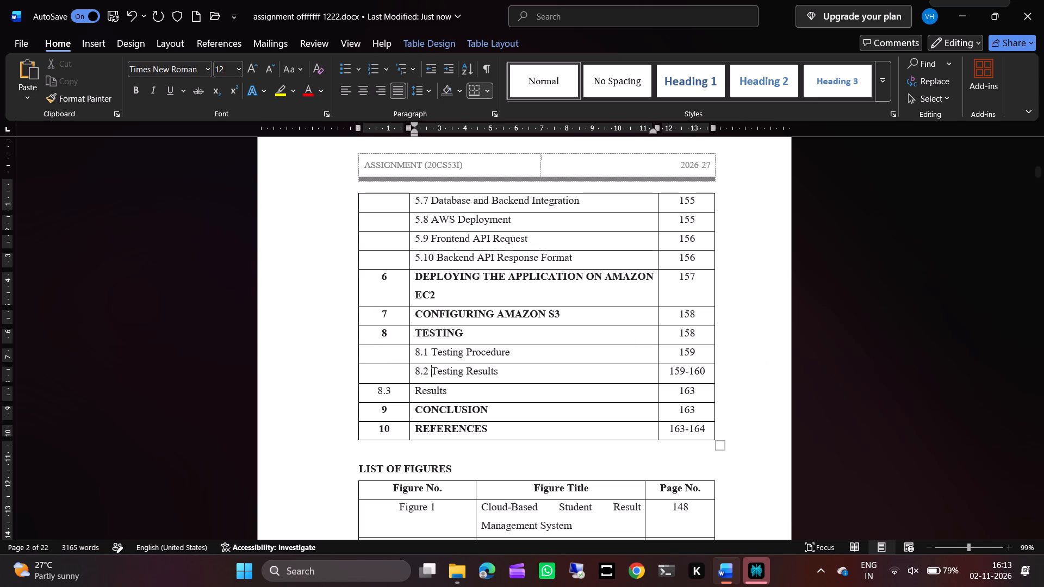
# Move the number 8.3 from the Sl. No. column to the front of "Results", followed by a space.
pyautogui.moveTo(391, 392); pyautogui.dragTo(374, 394)
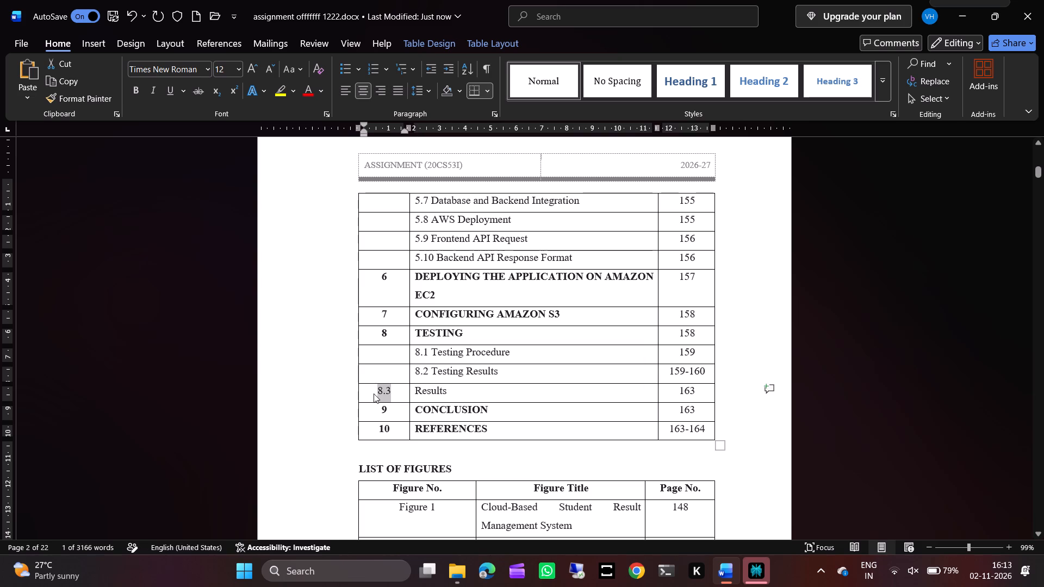
pyautogui.hotkey('ctrl', 'c')
pyautogui.press('BackSpace')
pyautogui.press('Right')
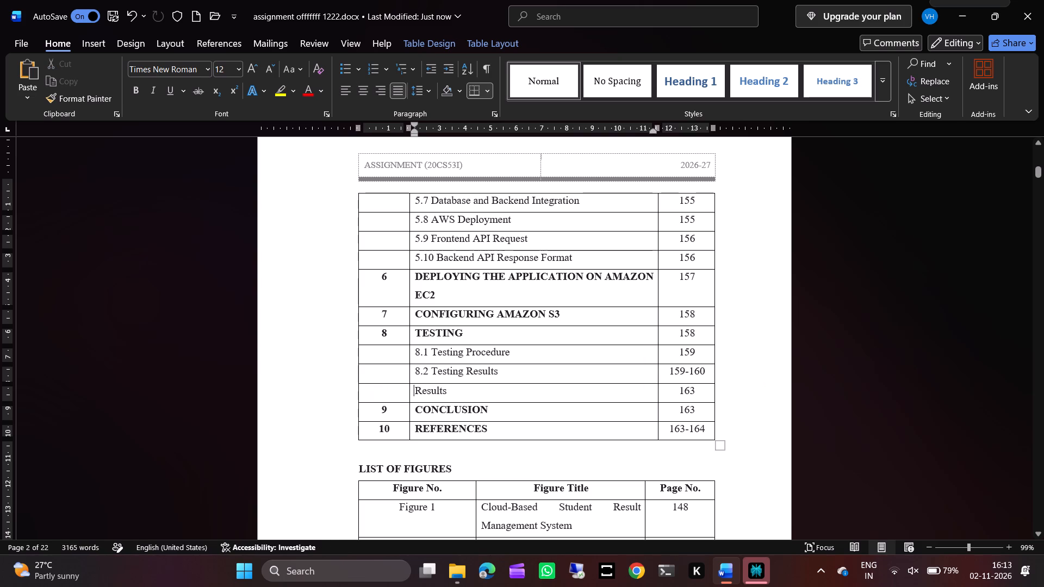
pyautogui.hotkey('ctrl', 'v')
pyautogui.press('space')
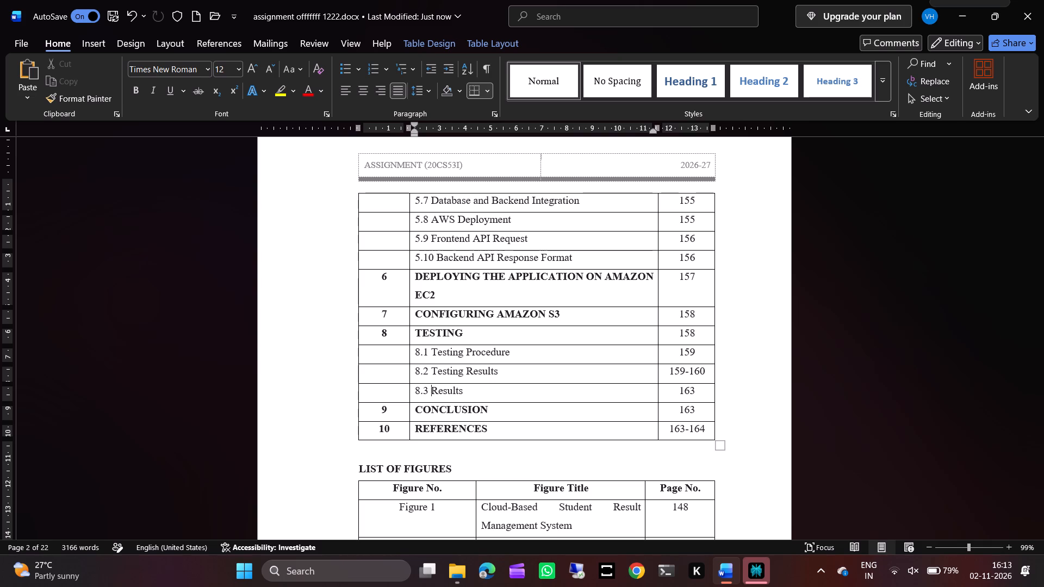
# Narrow the Figure No. column of the List of Figures table so it just fits its labels, giving Figure Title more room.
pyautogui.scroll(-1, 576, 370)
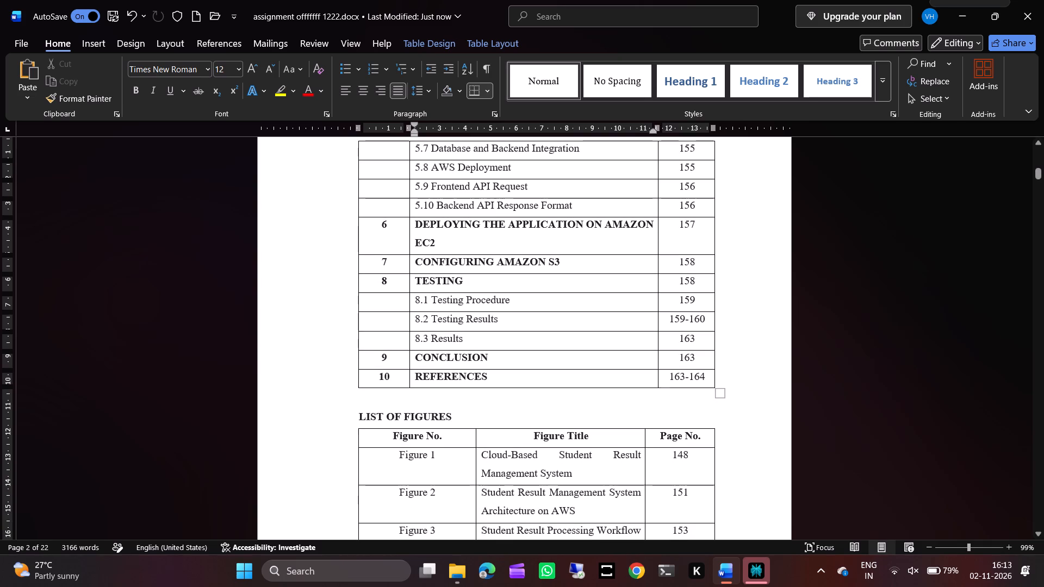
pyautogui.scroll(-1, 498, 363)
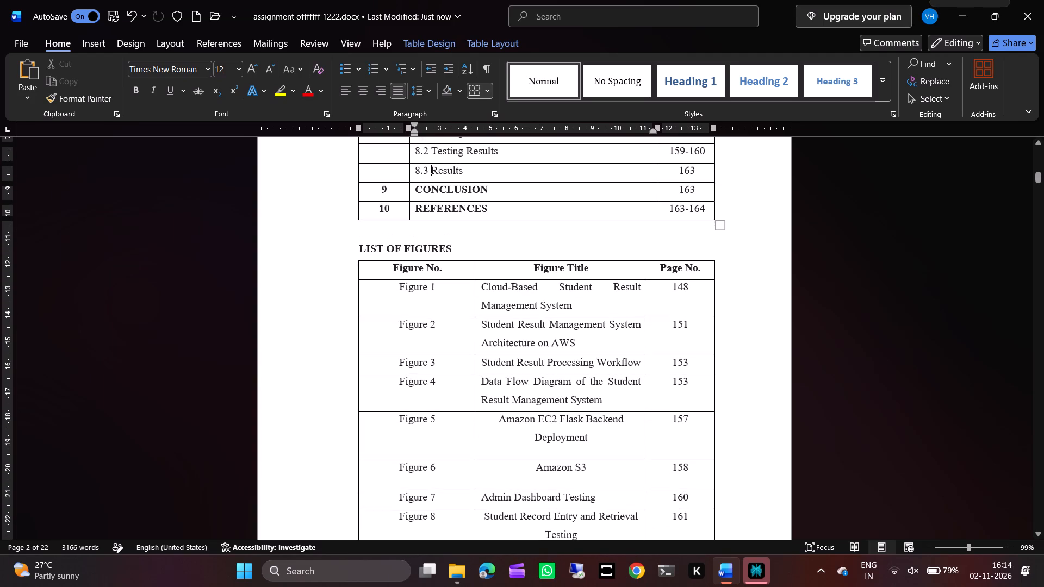
pyautogui.moveTo(474, 271); pyautogui.dragTo(437, 280)
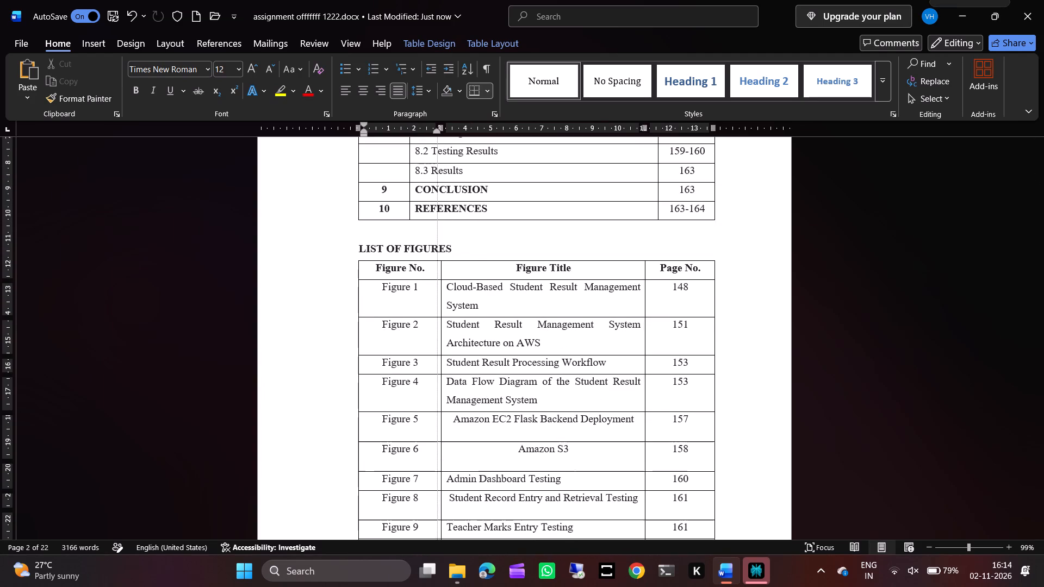
pyautogui.moveTo(437, 280); pyautogui.dragTo(422, 286)
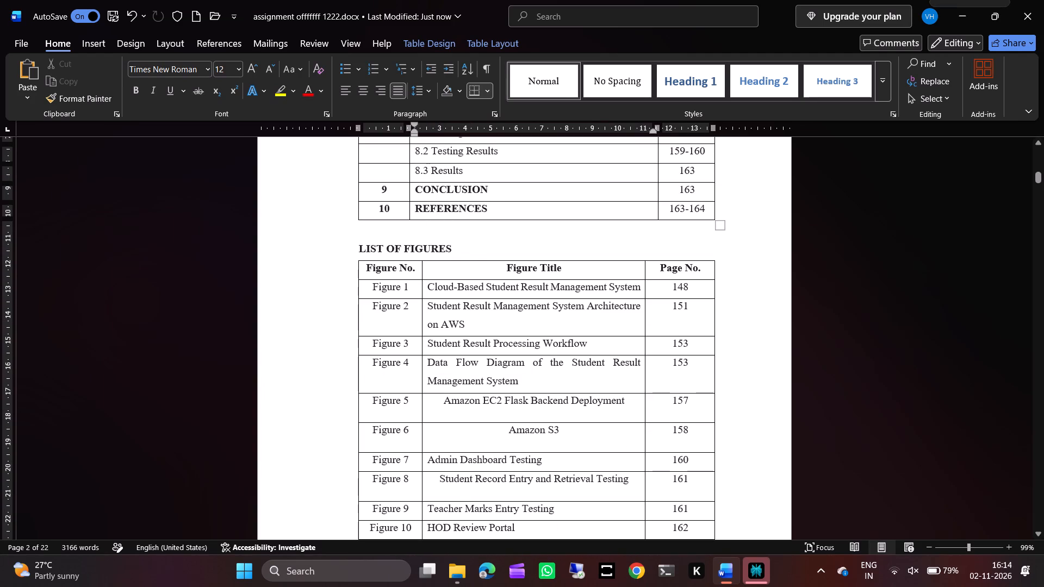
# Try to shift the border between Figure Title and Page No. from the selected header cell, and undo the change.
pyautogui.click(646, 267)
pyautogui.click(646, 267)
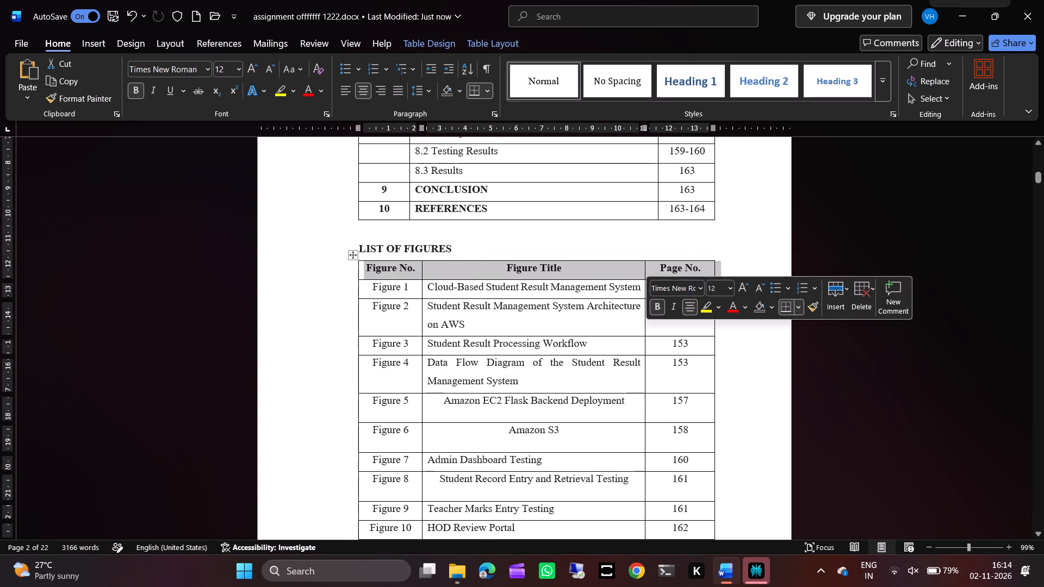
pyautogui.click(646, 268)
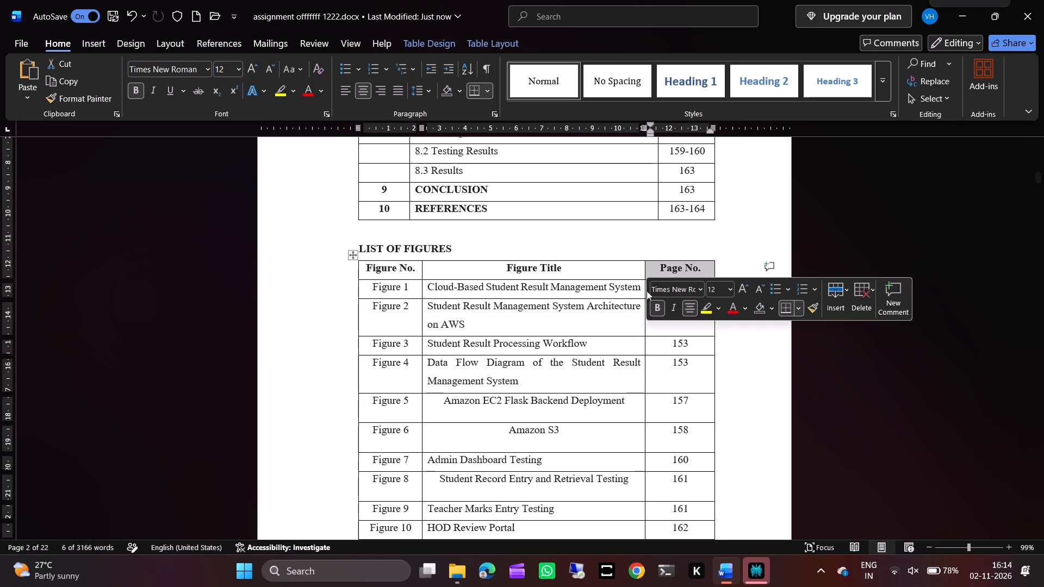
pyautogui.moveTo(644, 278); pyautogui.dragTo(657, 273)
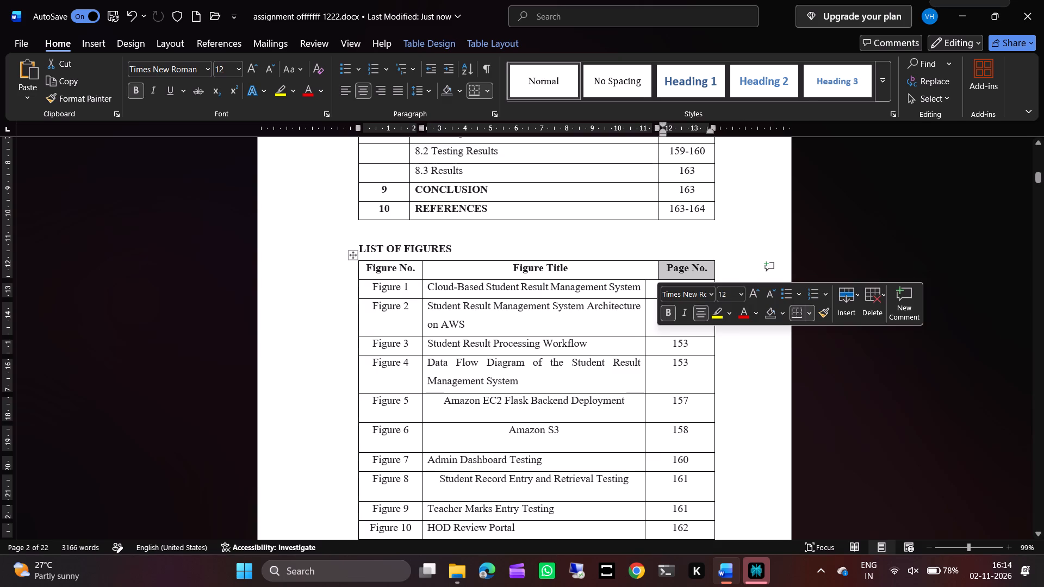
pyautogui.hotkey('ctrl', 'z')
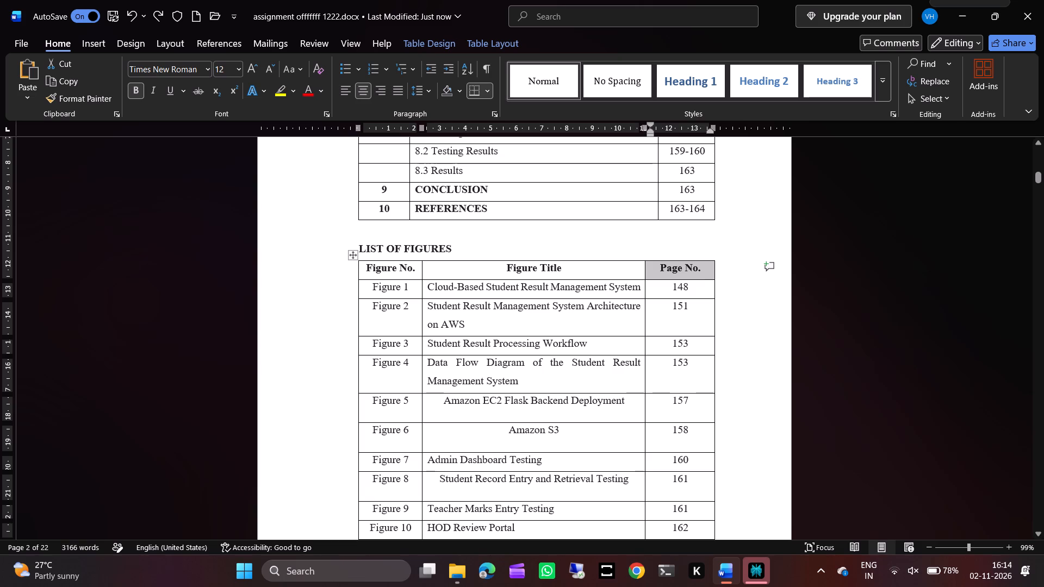
# Widen the Figure Title column across the figure rows, aligning its border with Page No. to the table of contents' page-number column.
pyautogui.moveTo(644, 317); pyautogui.dragTo(658, 317)
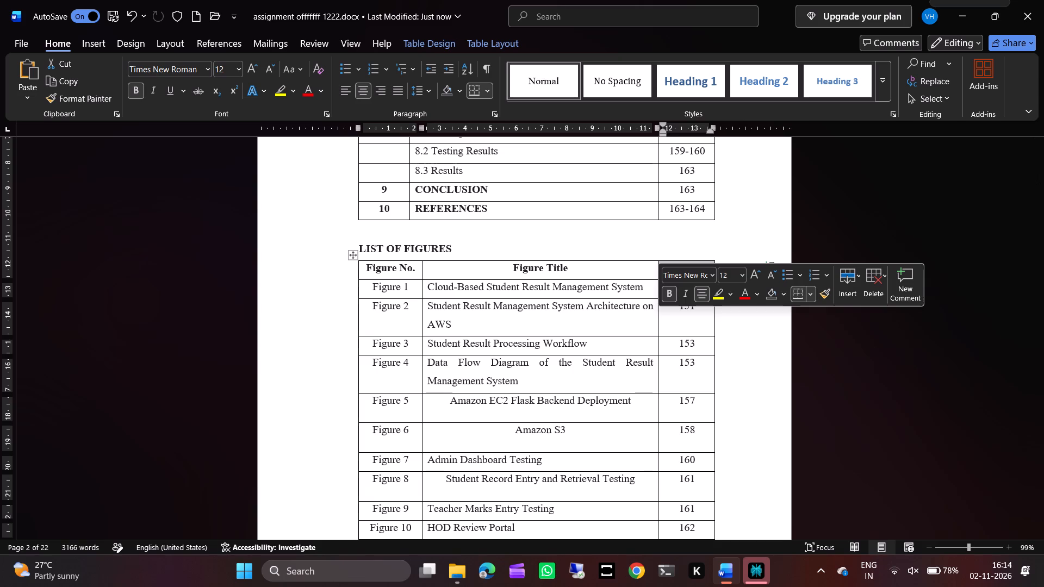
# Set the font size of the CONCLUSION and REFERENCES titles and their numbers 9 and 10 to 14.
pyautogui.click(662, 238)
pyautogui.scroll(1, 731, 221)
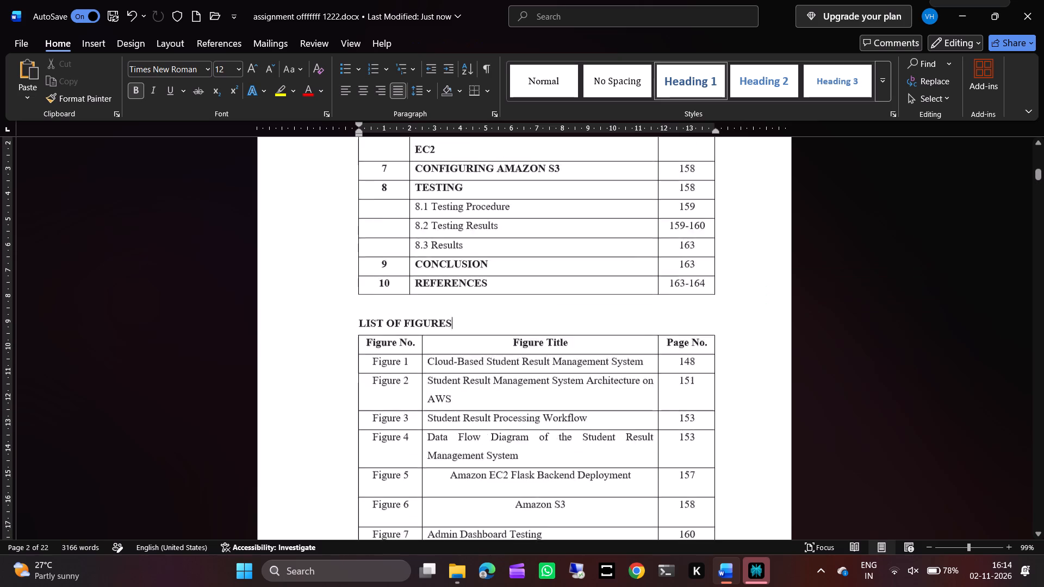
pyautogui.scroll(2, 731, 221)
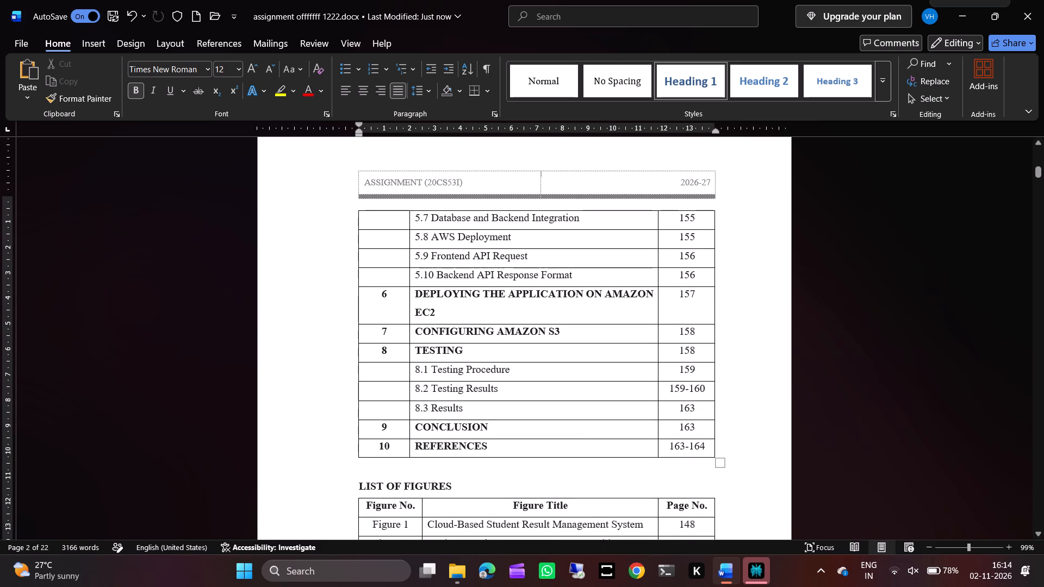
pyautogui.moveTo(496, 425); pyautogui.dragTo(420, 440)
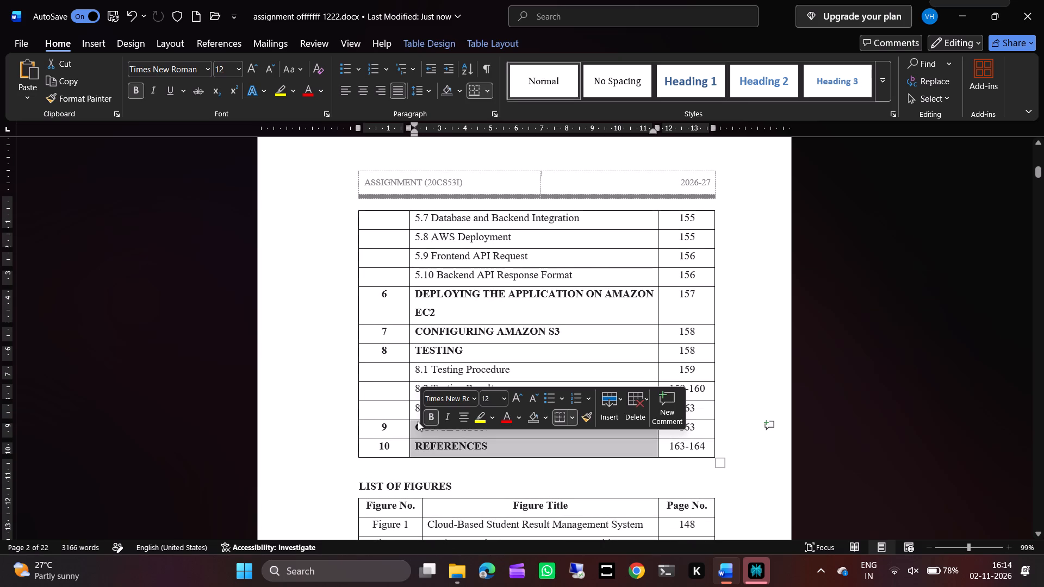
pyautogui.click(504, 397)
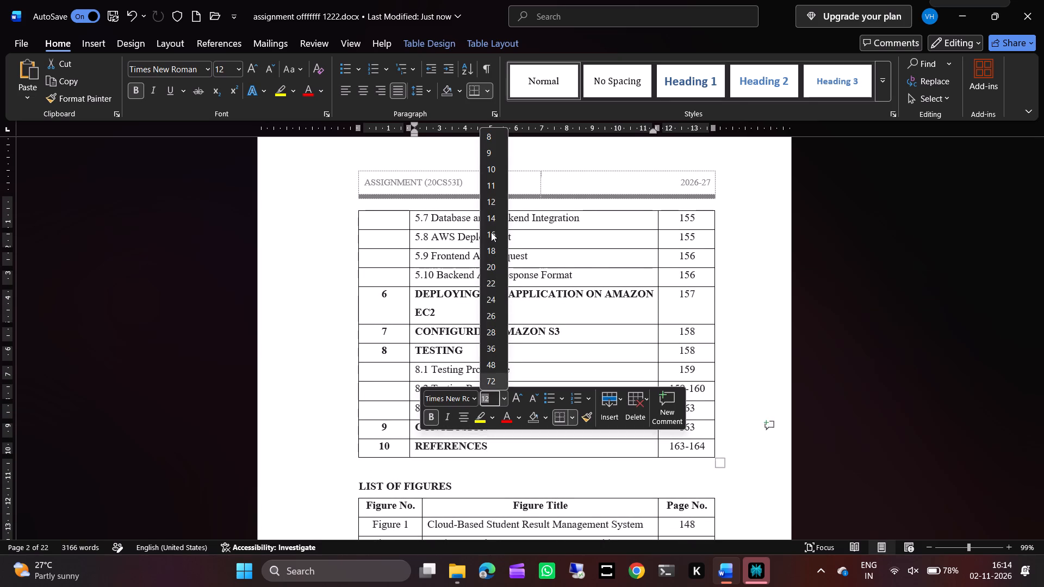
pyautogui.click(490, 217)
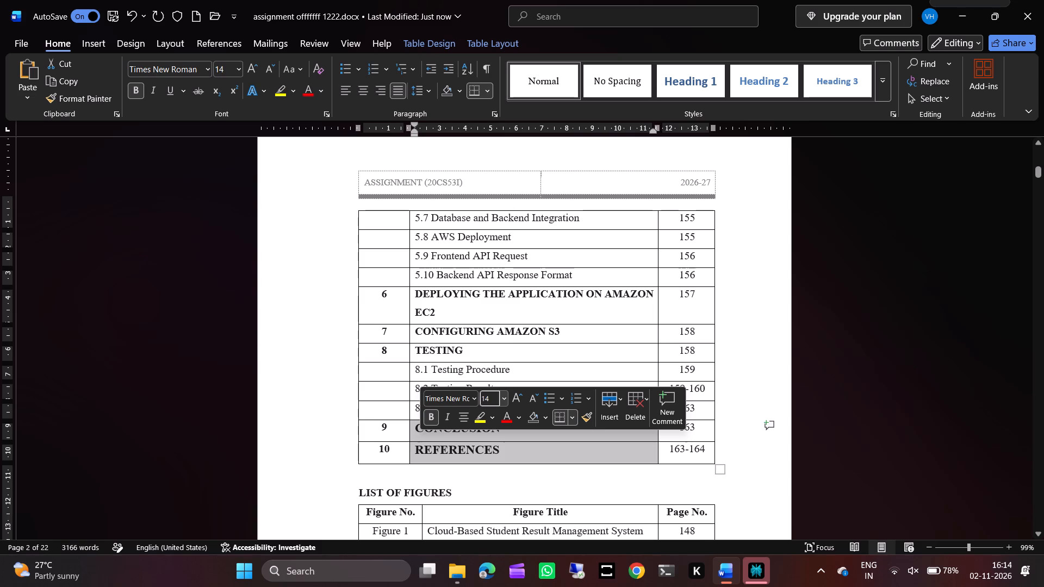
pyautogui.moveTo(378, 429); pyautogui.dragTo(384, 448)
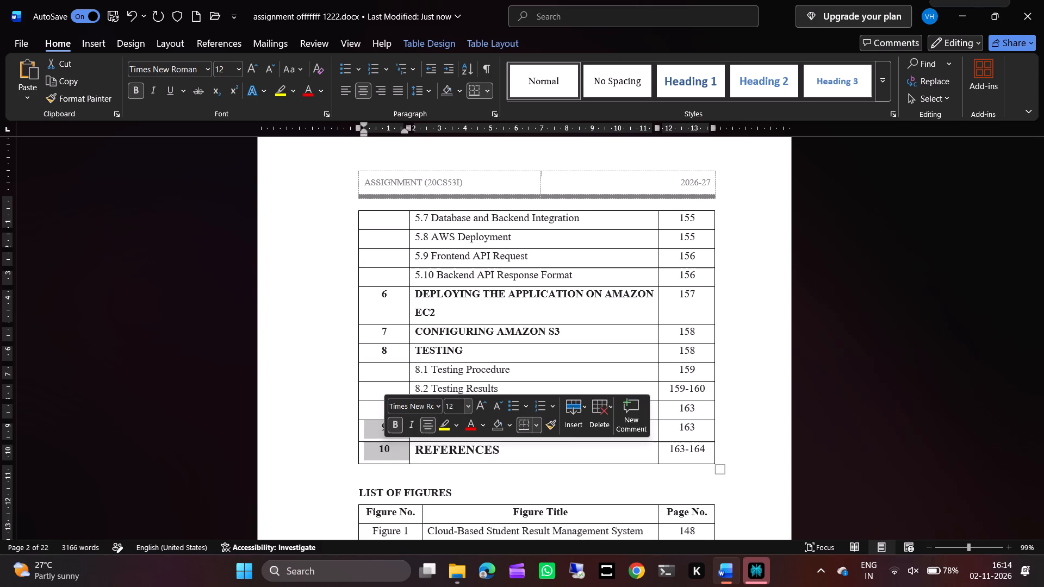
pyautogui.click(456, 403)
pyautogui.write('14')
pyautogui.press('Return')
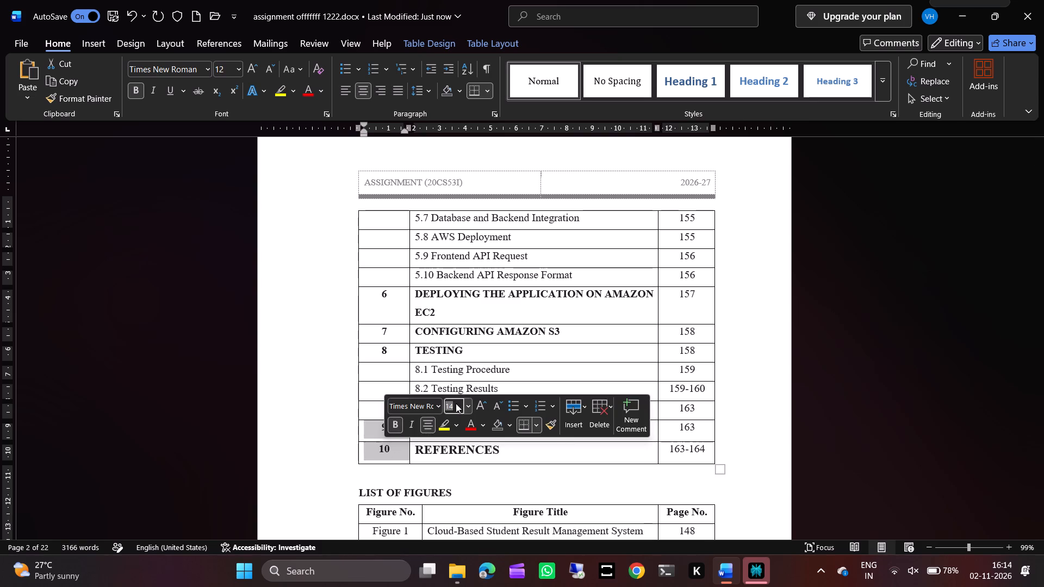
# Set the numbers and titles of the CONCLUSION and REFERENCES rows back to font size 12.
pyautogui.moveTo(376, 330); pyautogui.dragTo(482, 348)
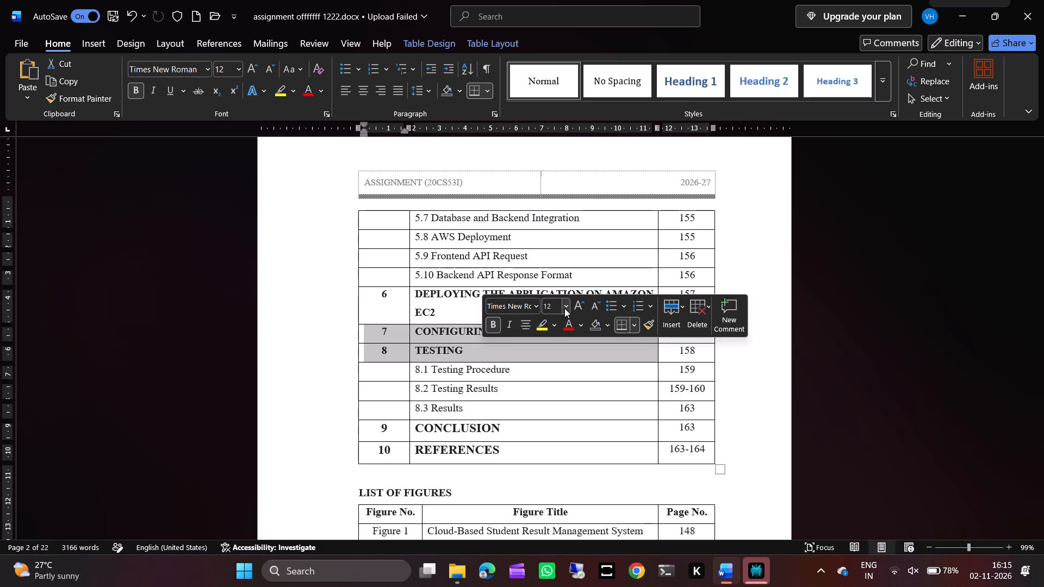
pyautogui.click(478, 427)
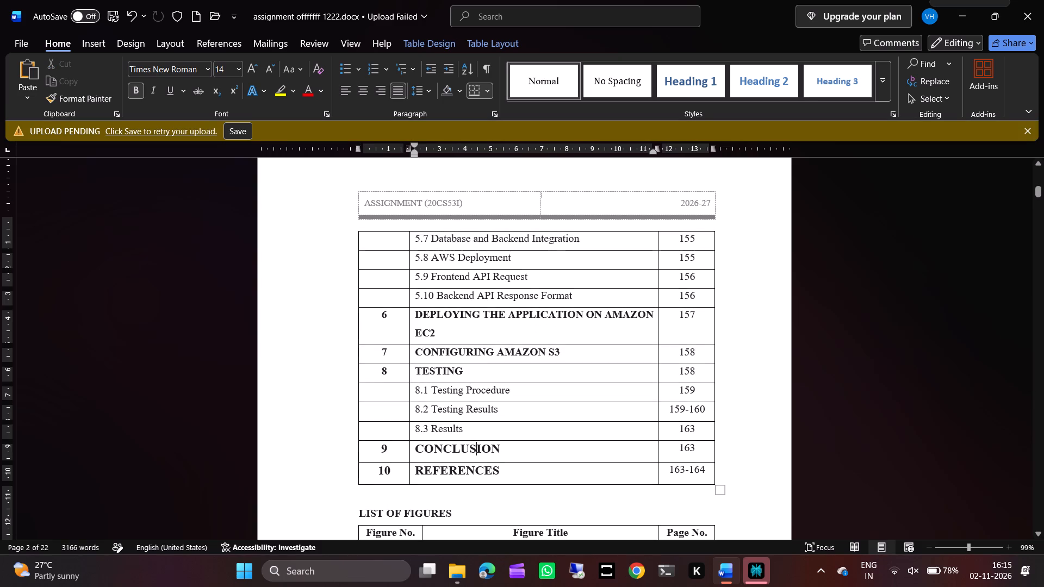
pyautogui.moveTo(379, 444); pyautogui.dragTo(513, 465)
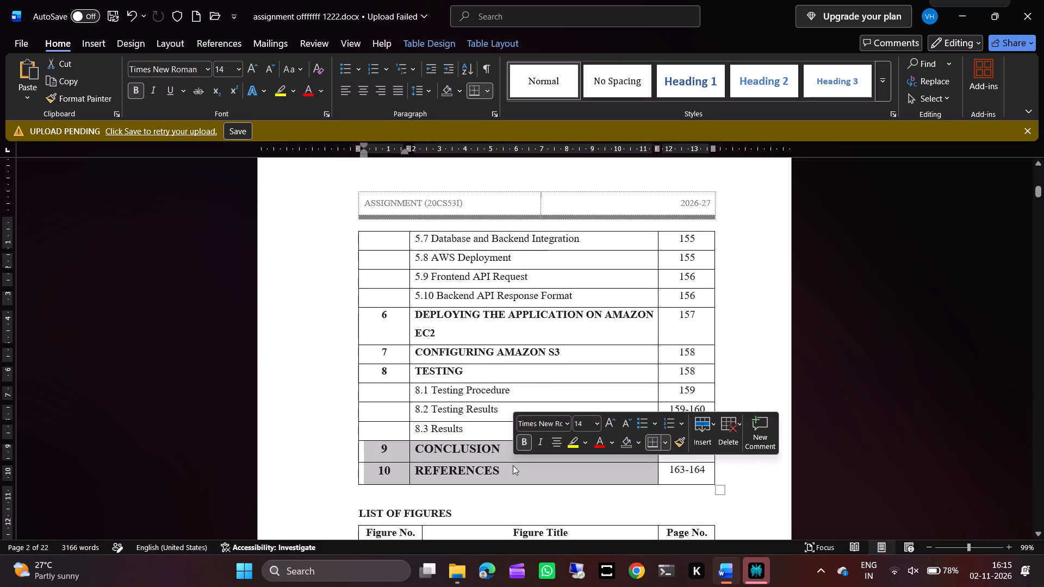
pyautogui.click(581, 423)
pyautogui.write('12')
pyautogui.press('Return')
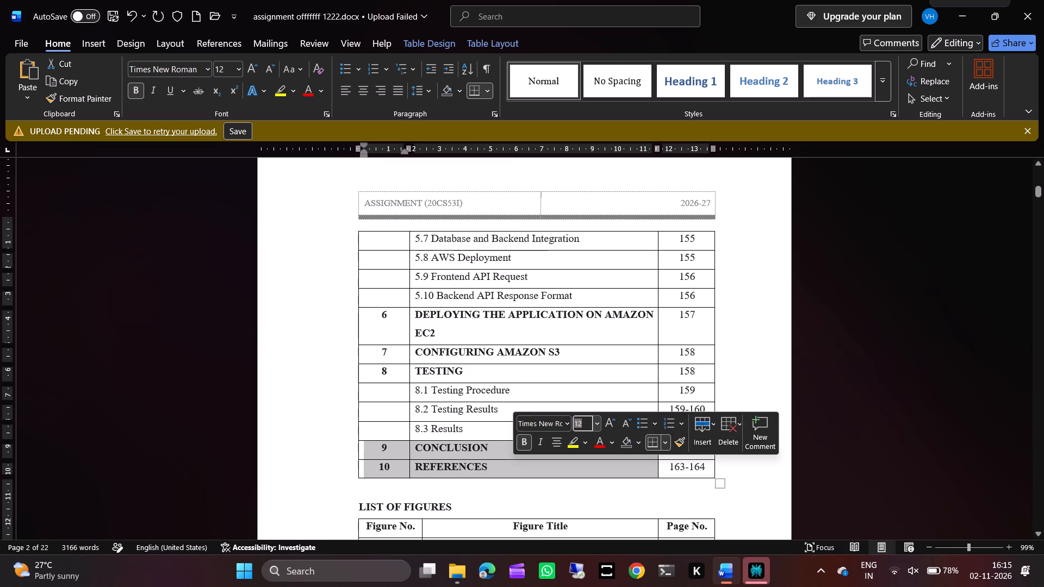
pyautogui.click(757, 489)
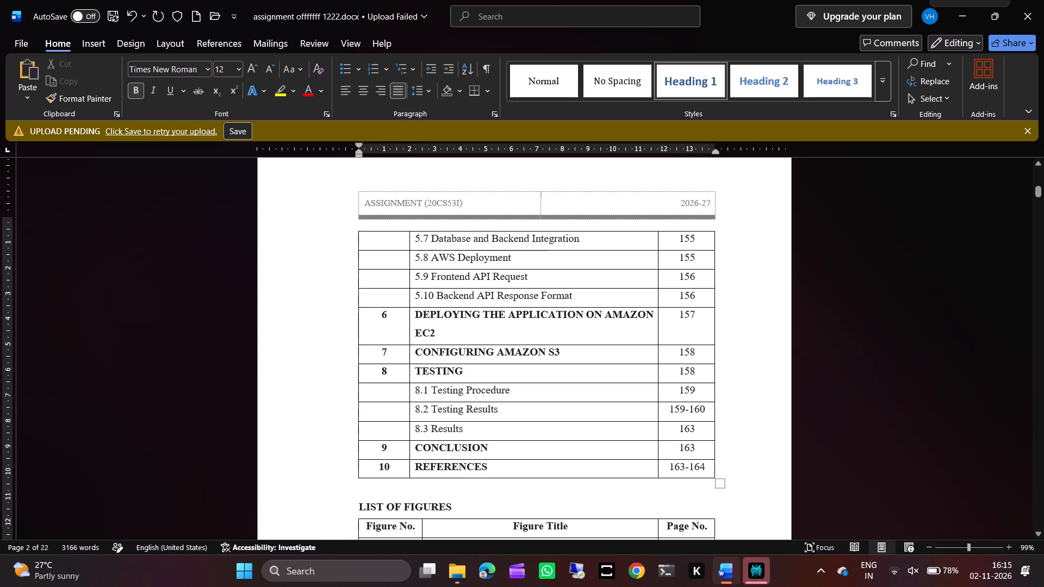
# Set the font size of the LIST OF FIGURES heading to 14.
pyautogui.scroll(-1, 483, 458)
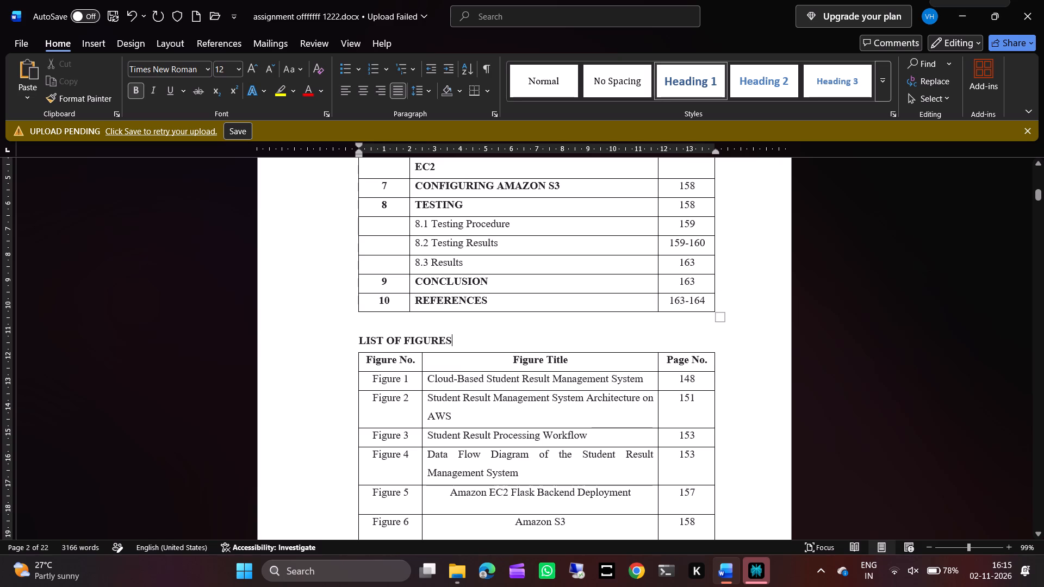
pyautogui.moveTo(361, 342); pyautogui.dragTo(451, 339)
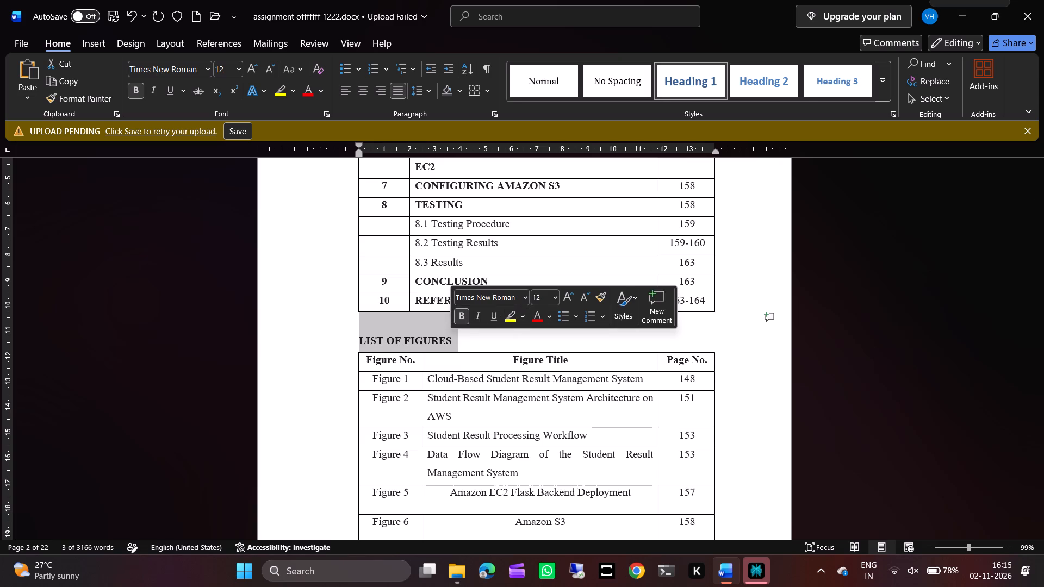
pyautogui.click(535, 295)
pyautogui.write('14')
pyautogui.press('Return')
pyautogui.click(436, 326)
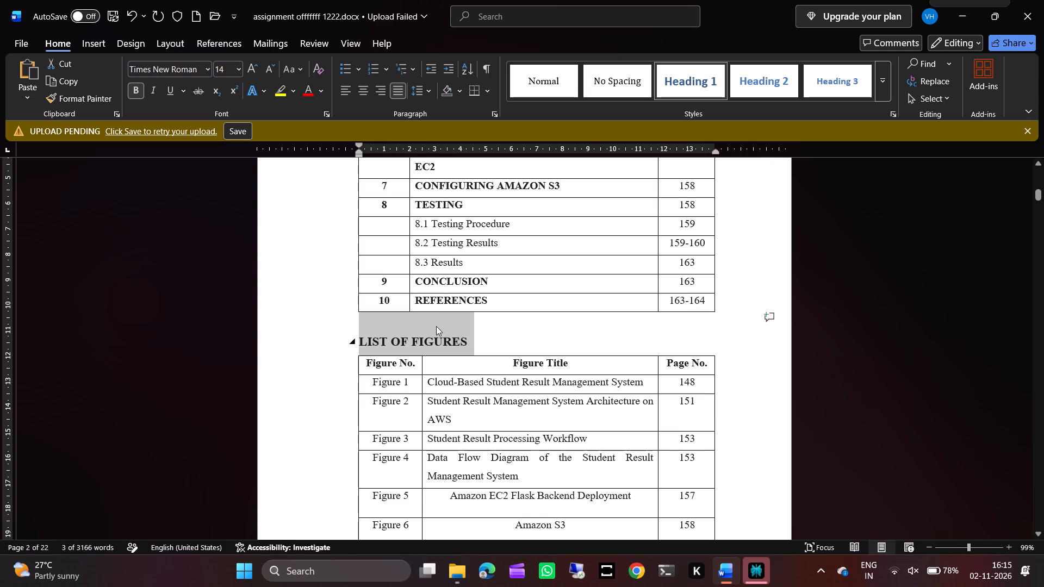
# Center the LIST OF FIGURES heading above its table.
pyautogui.click(357, 340)
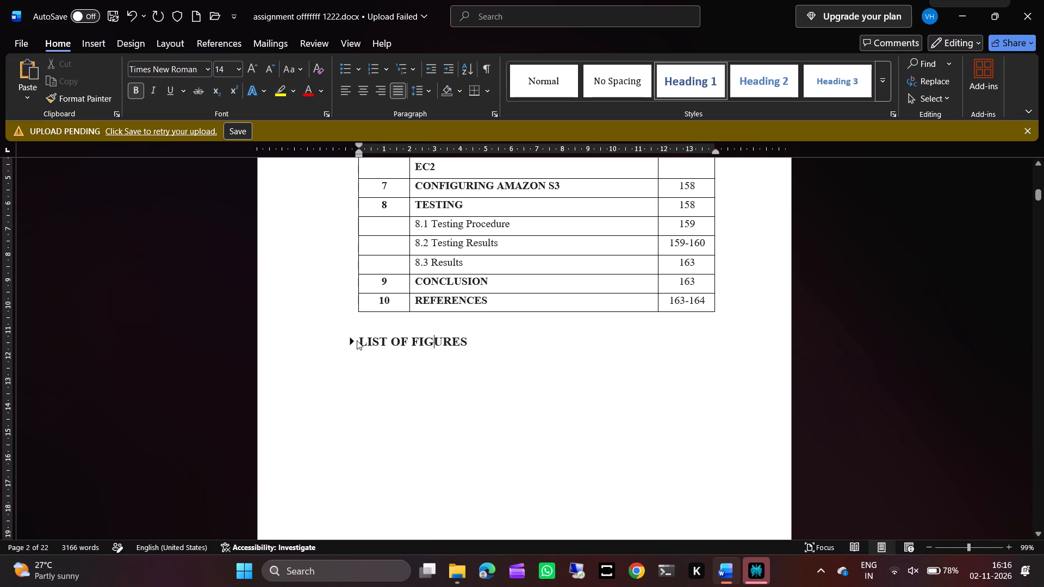
pyautogui.click(357, 340)
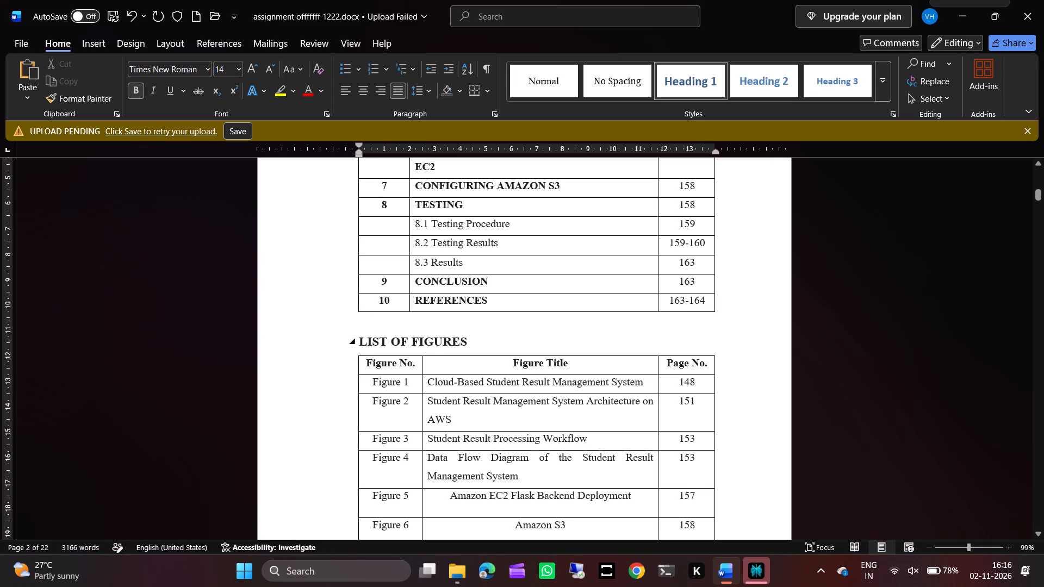
pyautogui.click(359, 341)
pyautogui.click(361, 91)
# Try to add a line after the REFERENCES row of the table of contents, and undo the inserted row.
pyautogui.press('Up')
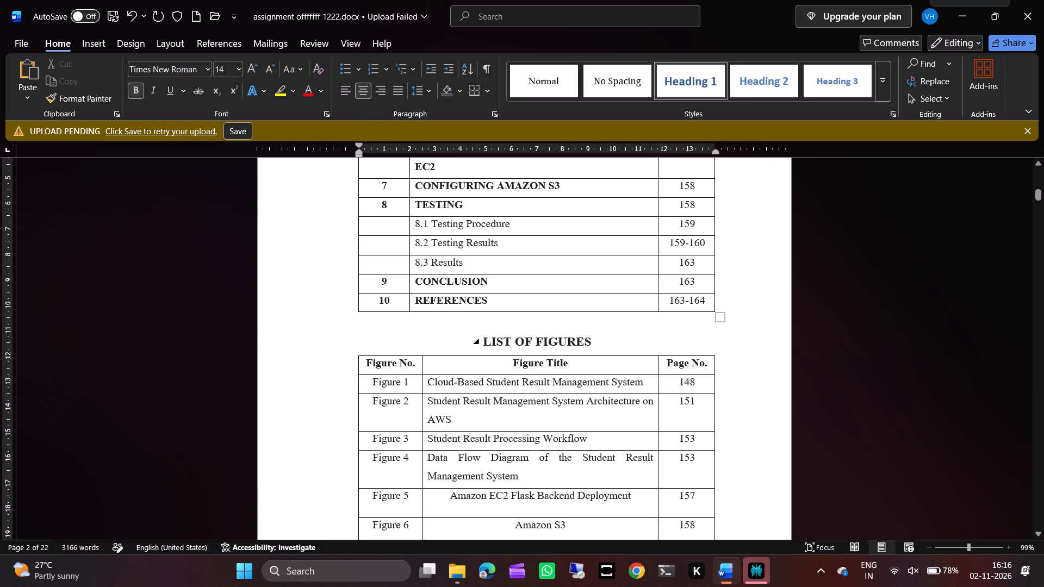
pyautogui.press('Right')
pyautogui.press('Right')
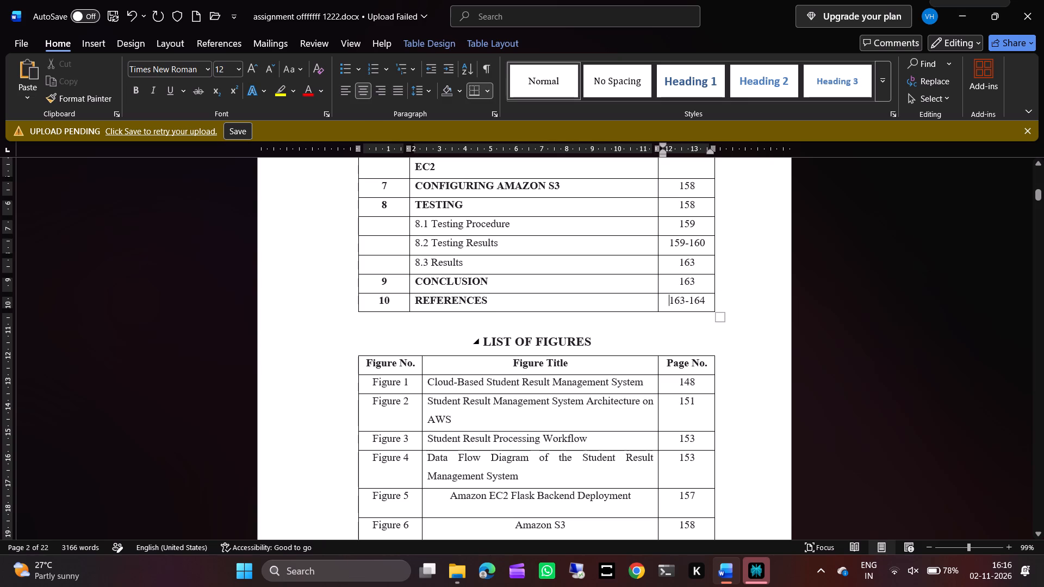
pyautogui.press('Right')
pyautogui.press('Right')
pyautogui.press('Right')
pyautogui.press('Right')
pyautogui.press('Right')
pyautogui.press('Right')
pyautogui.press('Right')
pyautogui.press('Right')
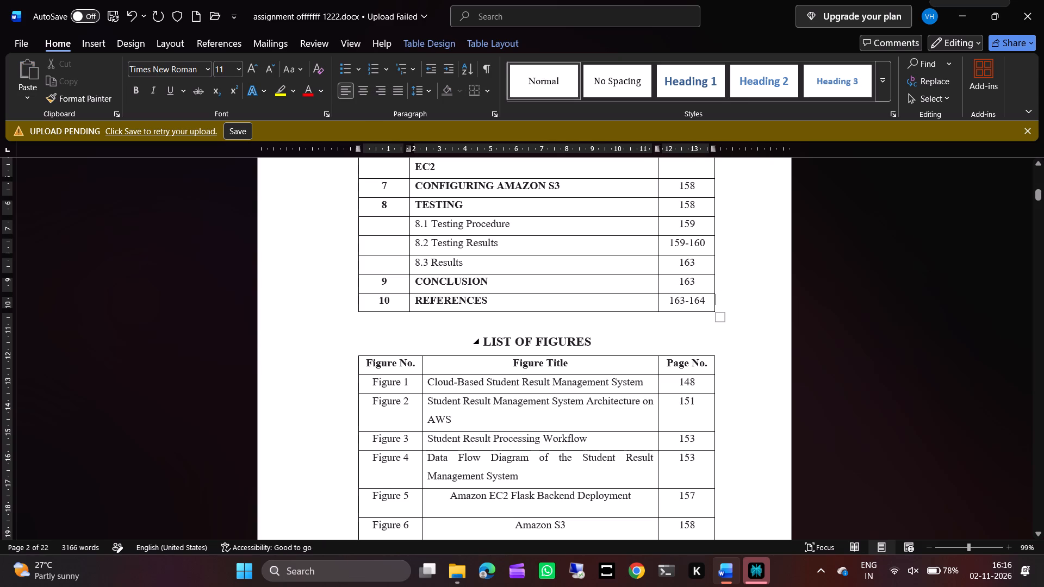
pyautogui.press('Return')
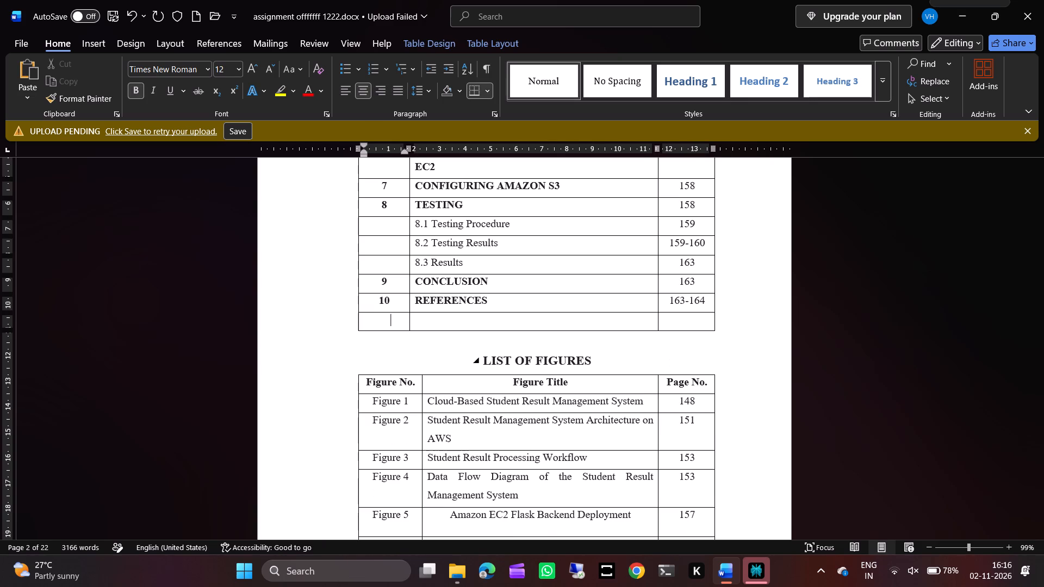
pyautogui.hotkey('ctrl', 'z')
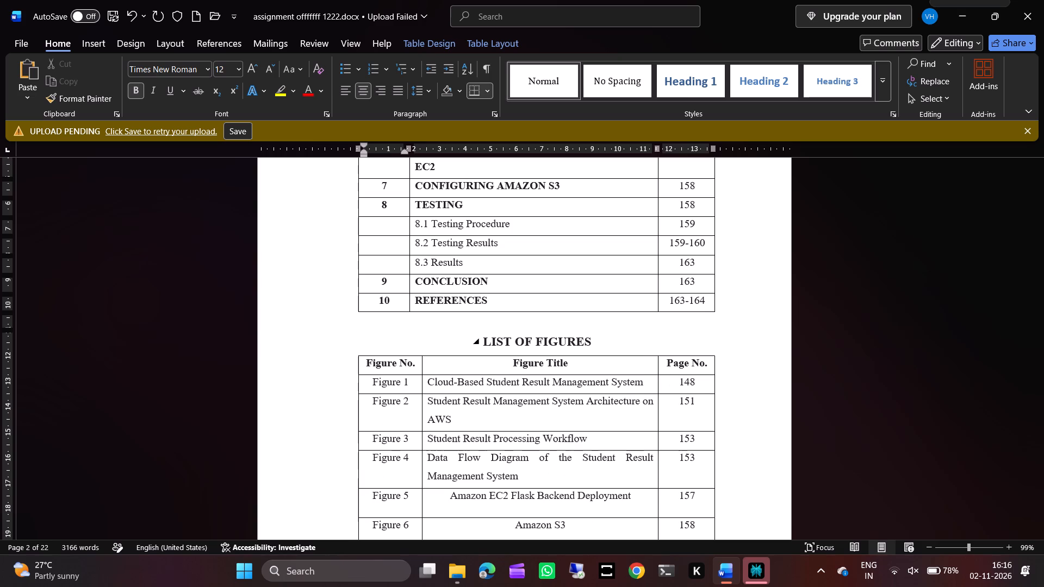
# Insert a page break between the LIST OF FIGURES heading and its table.
pyautogui.press('Down')
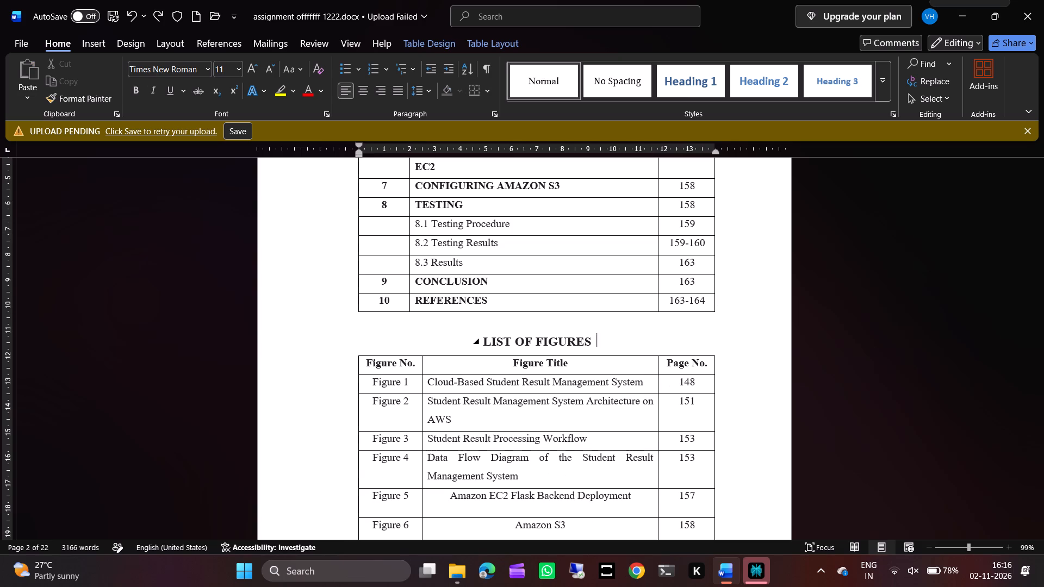
pyautogui.hotkey('ctrl', 'Return')
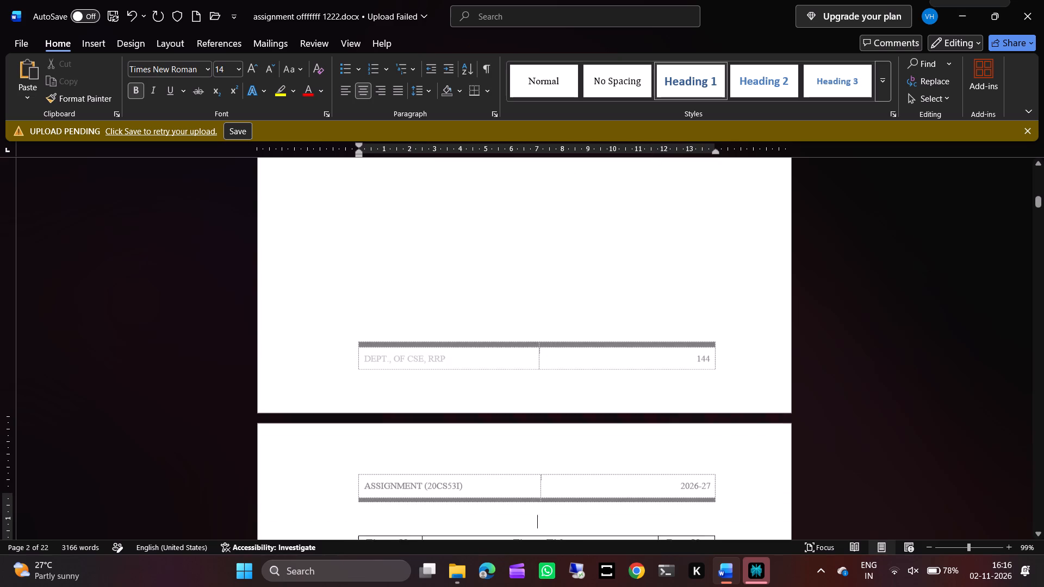
# Move the LIST OF FIGURES heading to the new page directly above the figures table, removing the extra blank line.
pyautogui.scroll(1, 509, 290)
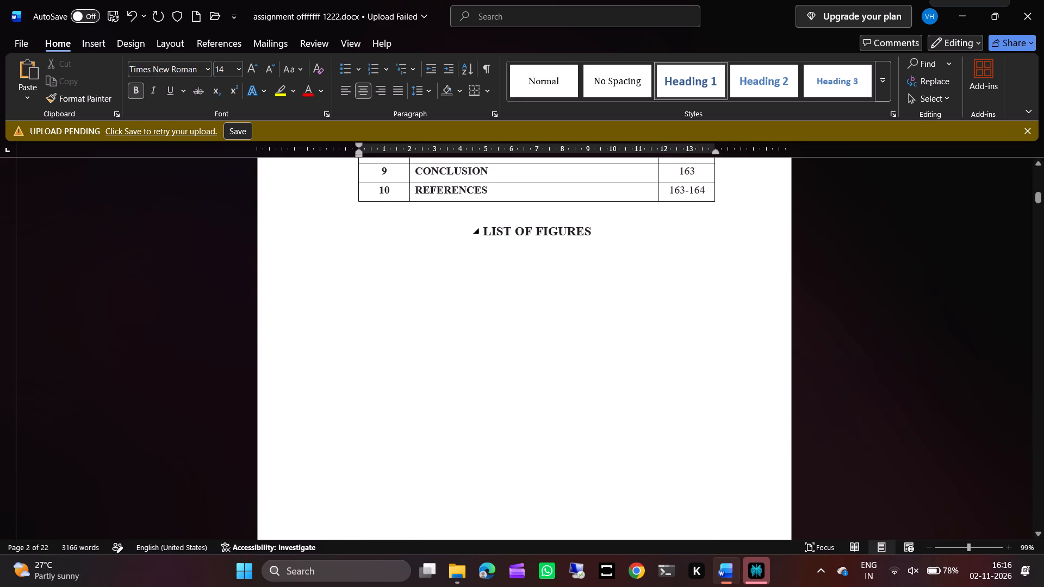
pyautogui.click(485, 236)
pyautogui.moveTo(485, 236); pyautogui.dragTo(566, 239)
pyautogui.hotkey('ctrl', 'c')
pyautogui.press('BackSpace')
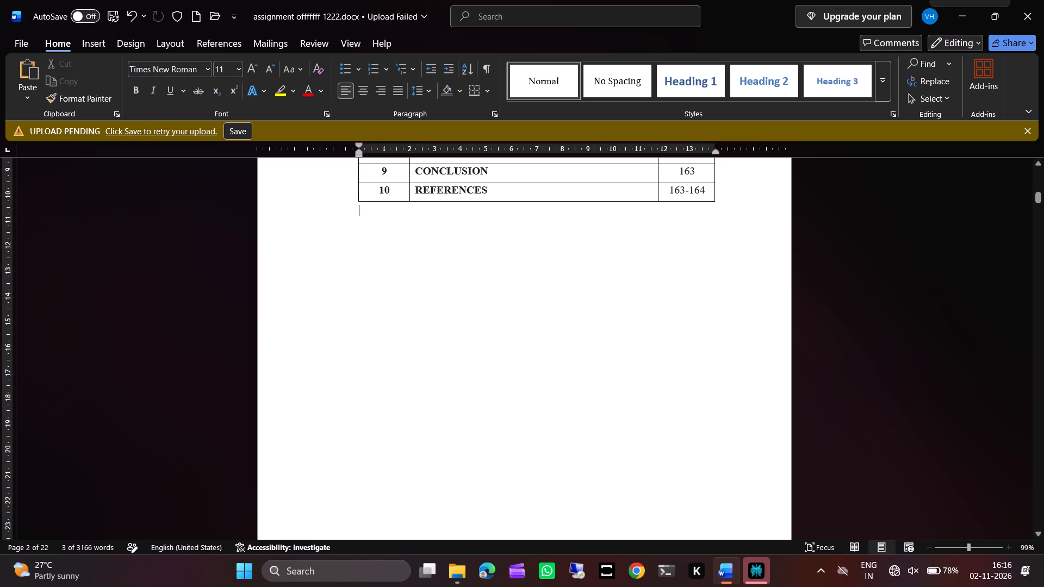
pyautogui.scroll(-2, 566, 239)
pyautogui.click(446, 472)
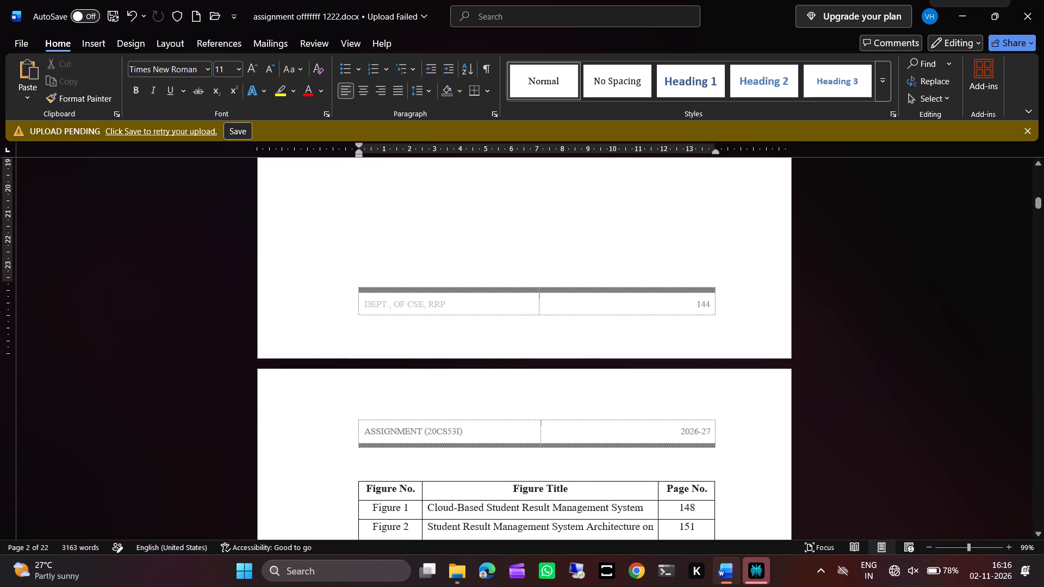
pyautogui.hotkey('ctrl', 'c')
pyautogui.hotkey('ctrl', 'v')
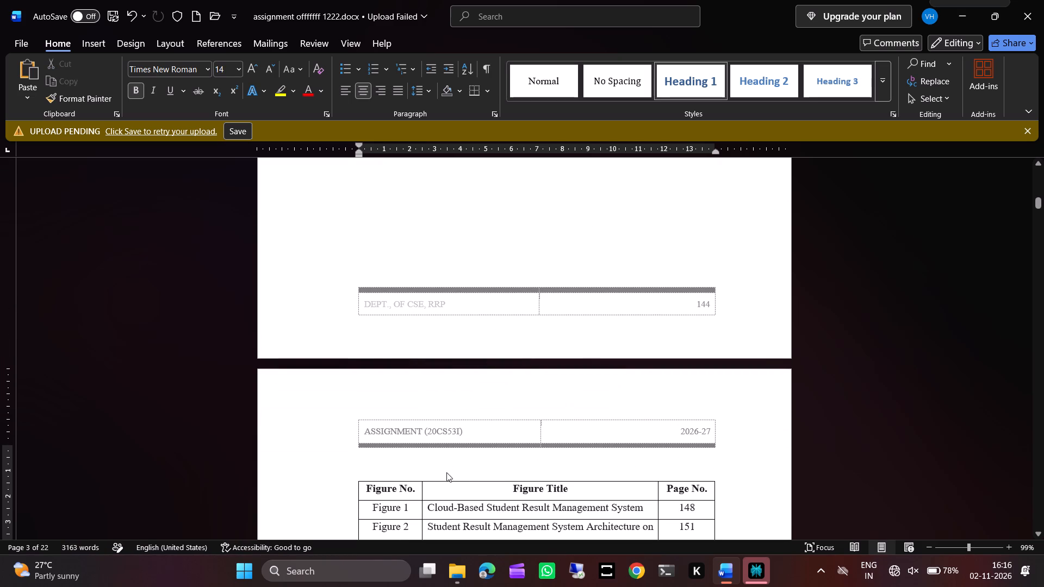
pyautogui.press('BackSpace')
pyautogui.press('BackSpace')
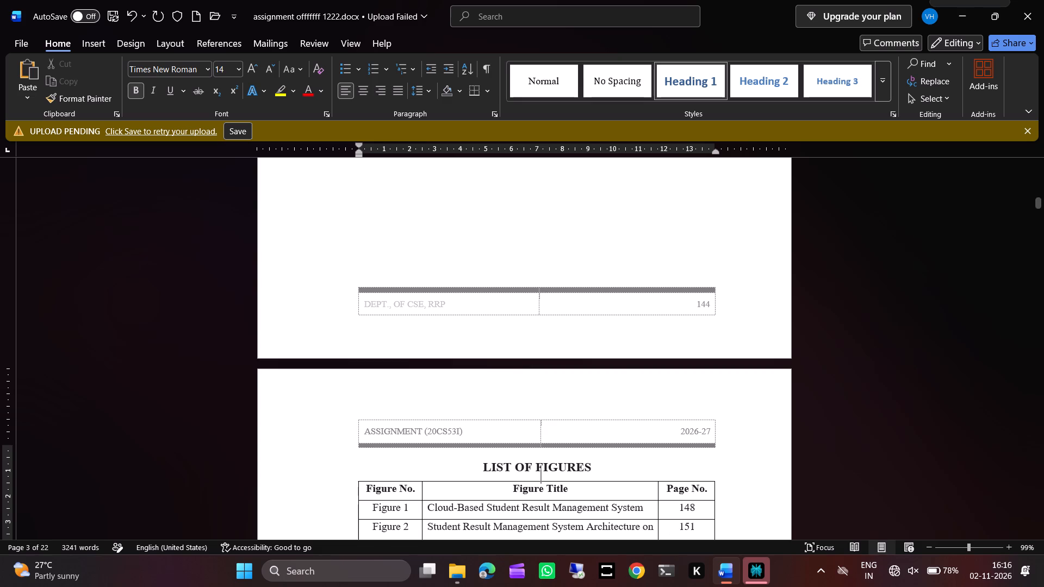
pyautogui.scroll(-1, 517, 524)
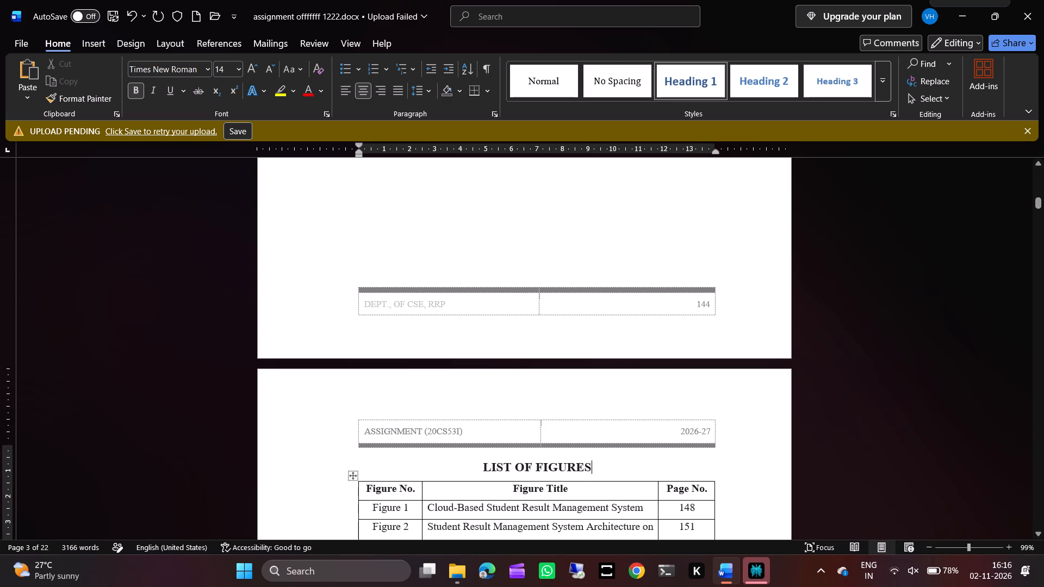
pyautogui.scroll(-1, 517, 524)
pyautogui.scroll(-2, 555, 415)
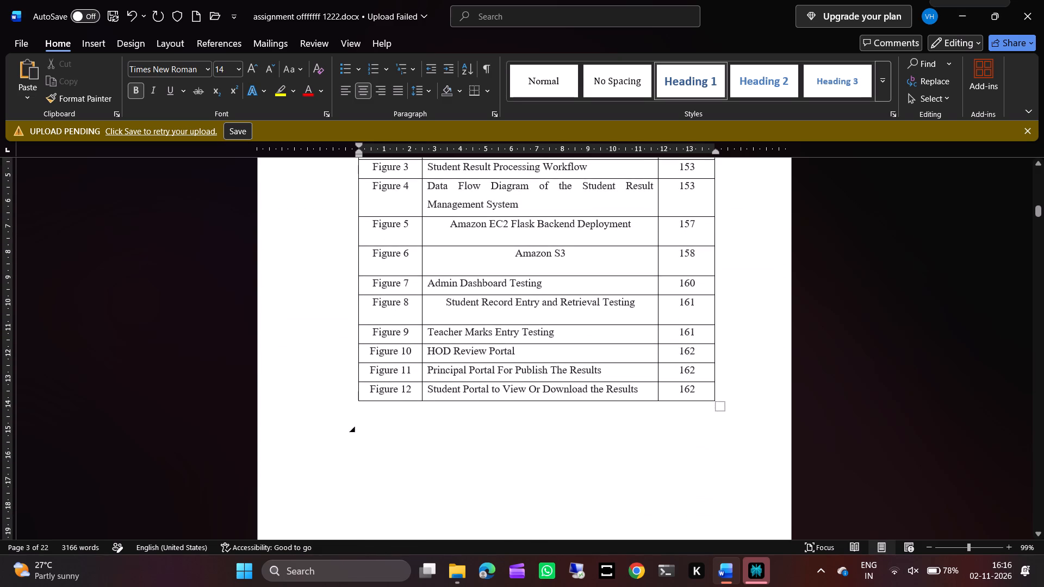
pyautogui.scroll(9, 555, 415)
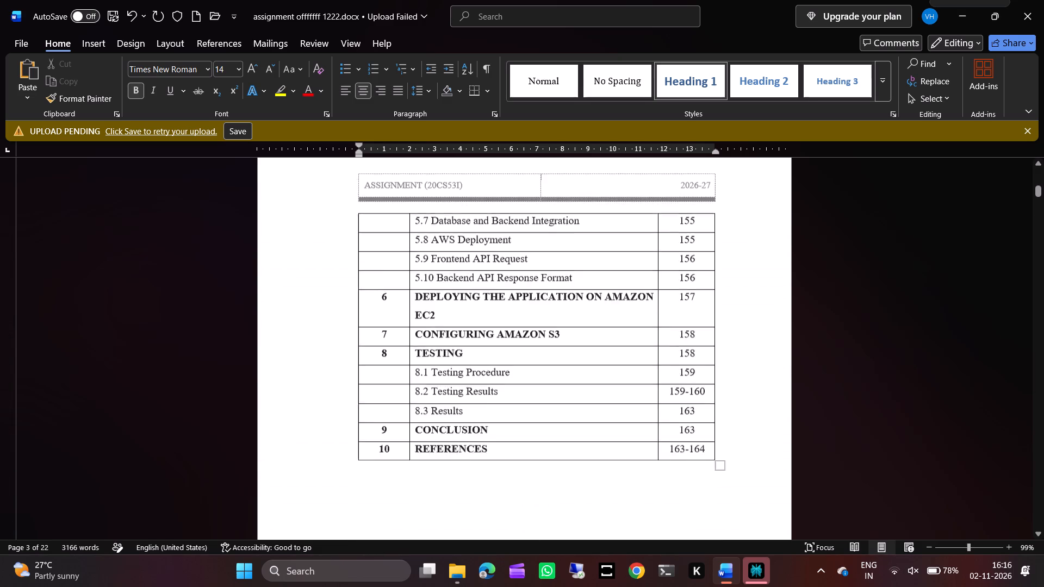
# Set the font size of the TABLE OF CONTENTS heading to 14.
pyautogui.scroll(3, 555, 415)
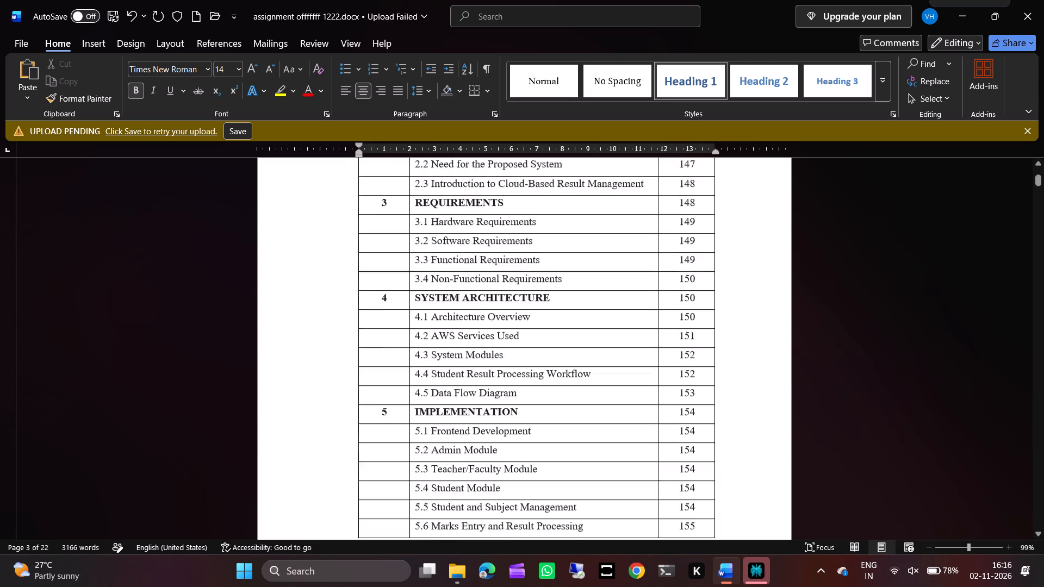
pyautogui.scroll(2, 555, 415)
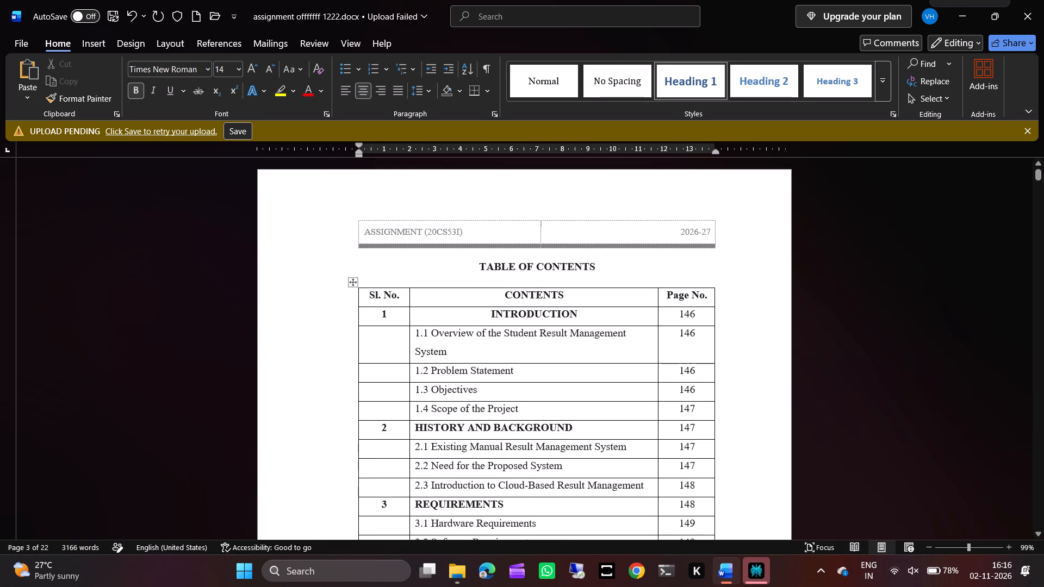
pyautogui.moveTo(474, 264); pyautogui.dragTo(574, 263)
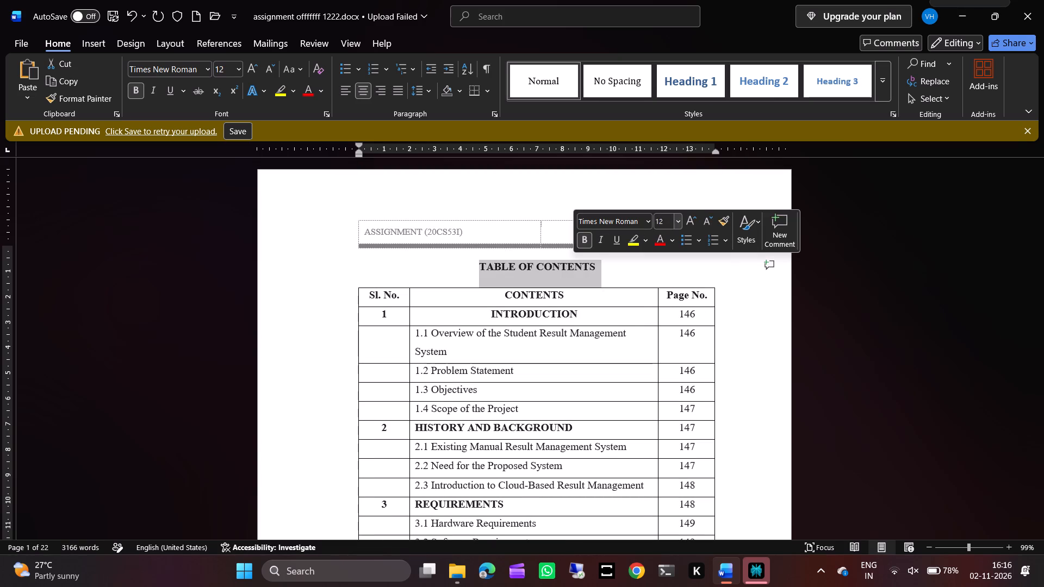
pyautogui.click(665, 223)
pyautogui.press('1')
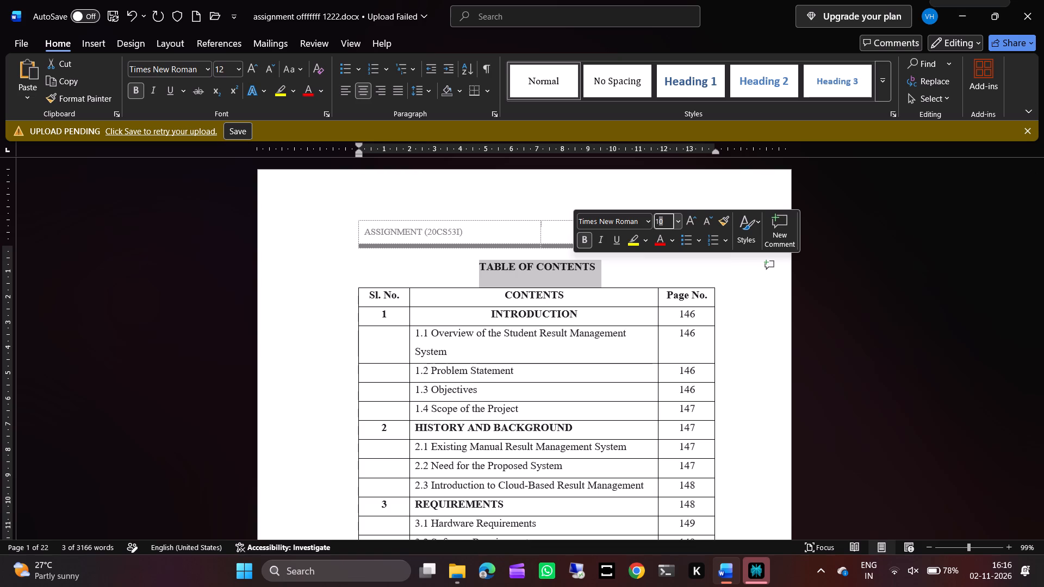
pyautogui.press('Return')
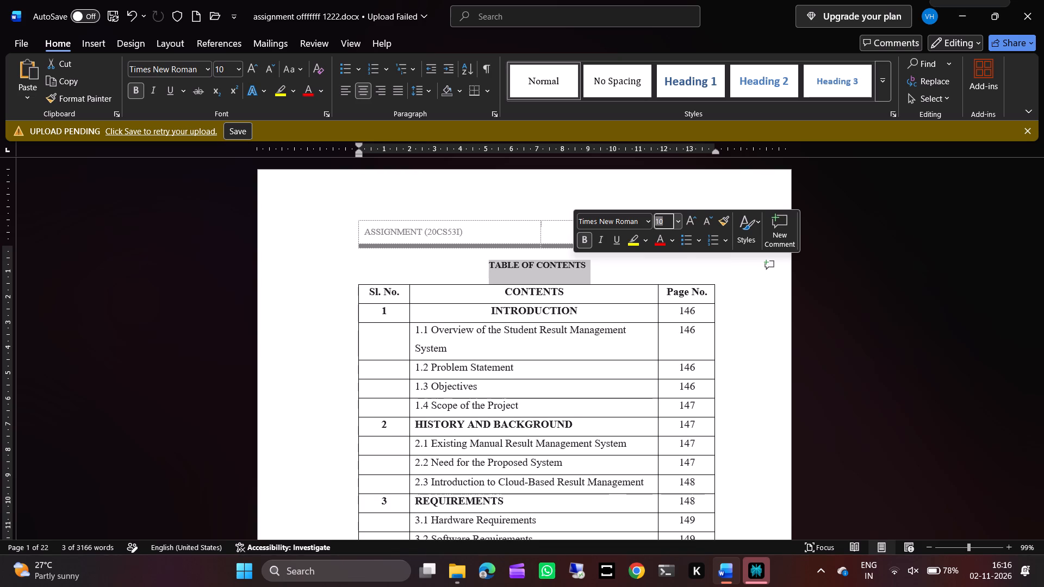
pyautogui.write('14')
pyautogui.press('Return')
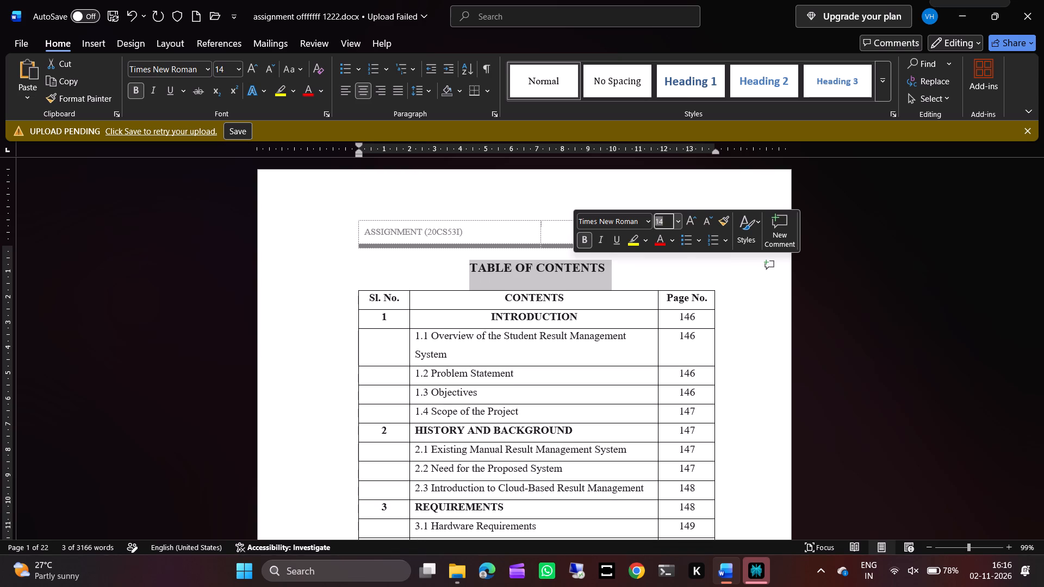
pyautogui.click(678, 285)
# Add a new line reading "CHAPTER - 01" directly above the INTRODUCTION heading in the document body.
pyautogui.scroll(-8, 647, 263)
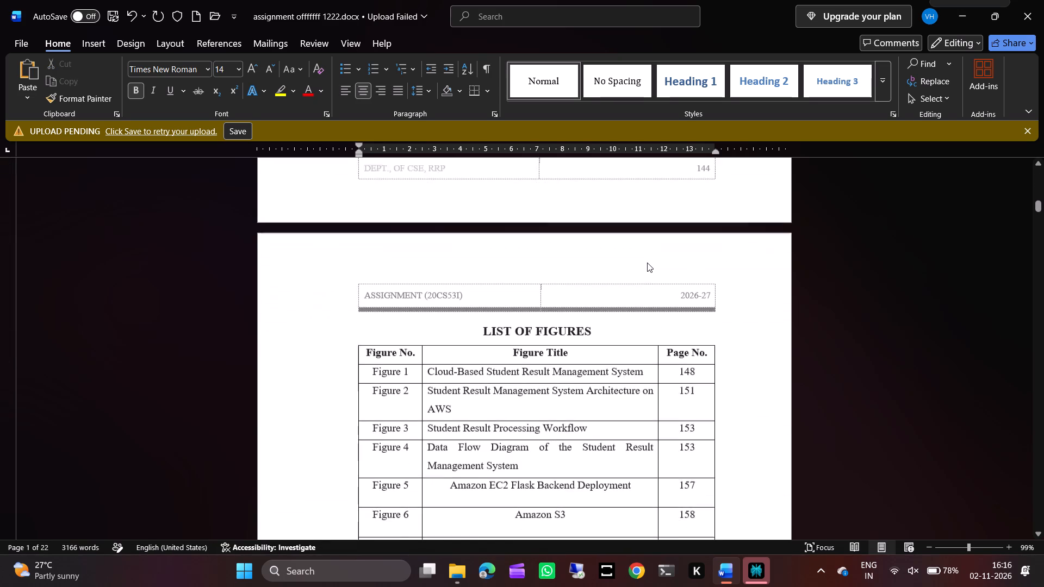
pyautogui.scroll(-6, 647, 263)
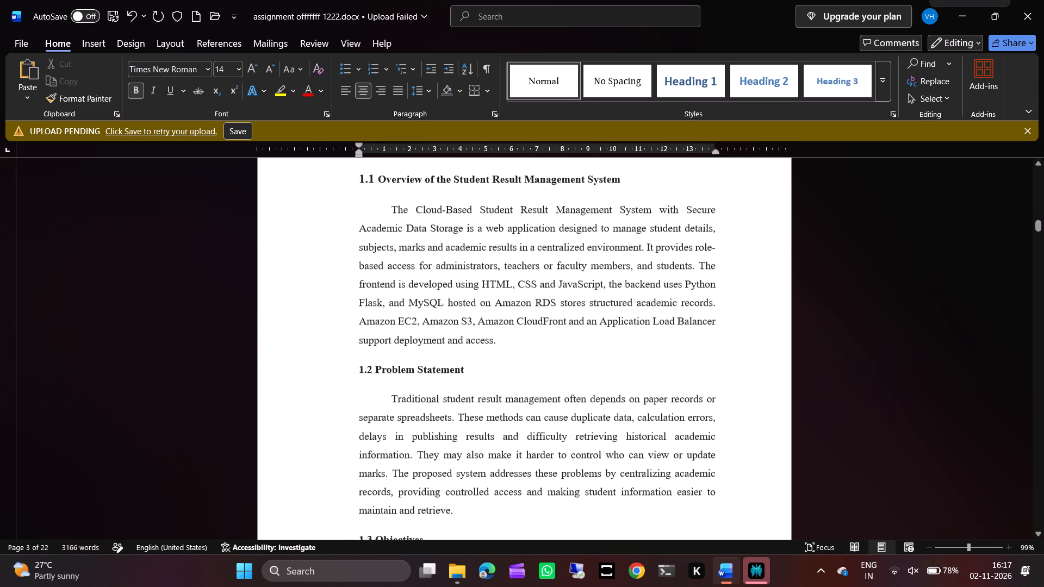
pyautogui.scroll(1, 647, 263)
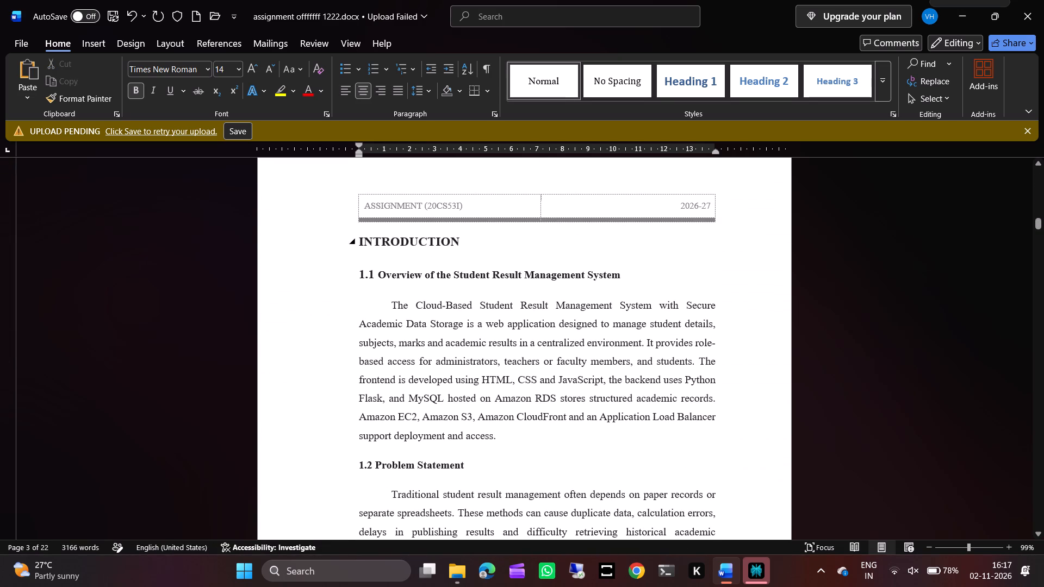
pyautogui.moveTo(357, 241); pyautogui.dragTo(458, 242)
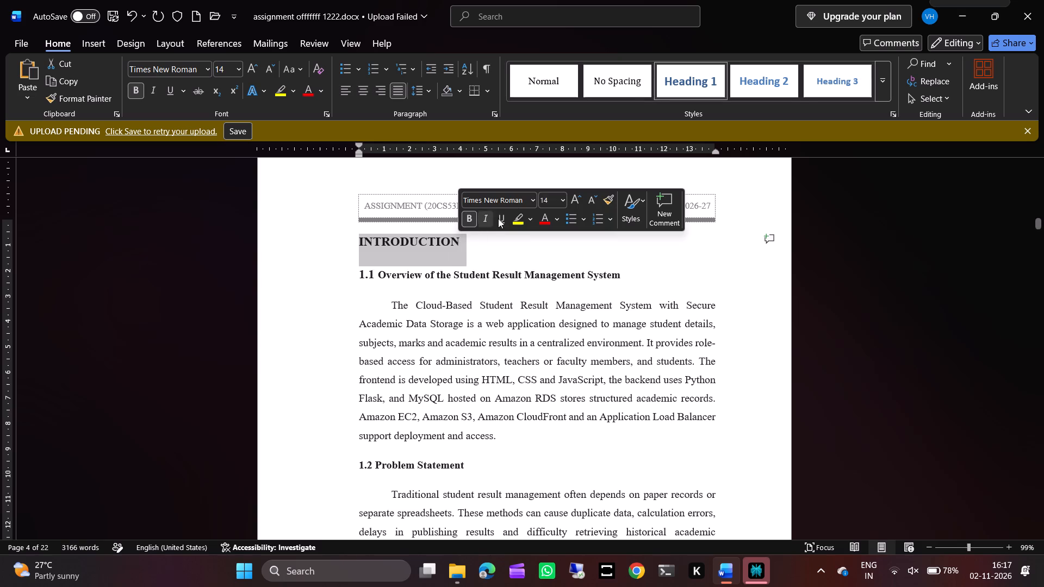
pyautogui.click(483, 240)
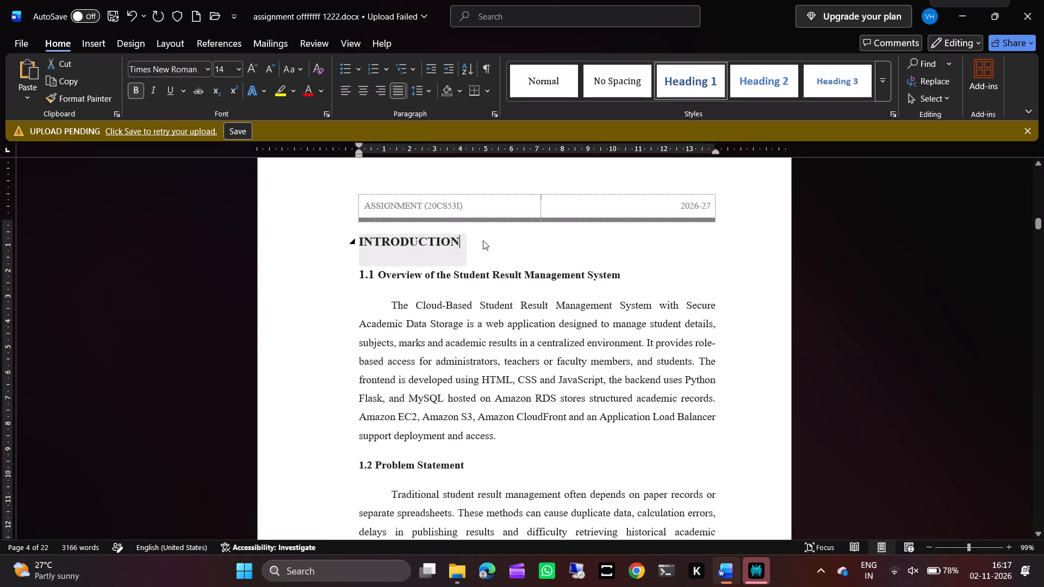
pyautogui.click(361, 241)
pyautogui.press('Return')
pyautogui.press('Up')
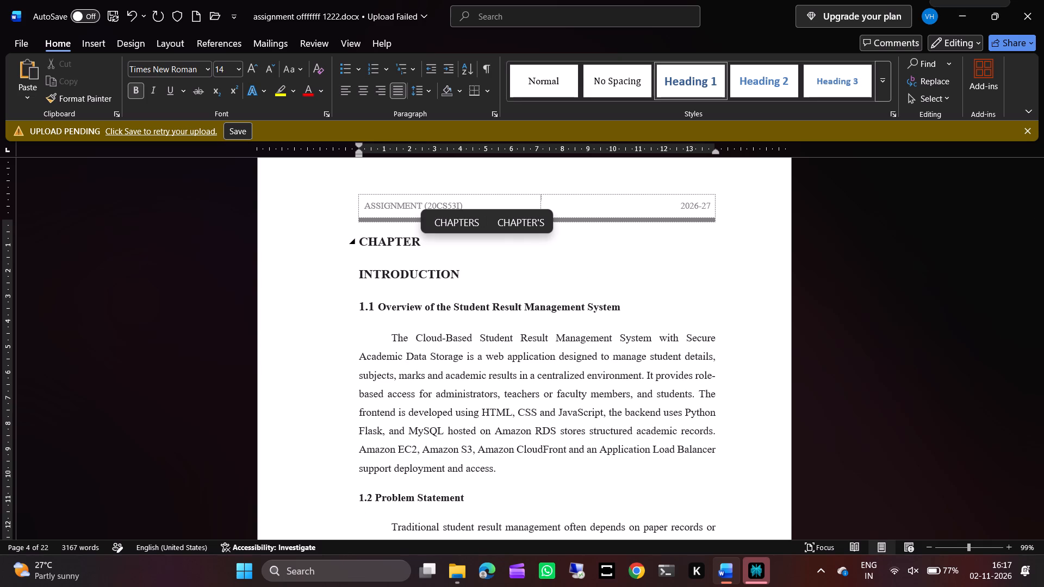
pyautogui.press('space')
pyautogui.write('- 01')
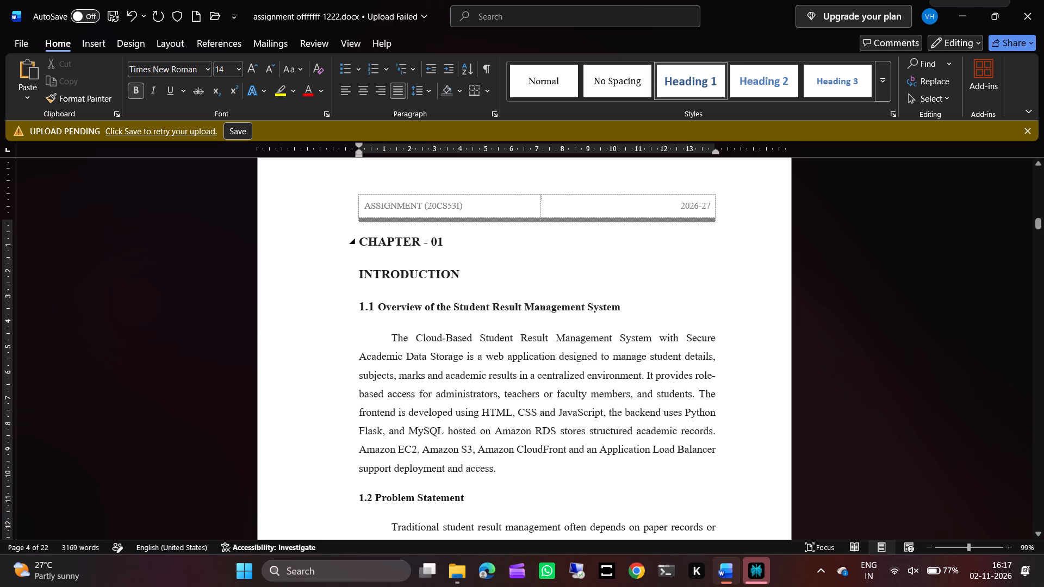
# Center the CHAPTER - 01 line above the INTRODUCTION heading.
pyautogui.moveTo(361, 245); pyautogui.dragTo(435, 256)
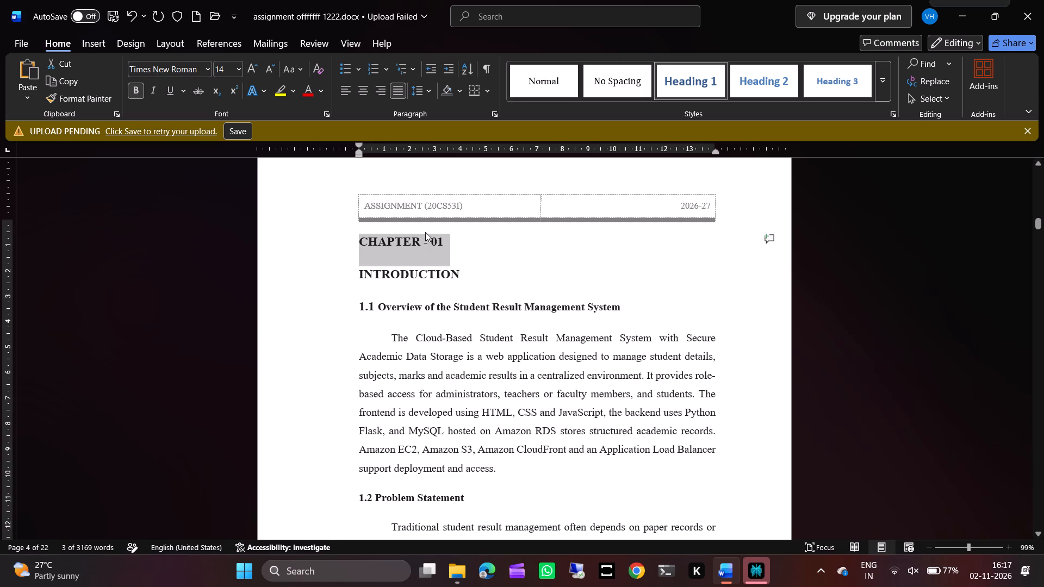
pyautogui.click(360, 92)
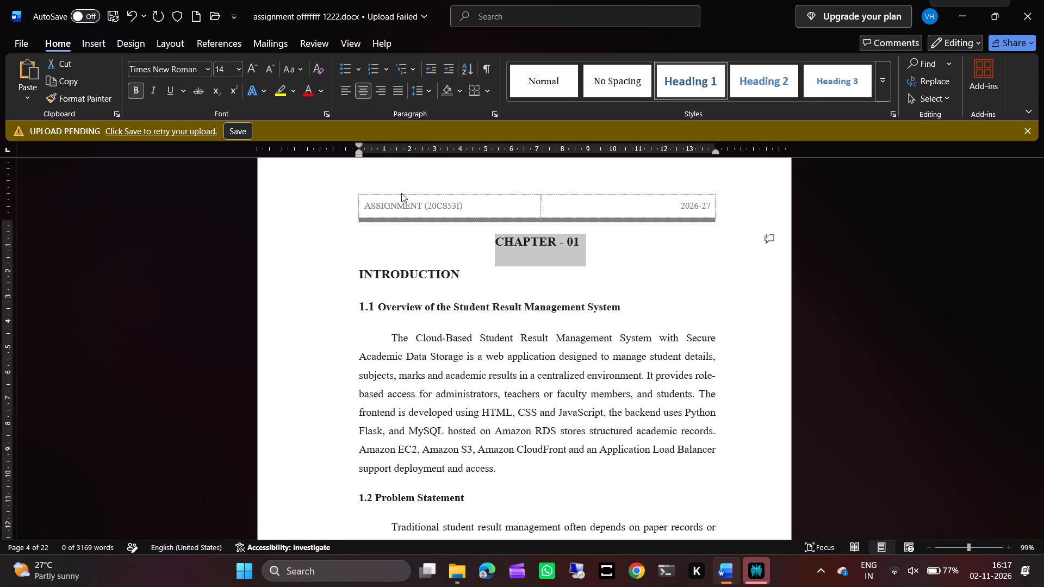
# Center the INTRODUCTION heading below the CHAPTER - 01 line.
pyautogui.click(354, 273)
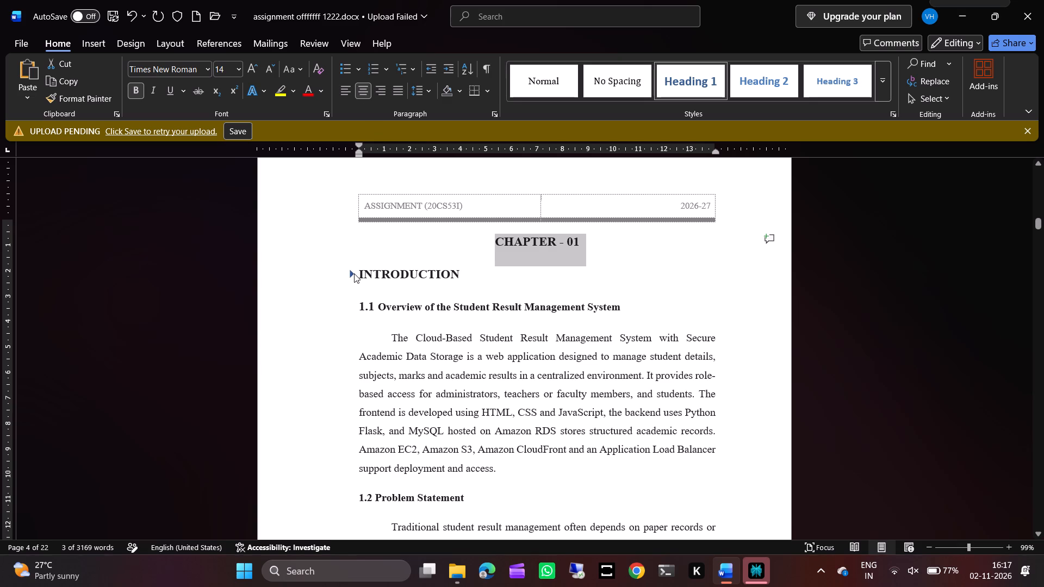
pyautogui.click(354, 273)
pyautogui.click(363, 270)
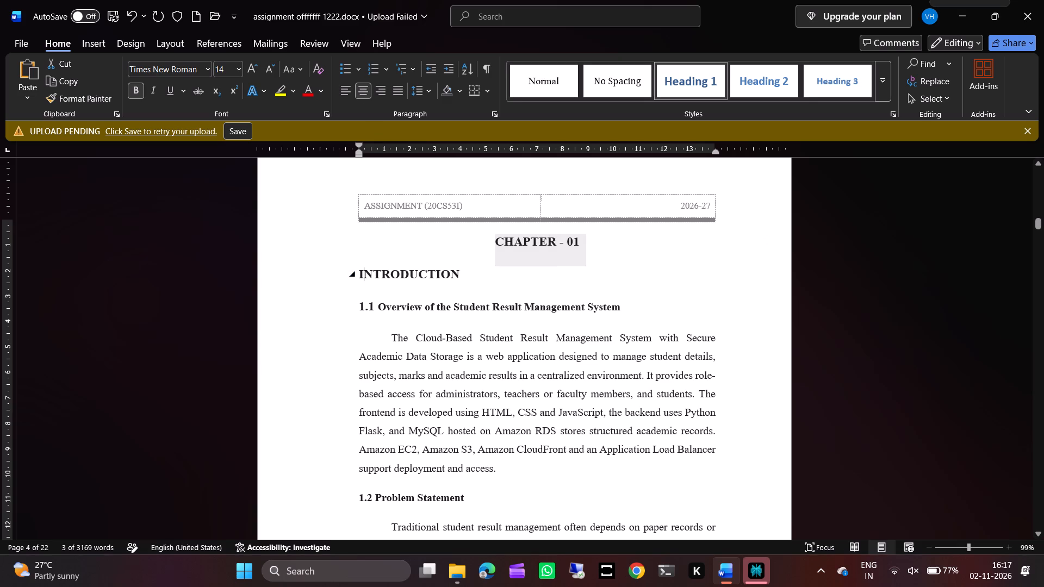
pyautogui.press('Left')
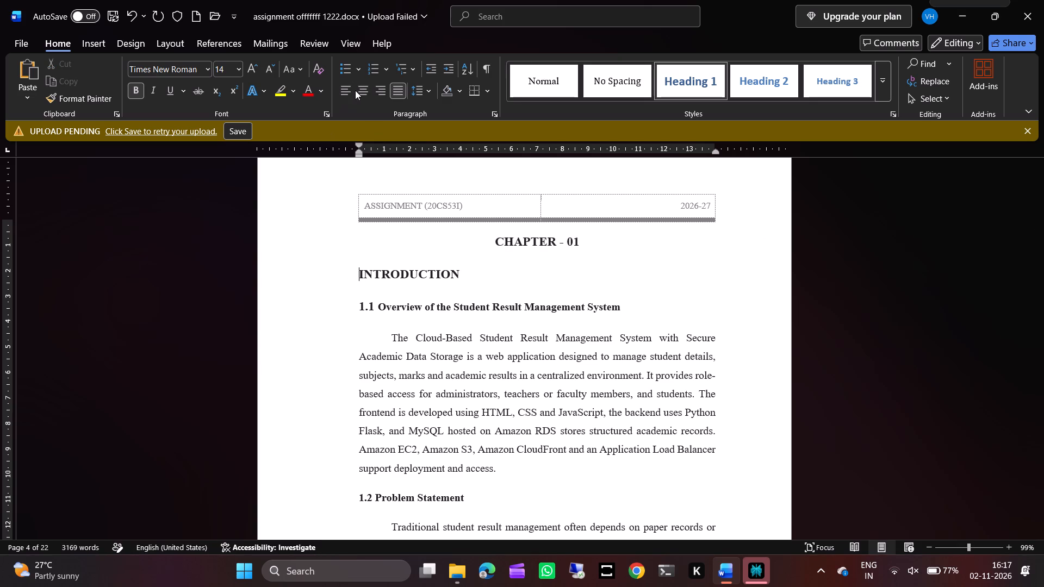
pyautogui.click(355, 90)
# Align the CHAPTER - 01 line to the left margin.
pyautogui.click(496, 234)
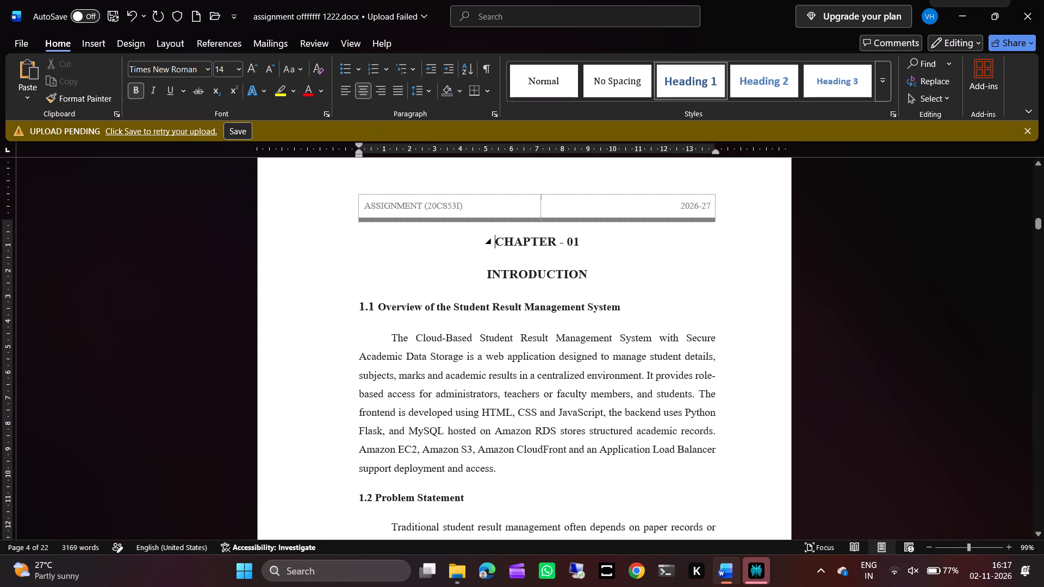
pyautogui.press('BackSpace')
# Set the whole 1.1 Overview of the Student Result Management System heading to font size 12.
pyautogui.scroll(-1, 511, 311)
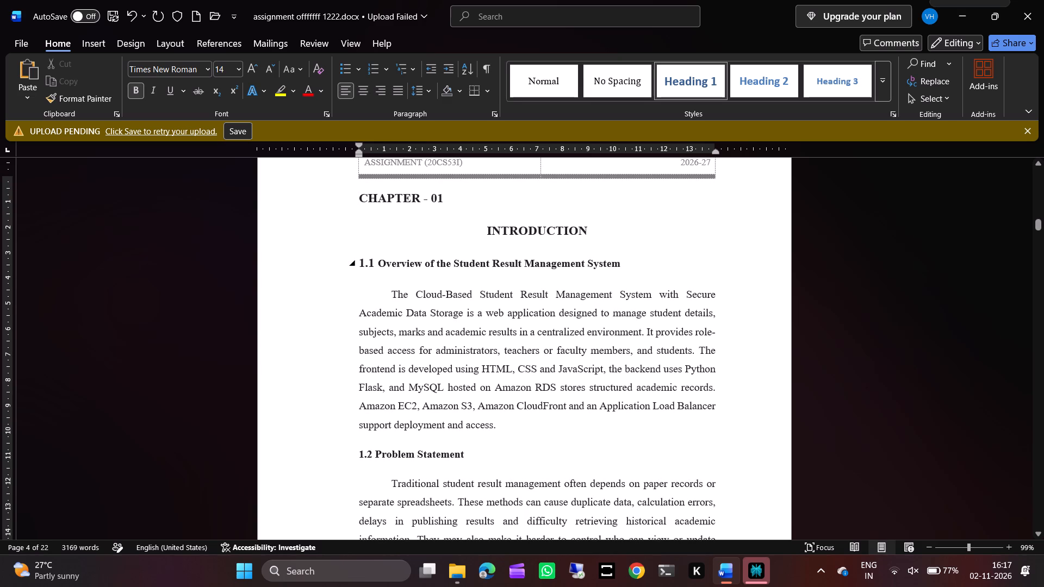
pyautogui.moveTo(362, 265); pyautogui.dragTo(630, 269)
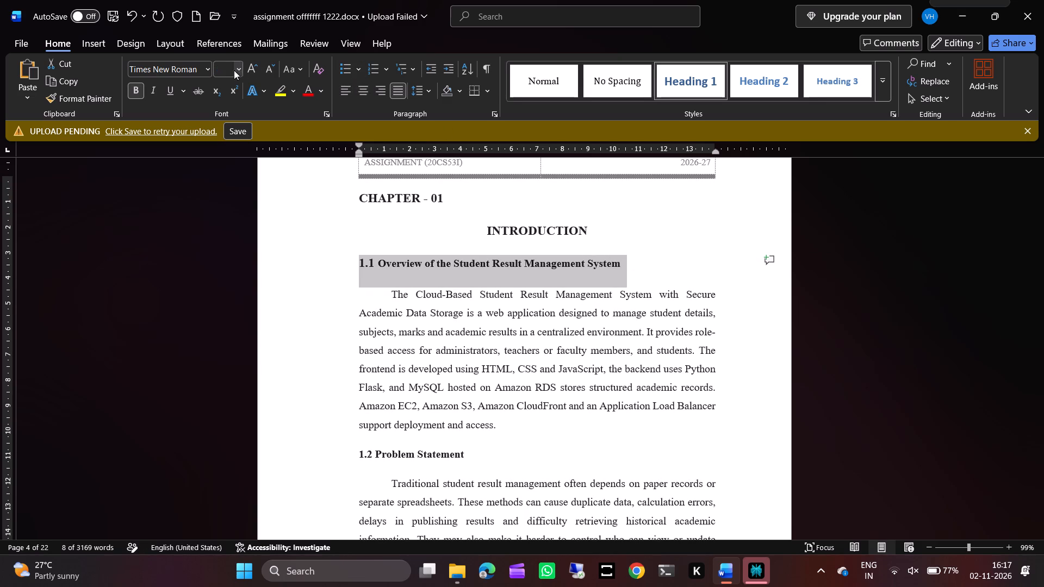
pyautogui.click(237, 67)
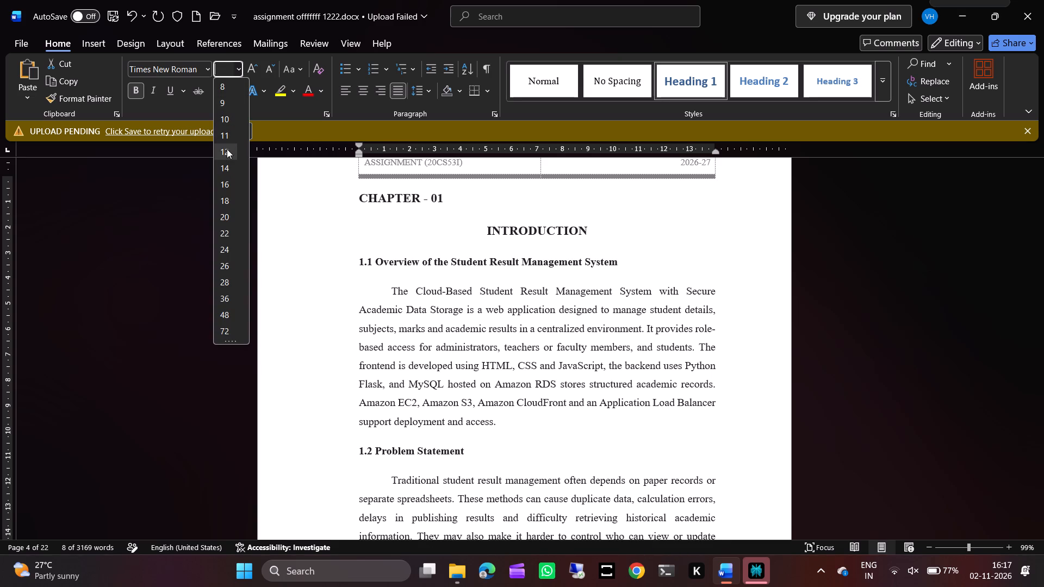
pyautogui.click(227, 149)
# Change the 1.1 Overview of the Student Result Management System heading to uppercase.
pyautogui.click(295, 64)
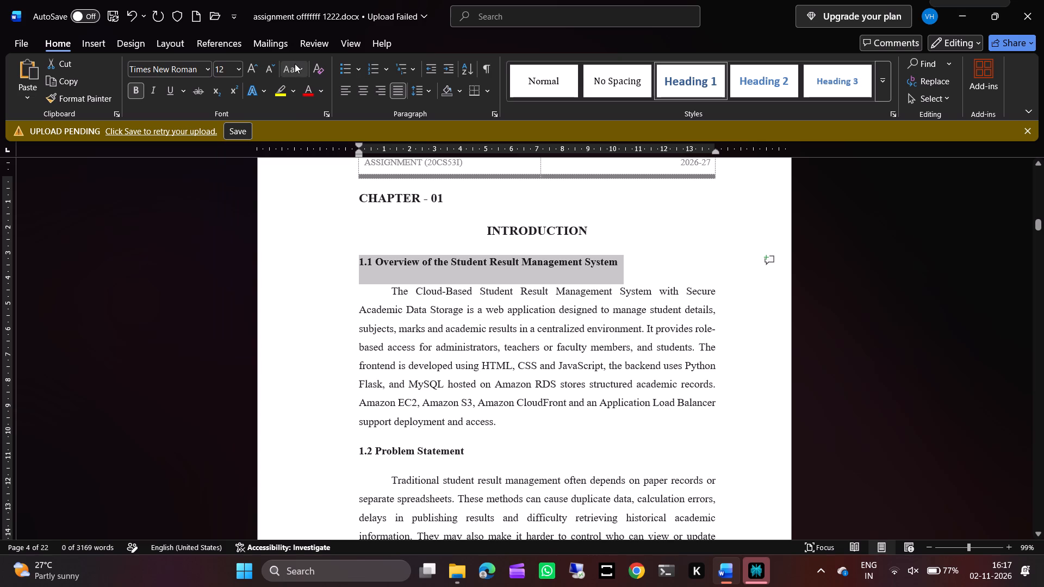
pyautogui.click(312, 121)
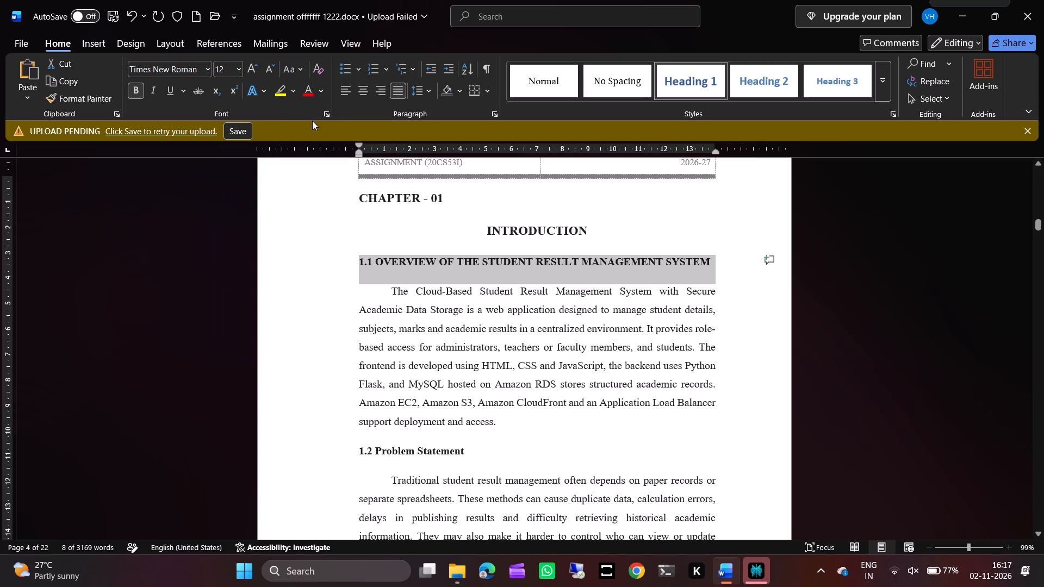
# Set the font size of the 1.1 OVERVIEW OF THE STUDENT RESULT MANAGEMENT SYSTEM heading to 14.
pyautogui.click(486, 216)
pyautogui.press('Down')
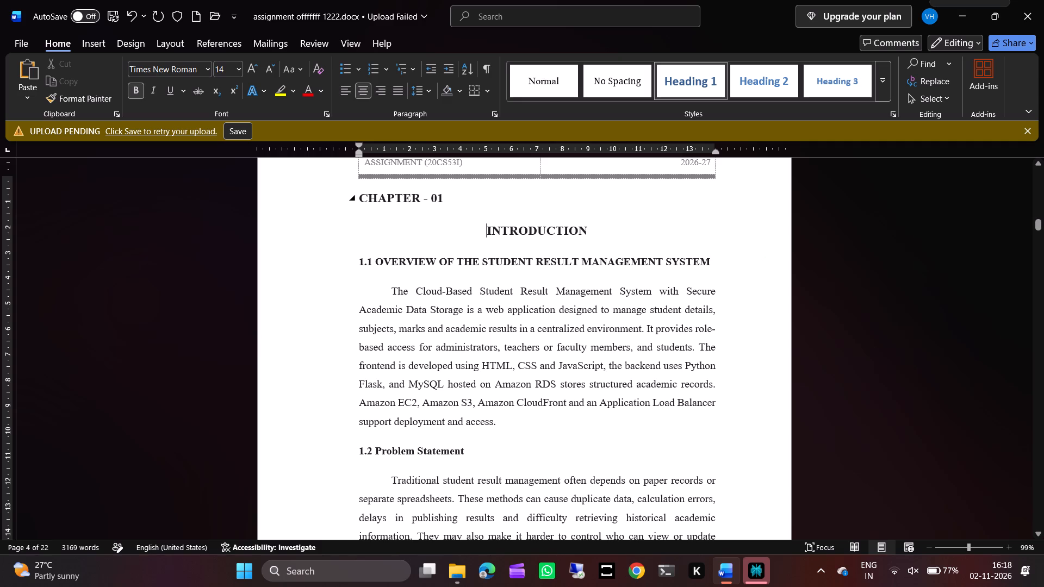
pyautogui.press('Up')
pyautogui.press('Down')
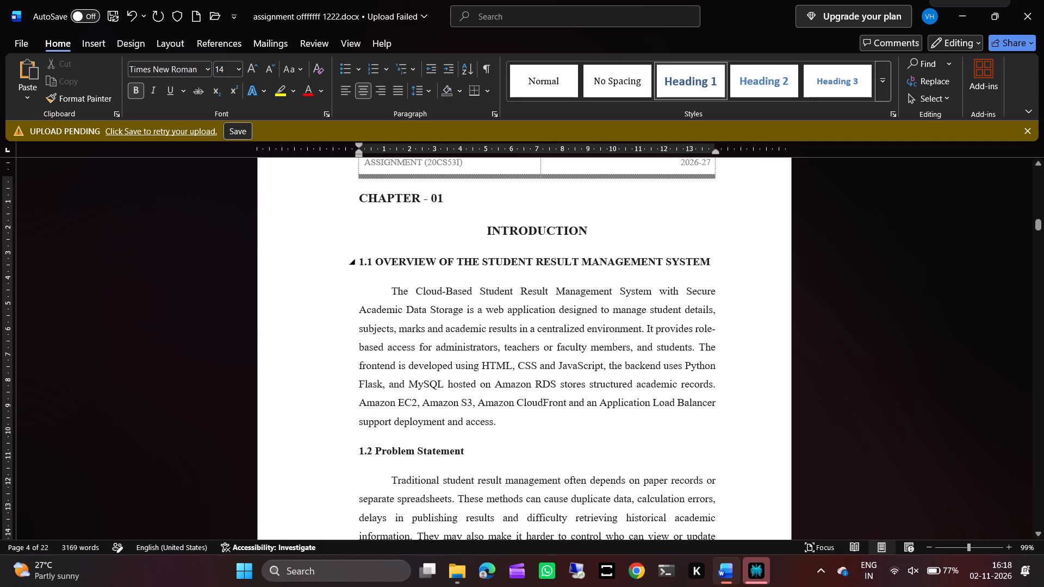
pyautogui.moveTo(360, 261); pyautogui.dragTo(699, 258)
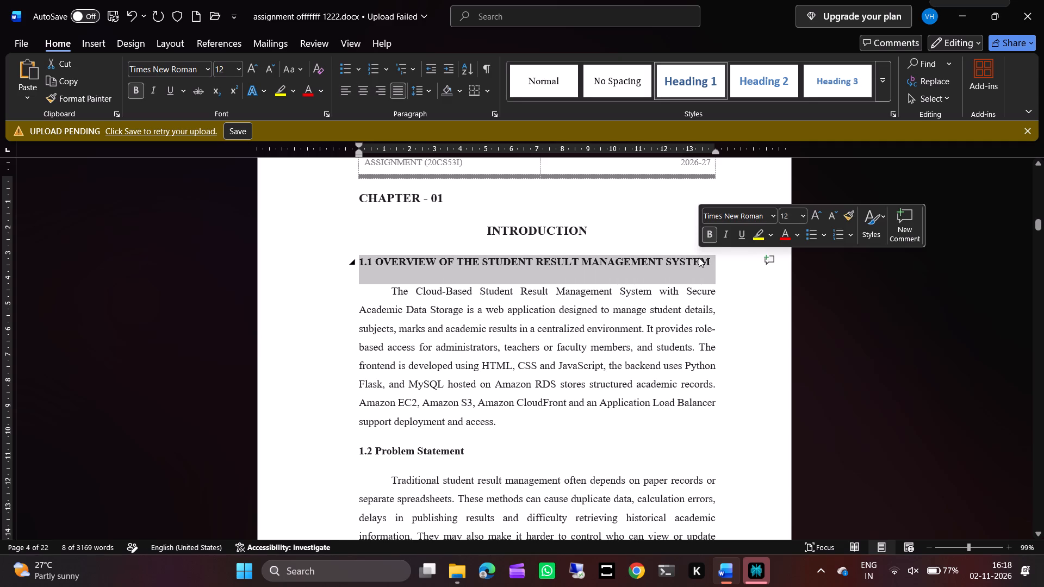
pyautogui.click(789, 218)
pyautogui.write('14')
pyautogui.press('Return')
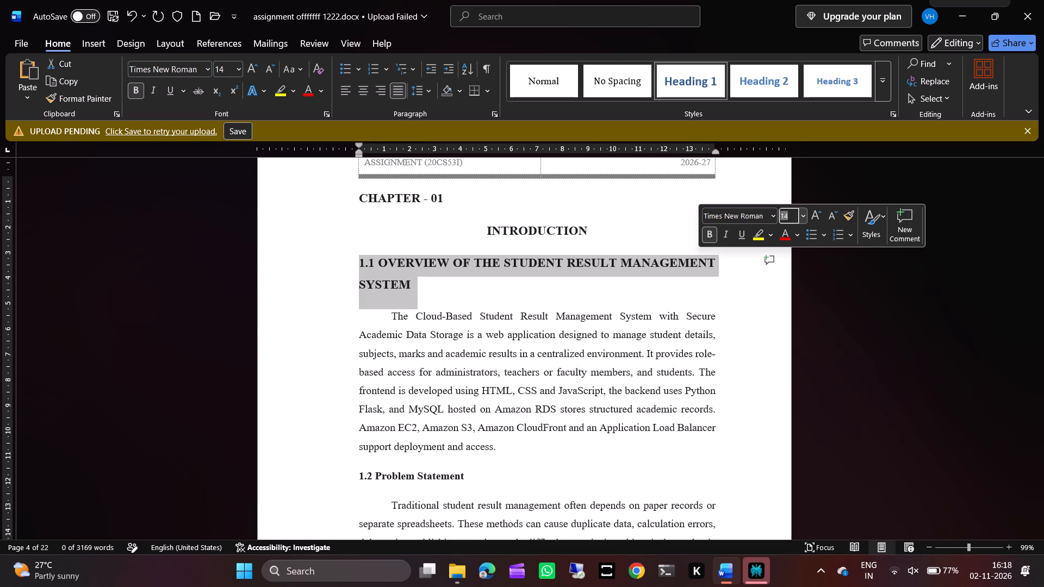
pyautogui.click(664, 304)
# Change the 1.2 Problem Statement heading to uppercase and set its font size to 14.
pyautogui.scroll(-1, 664, 304)
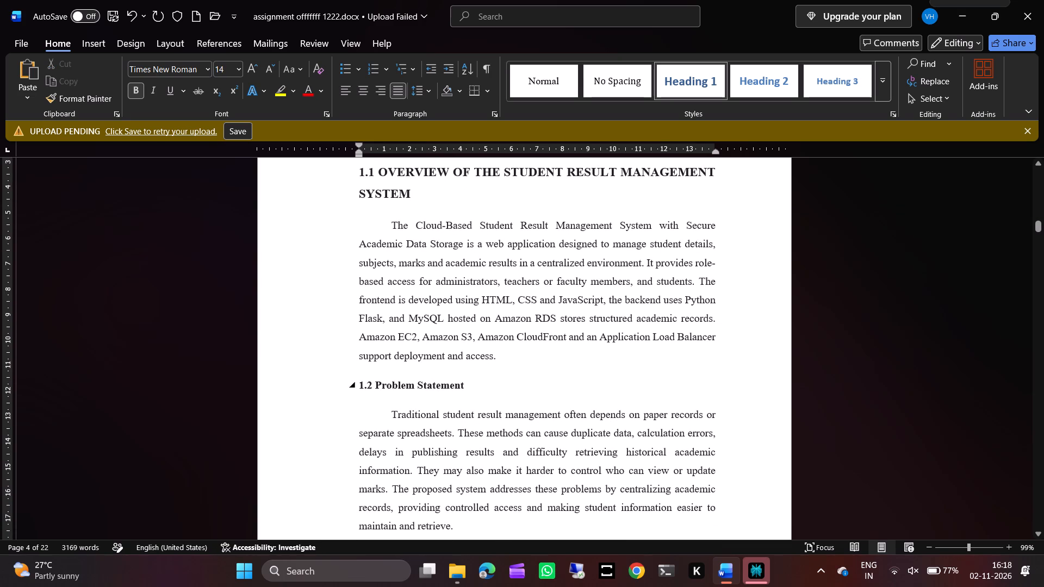
pyautogui.moveTo(359, 390); pyautogui.dragTo(447, 385)
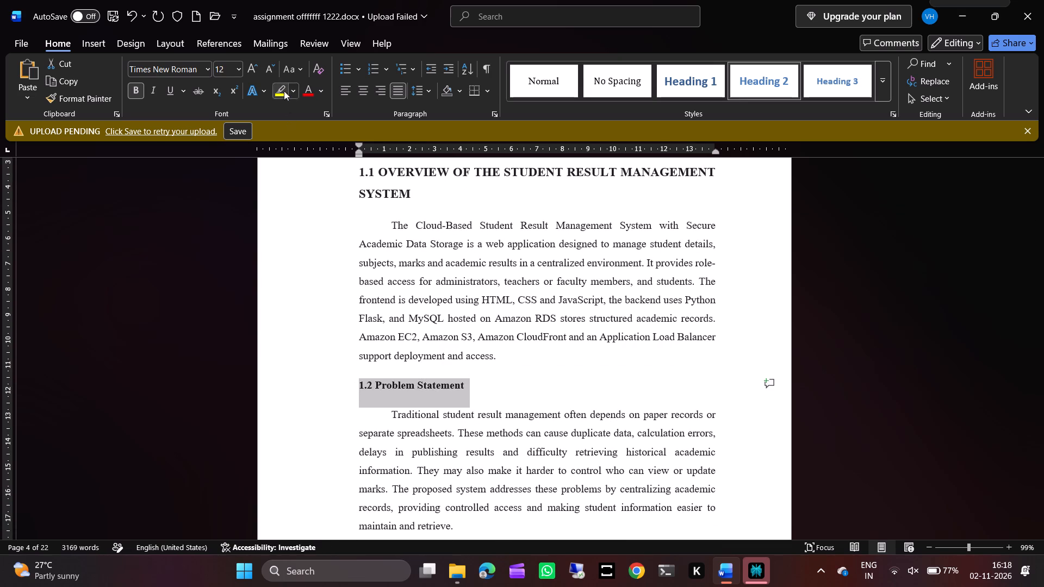
pyautogui.moveTo(287, 72); pyautogui.dragTo(300, 121)
pyautogui.click(300, 121)
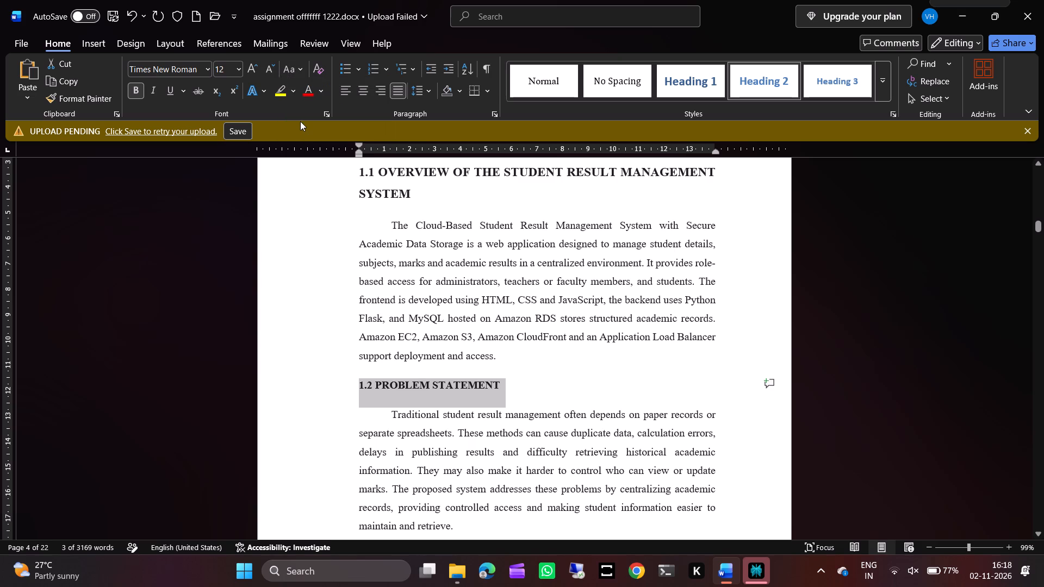
pyautogui.moveTo(239, 64); pyautogui.dragTo(230, 167)
pyautogui.click(230, 167)
pyautogui.click(353, 404)
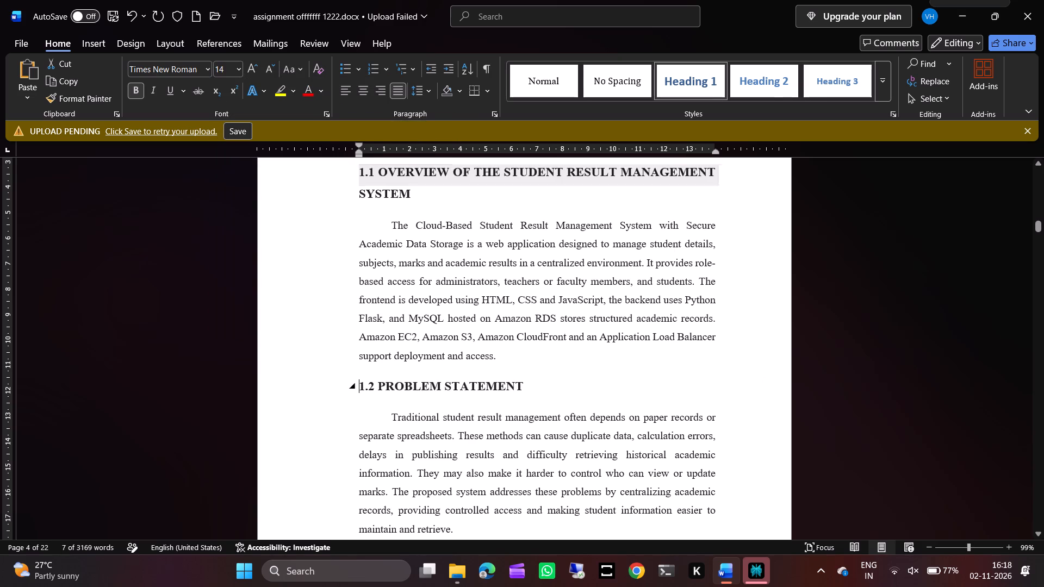
pyautogui.scroll(-2, 353, 404)
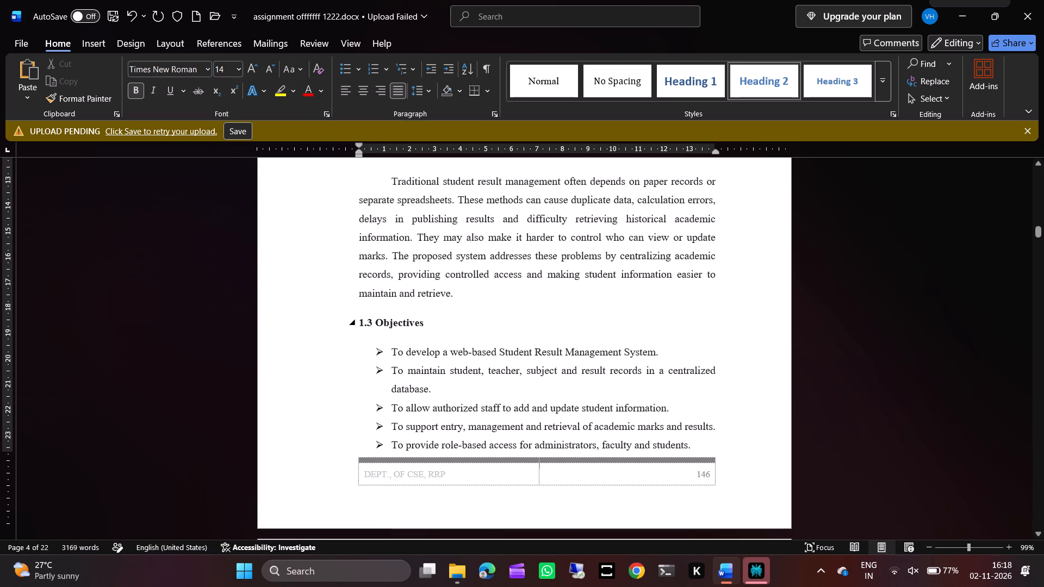
# Set the 1.3 Objectives heading to font size 14 and change it to uppercase.
pyautogui.moveTo(359, 324); pyautogui.dragTo(409, 323)
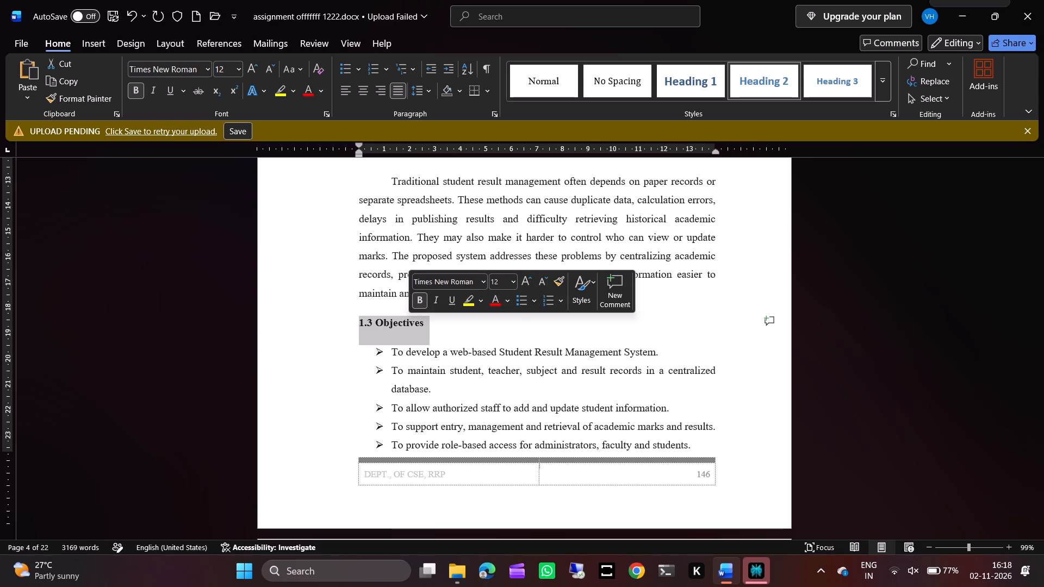
pyautogui.click(506, 283)
pyautogui.write('14')
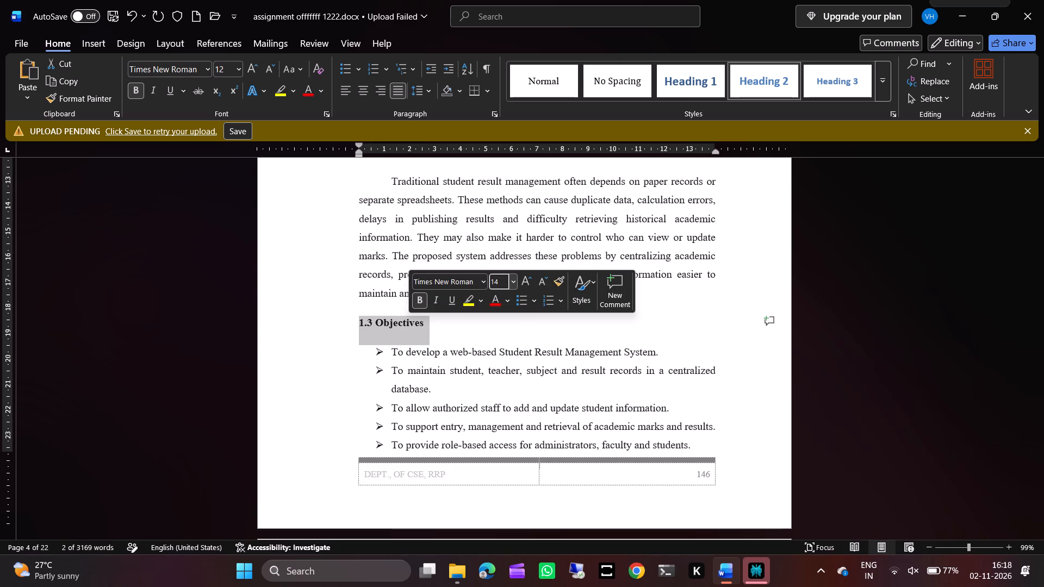
pyautogui.click(307, 73)
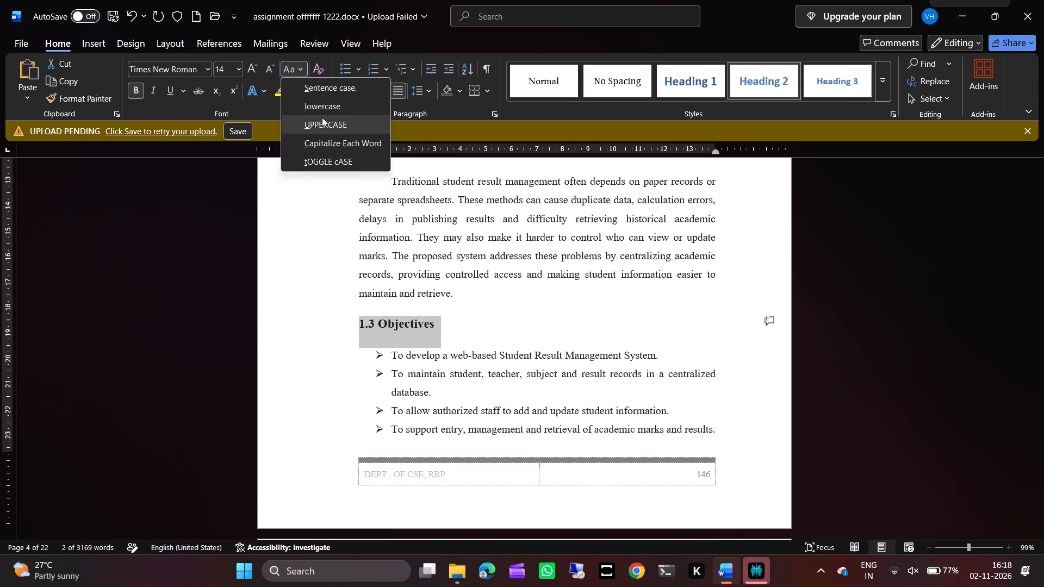
pyautogui.click(322, 118)
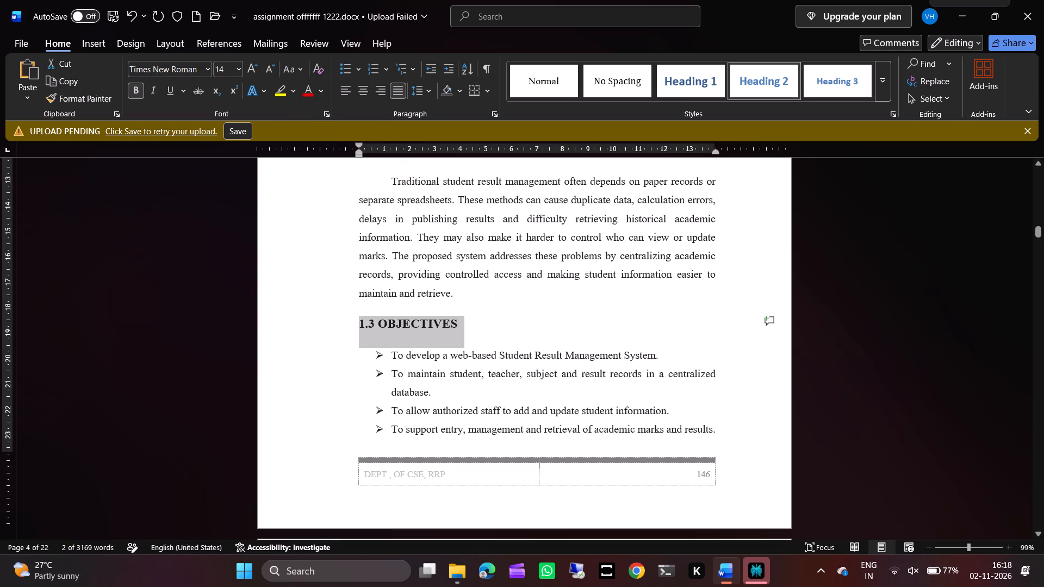
pyautogui.click(475, 313)
# Set the 1.4 Scope of the Project heading to font size 14 and change it to uppercase.
pyautogui.scroll(-3, 475, 313)
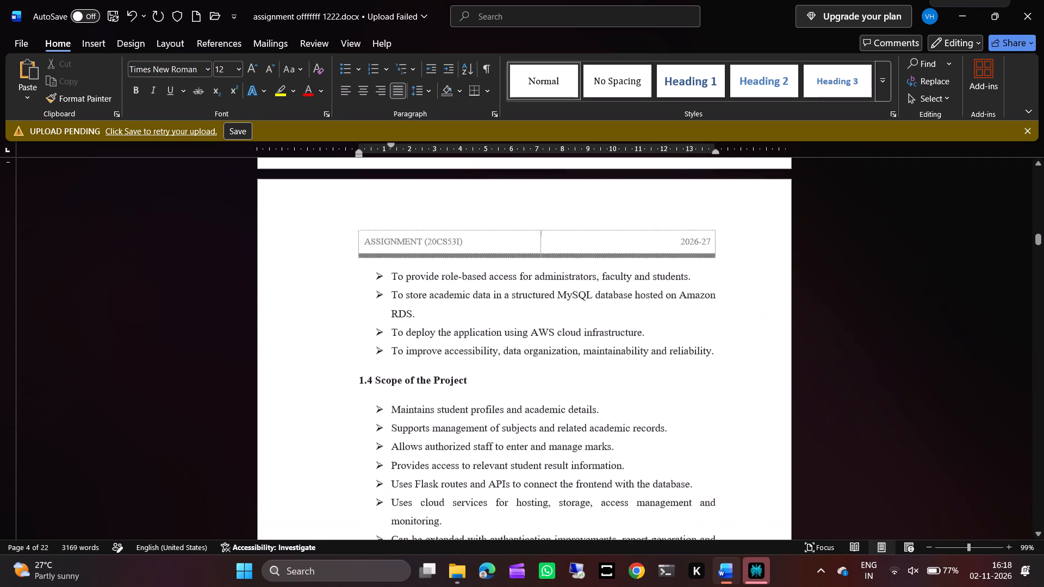
pyautogui.moveTo(358, 379); pyautogui.dragTo(480, 379)
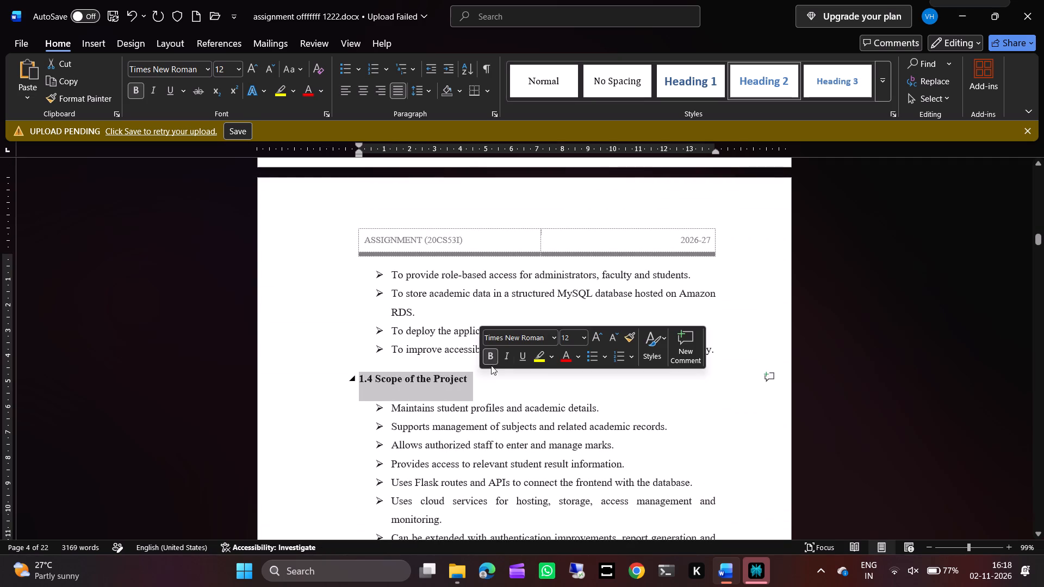
pyautogui.click(586, 340)
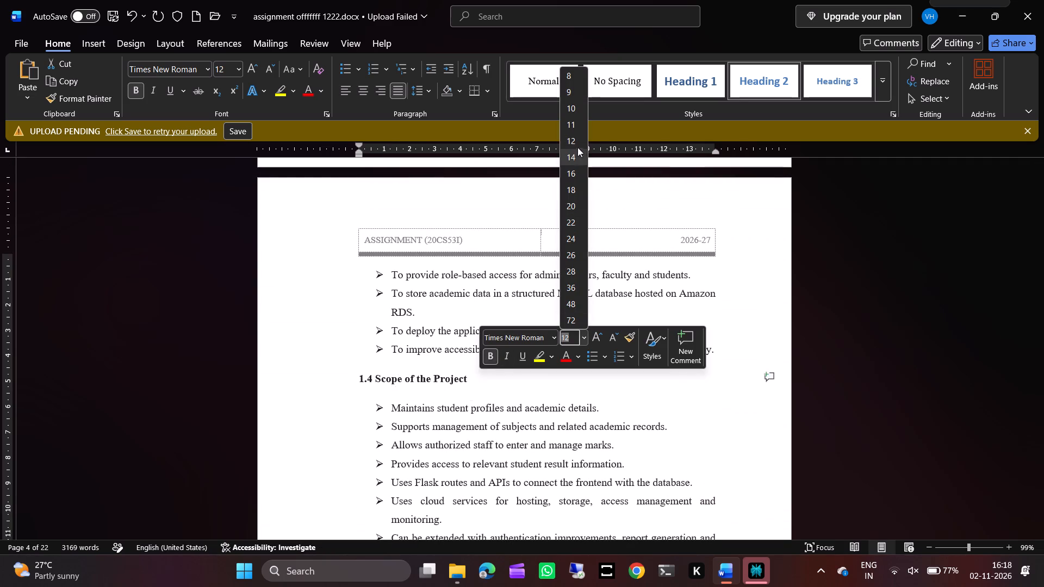
pyautogui.click(573, 161)
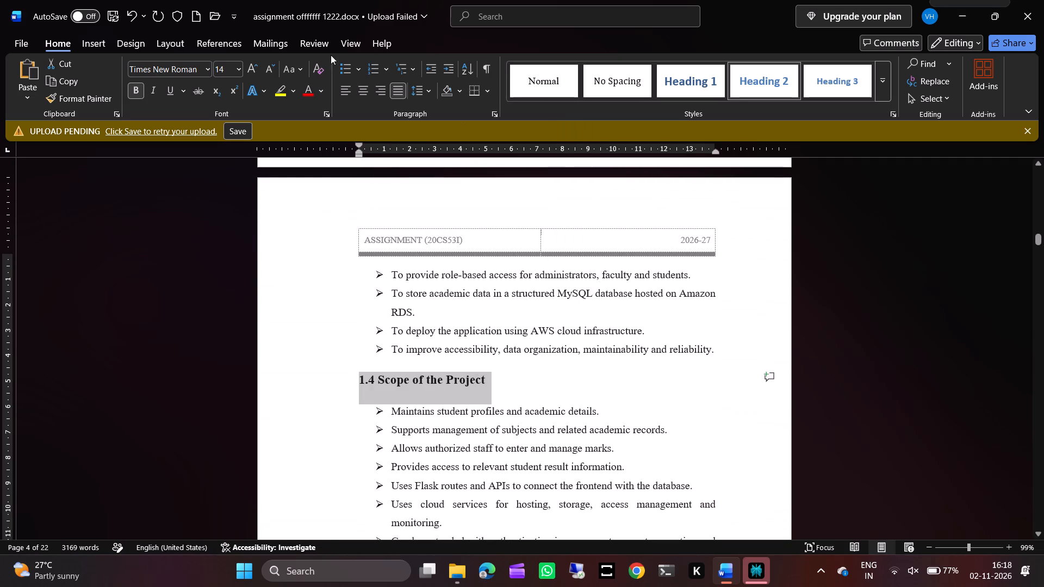
pyautogui.moveTo(297, 68); pyautogui.dragTo(317, 123)
pyautogui.click(317, 123)
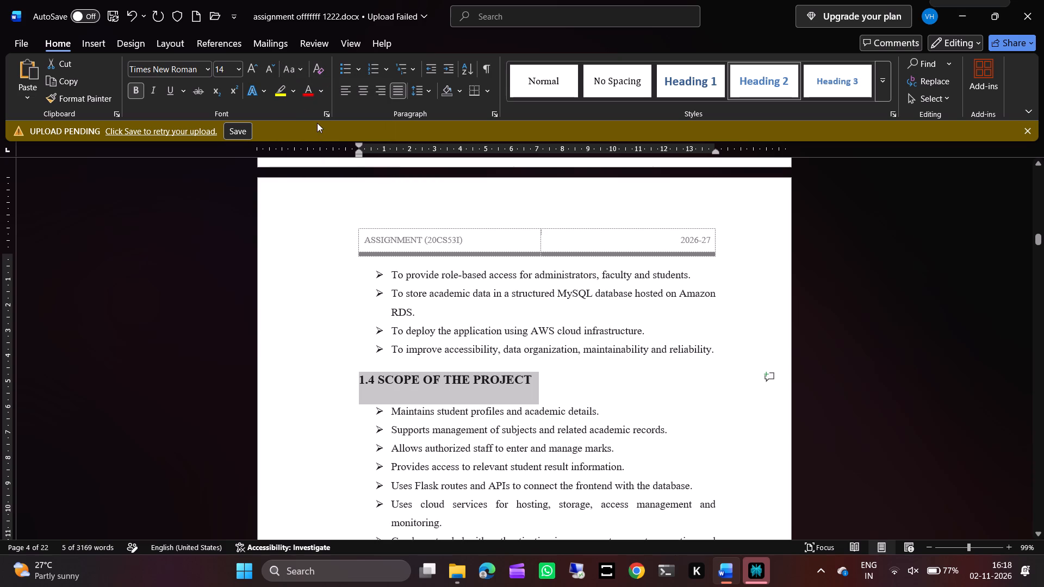
pyautogui.click(372, 364)
# Insert a page break after the last Scope of the Project bullet so HISTORY AND BACKGROUND starts on a new page.
pyautogui.scroll(-2, 372, 364)
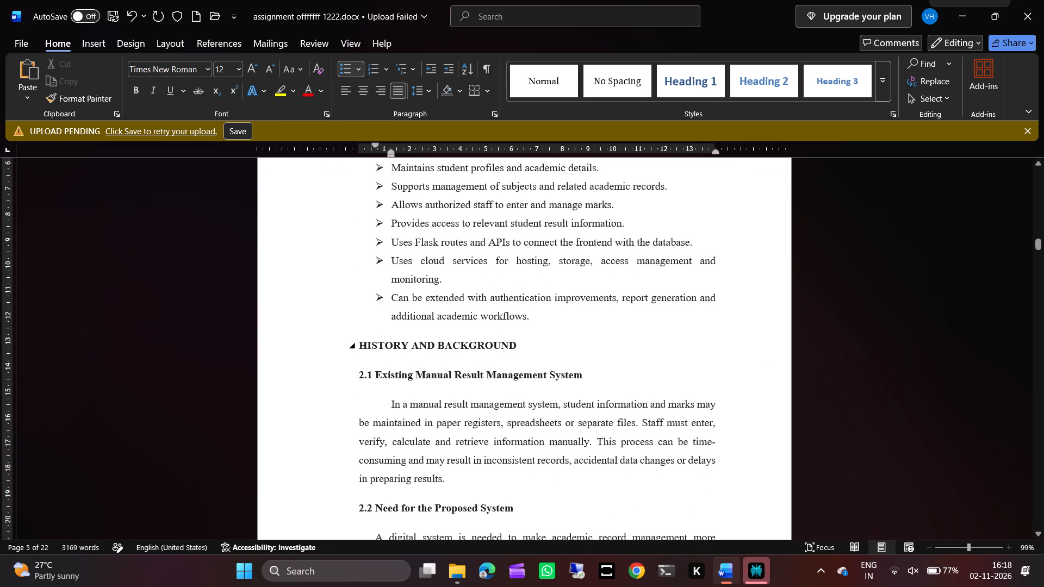
pyautogui.click(535, 320)
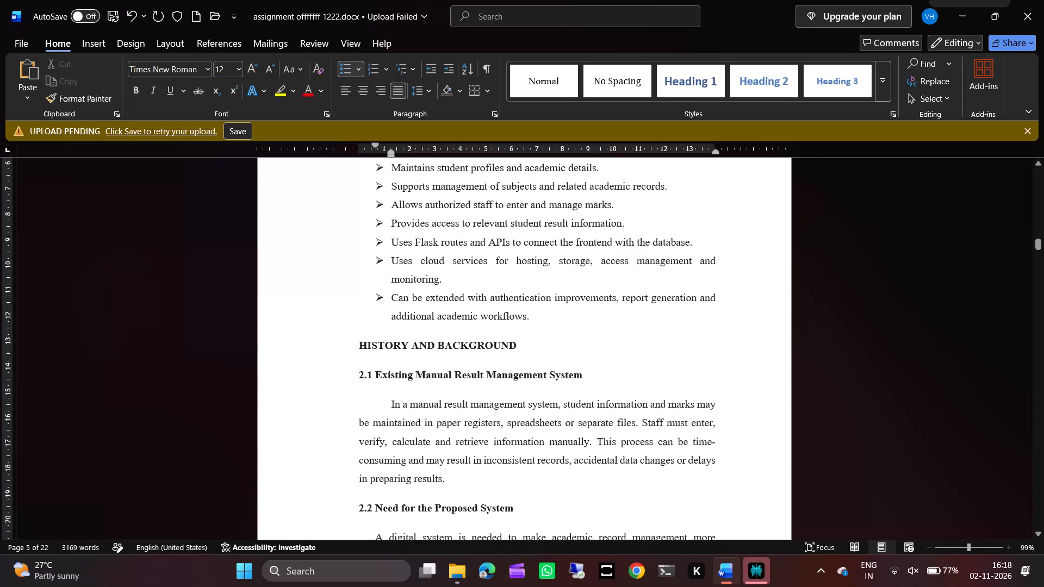
pyautogui.press('Return')
pyautogui.press('BackSpace')
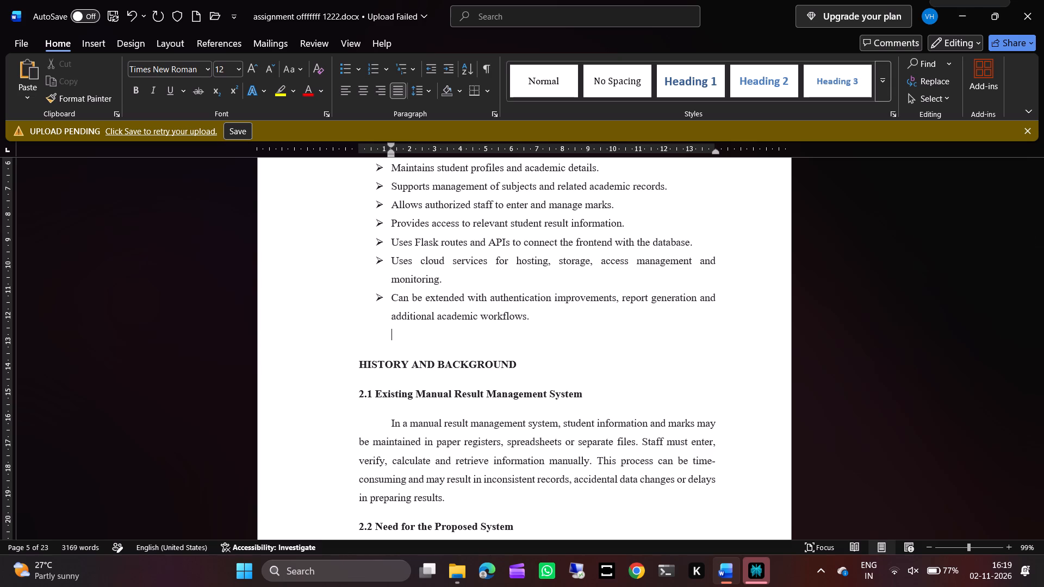
pyautogui.hotkey('ctrl', 'Return')
# Add the chapter label "CHAPTER -02" on the line above the HISTORY AND BACKGROUND title.
pyautogui.scroll(-1, 535, 320)
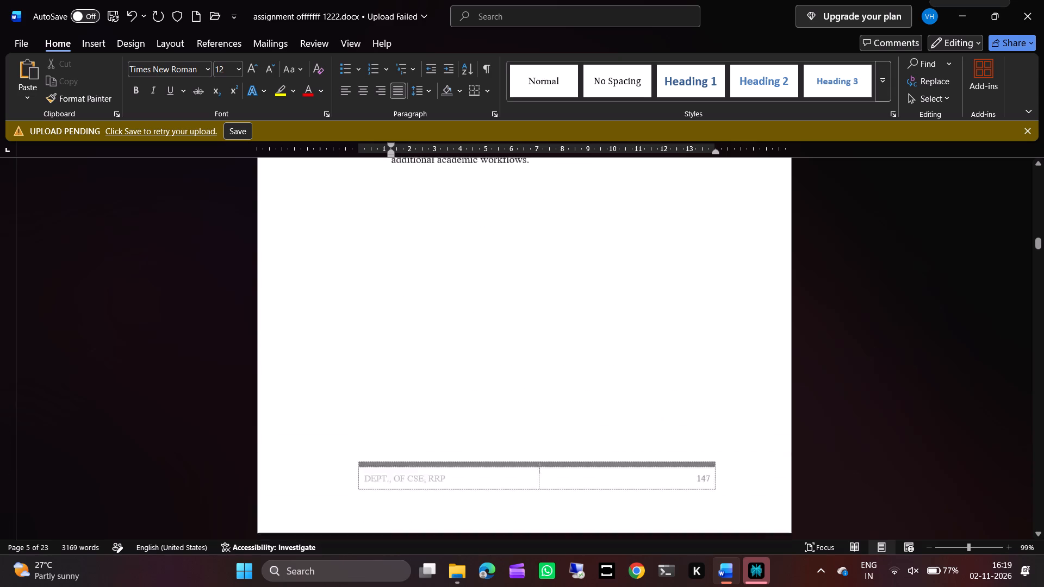
pyautogui.scroll(-1, 535, 320)
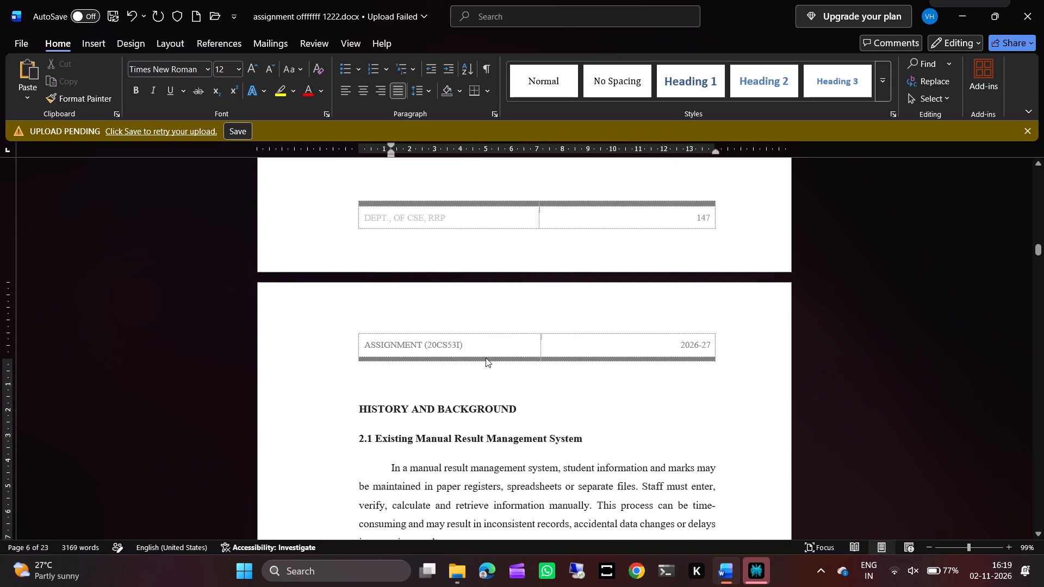
pyautogui.press('BackSpace')
pyautogui.press('c')
pyautogui.click(486, 358)
pyautogui.press('h')
pyautogui.write('APTER')
pyautogui.press('space')
pyautogui.write('-02')
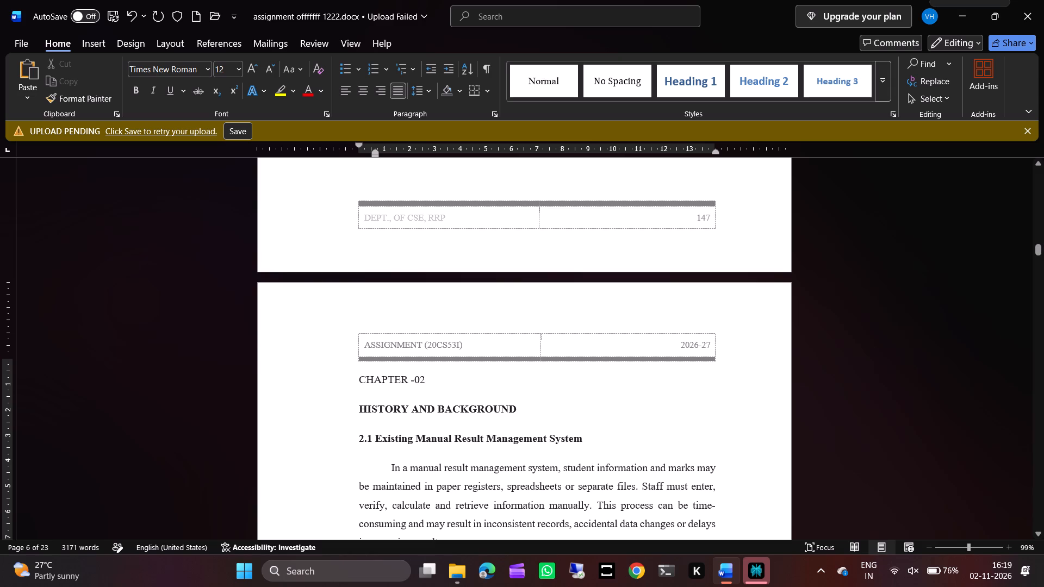
# Format the CHAPTER -02 label as bold with font size 14.
pyautogui.moveTo(358, 383); pyautogui.dragTo(424, 389)
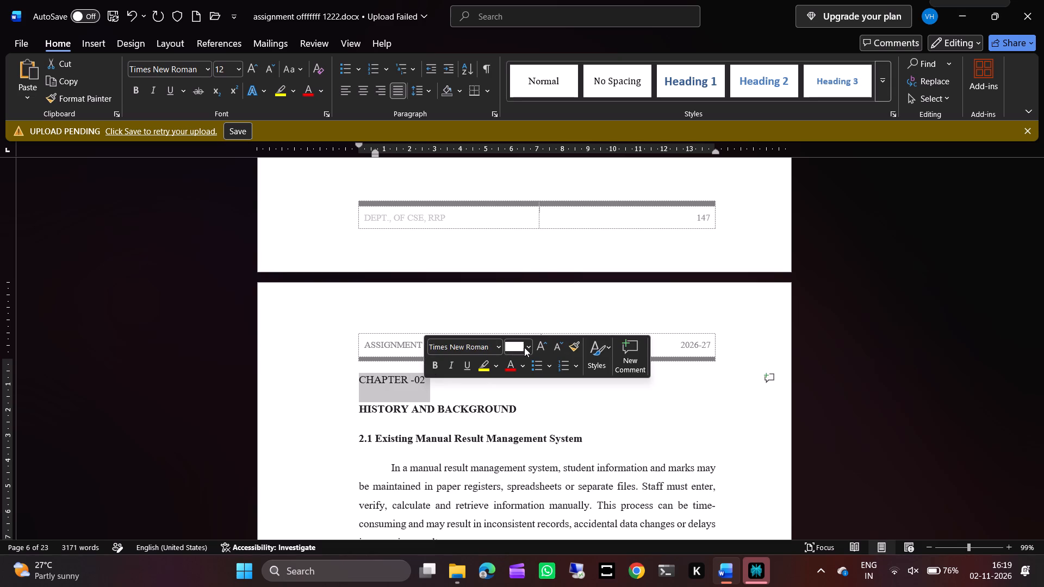
pyautogui.click(525, 348)
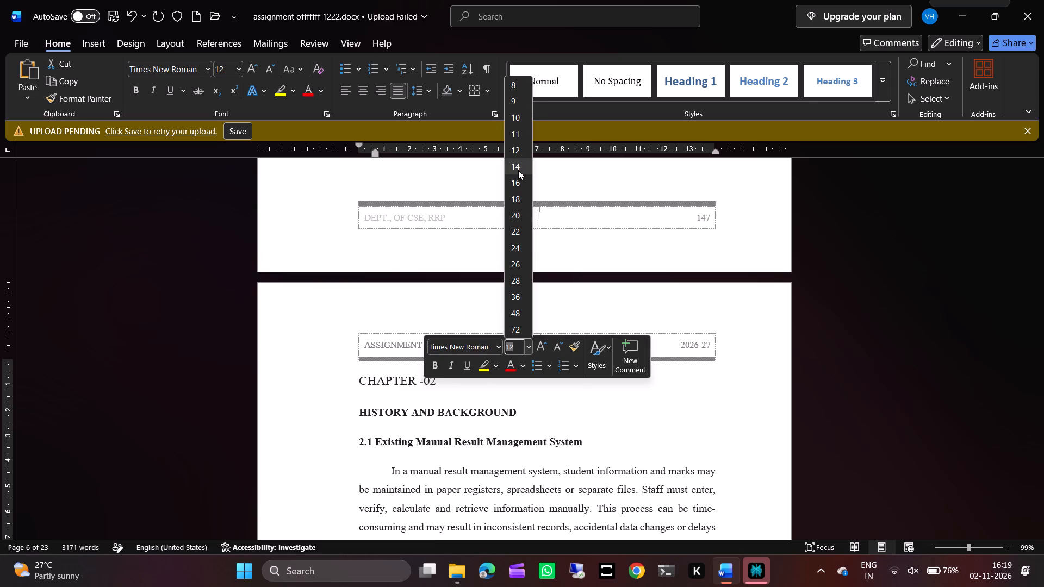
pyautogui.click(518, 170)
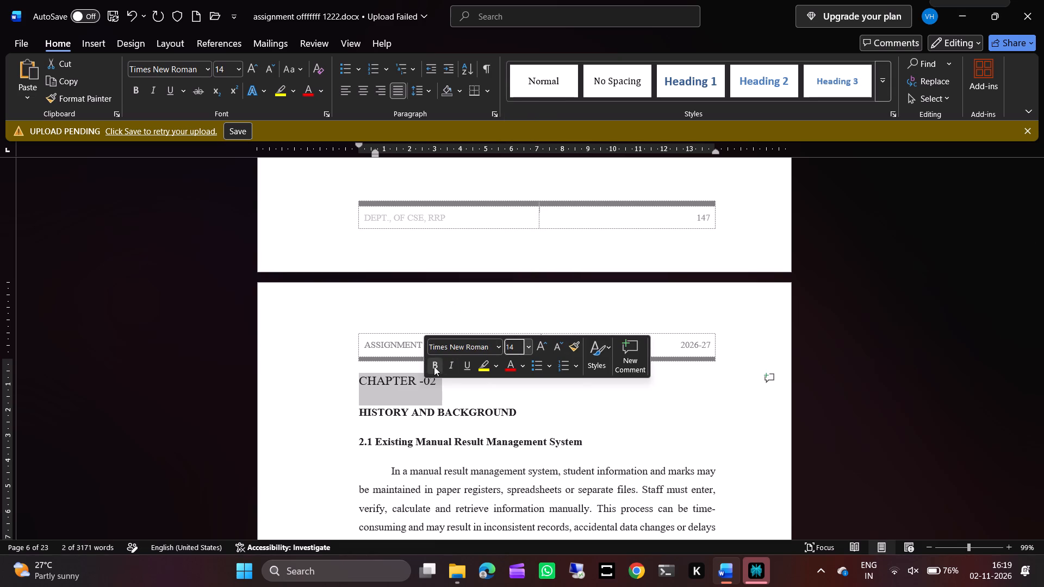
pyautogui.click(434, 366)
pyautogui.click(357, 405)
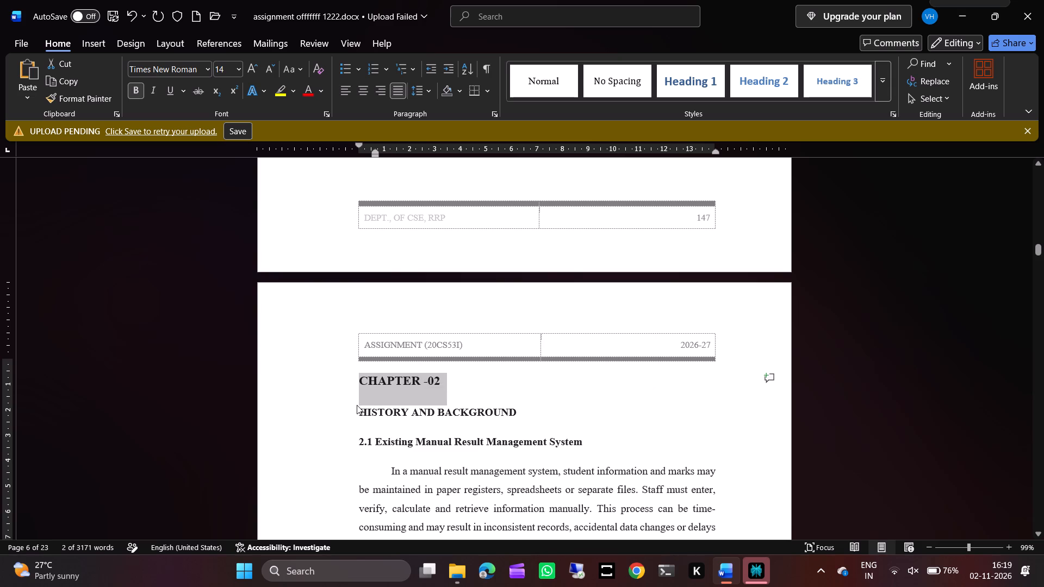
# Set the HISTORY AND BACKGROUND chapter title to font size 14 and center it.
pyautogui.moveTo(358, 409); pyautogui.dragTo(534, 395)
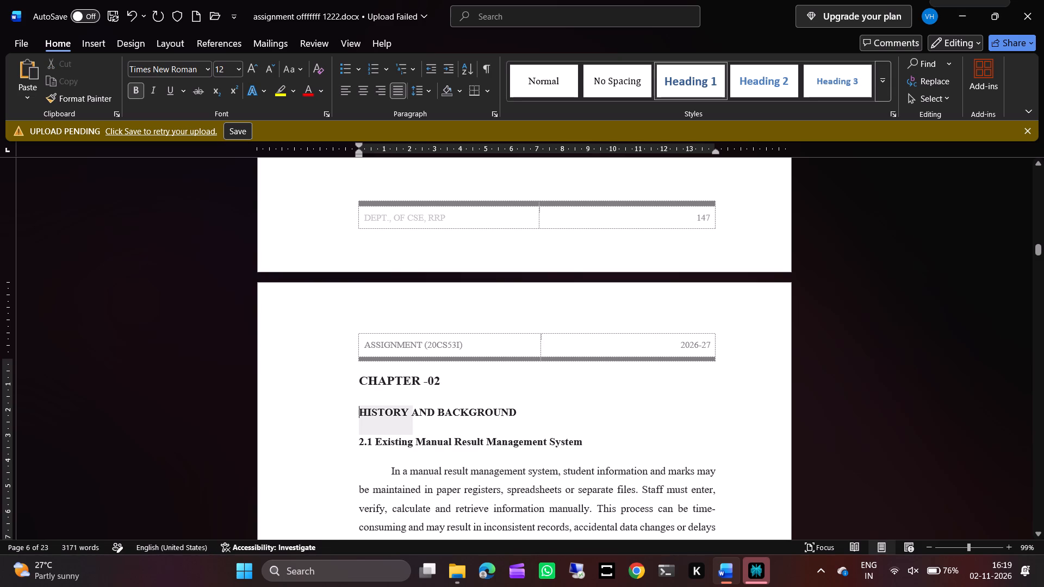
pyautogui.moveTo(534, 395); pyautogui.dragTo(528, 411)
pyautogui.moveTo(629, 372); pyautogui.dragTo(621, 186)
pyautogui.click(621, 186)
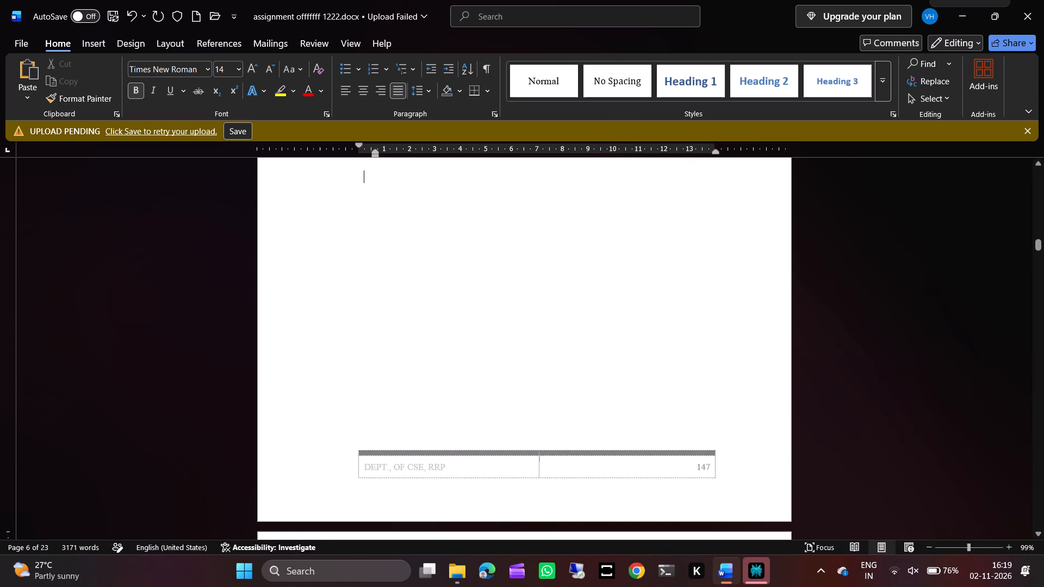
pyautogui.scroll(-2, 521, 344)
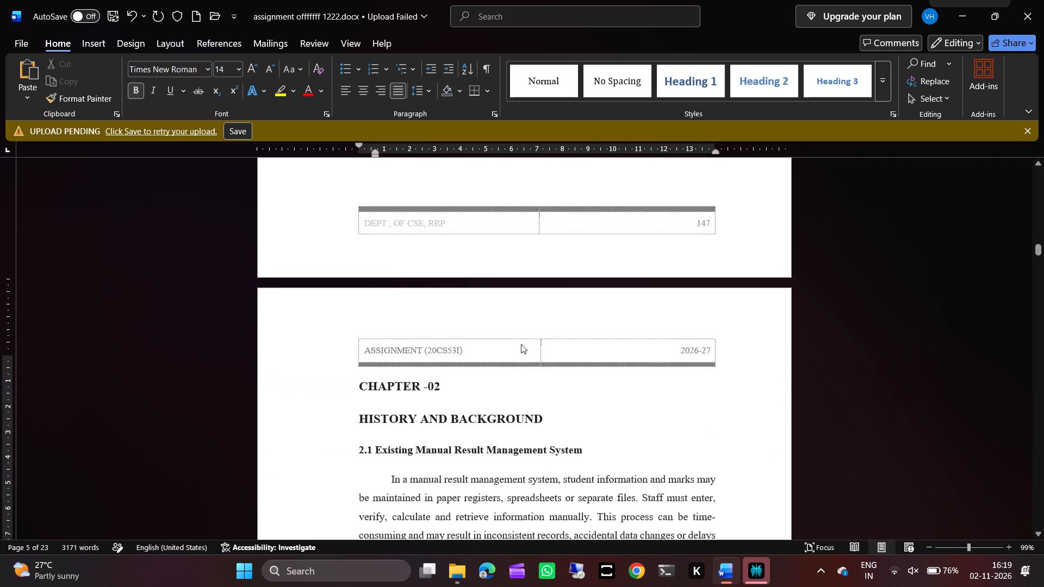
pyautogui.click(359, 413)
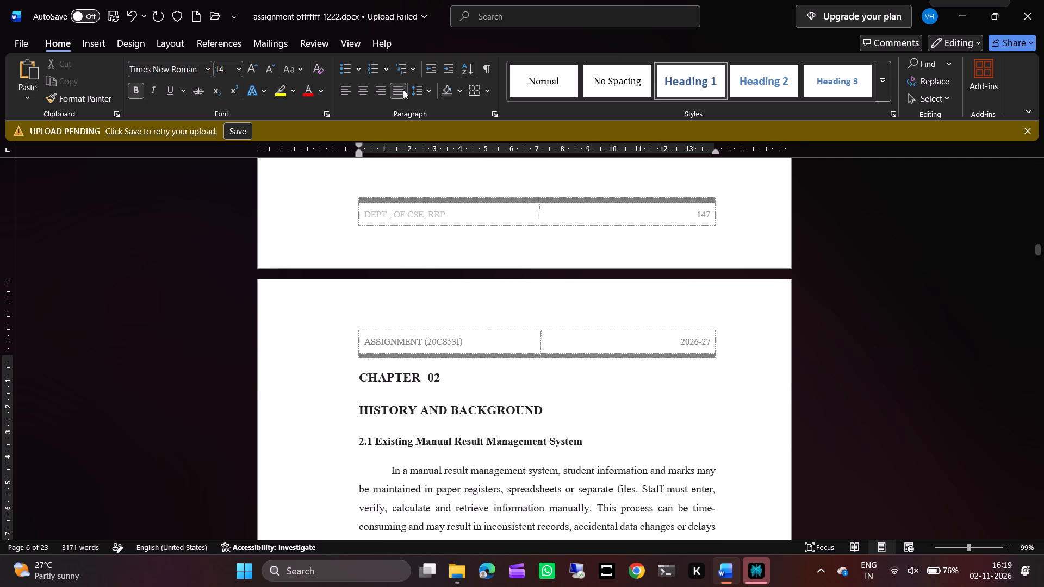
pyautogui.click(365, 97)
# Set the 2.1 Existing Manual Result Management System heading to font size 14 and change it to uppercase.
pyautogui.scroll(-1, 419, 334)
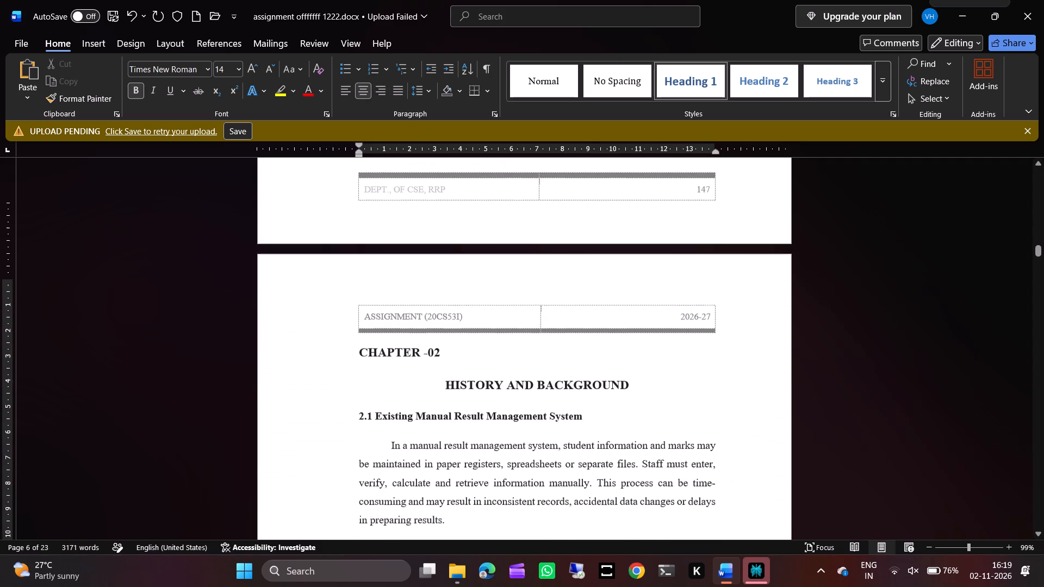
pyautogui.scroll(-1, 419, 334)
pyautogui.moveTo(361, 336); pyautogui.dragTo(551, 348)
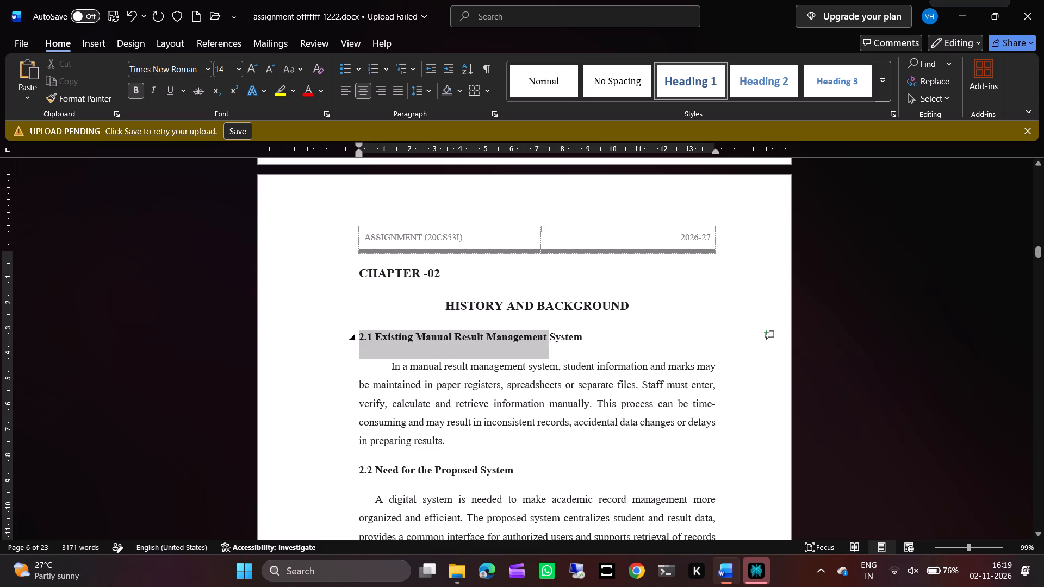
pyautogui.moveTo(551, 348); pyautogui.dragTo(564, 345)
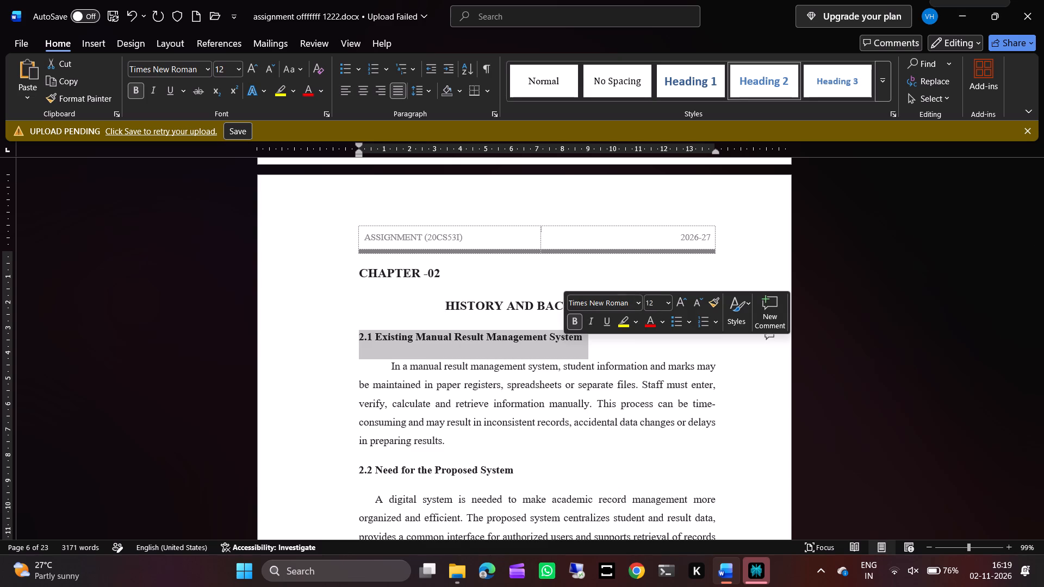
pyautogui.click(662, 306)
pyautogui.press('BackSpace')
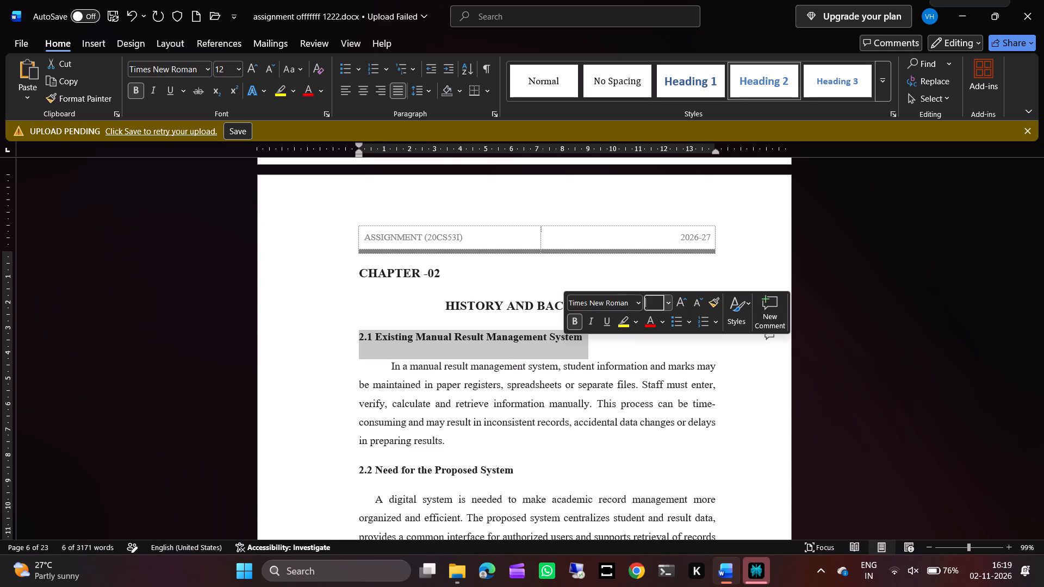
pyautogui.write('14')
pyautogui.click(297, 74)
pyautogui.click(322, 125)
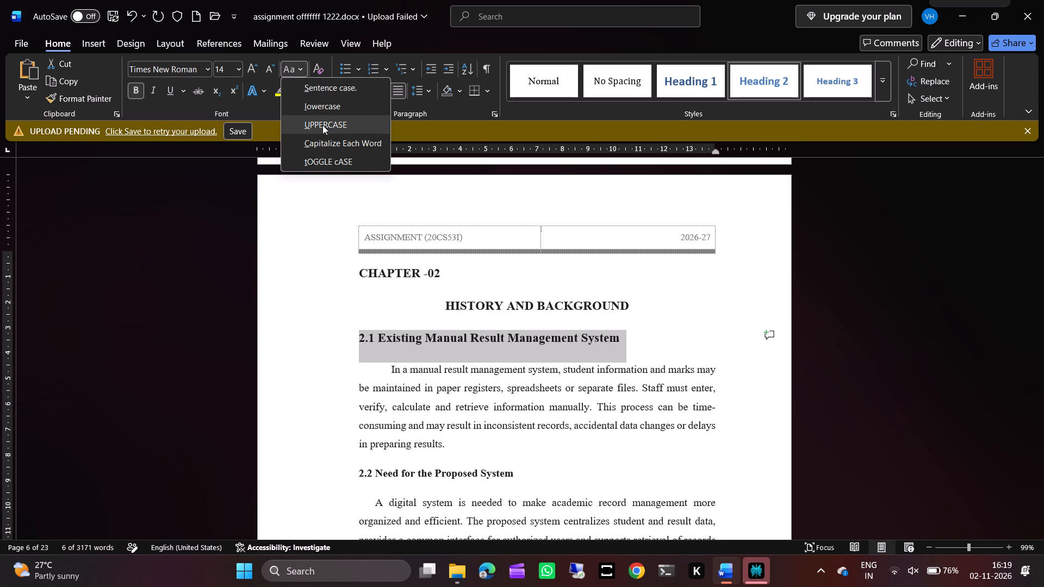
pyautogui.click(338, 352)
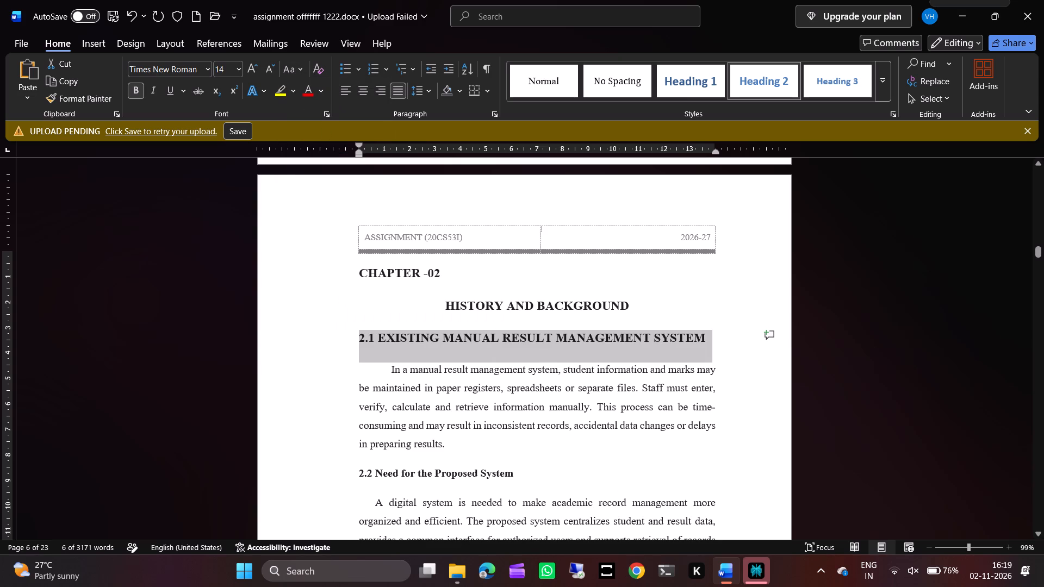
pyautogui.click(325, 383)
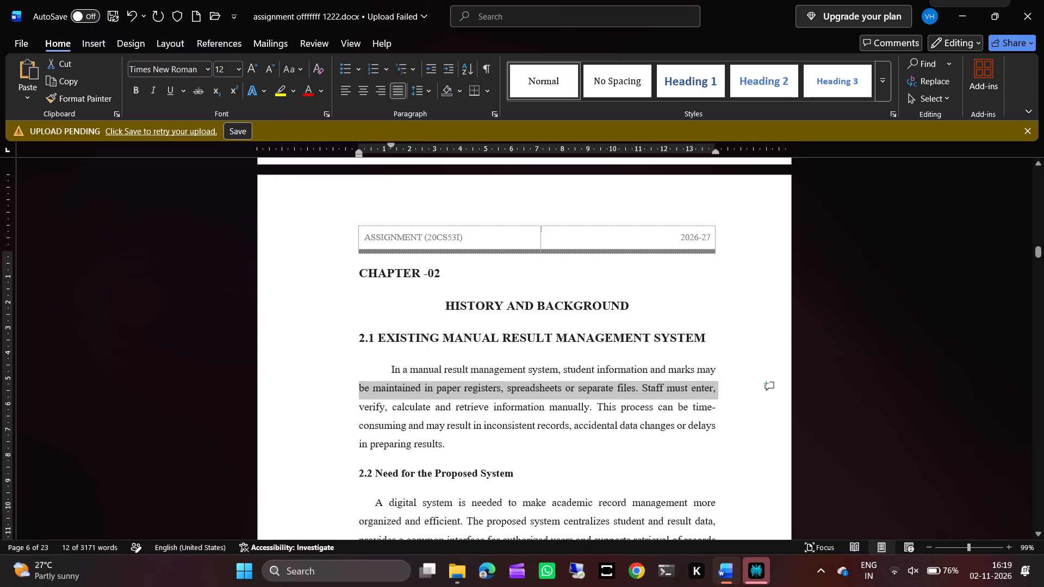
pyautogui.click(489, 447)
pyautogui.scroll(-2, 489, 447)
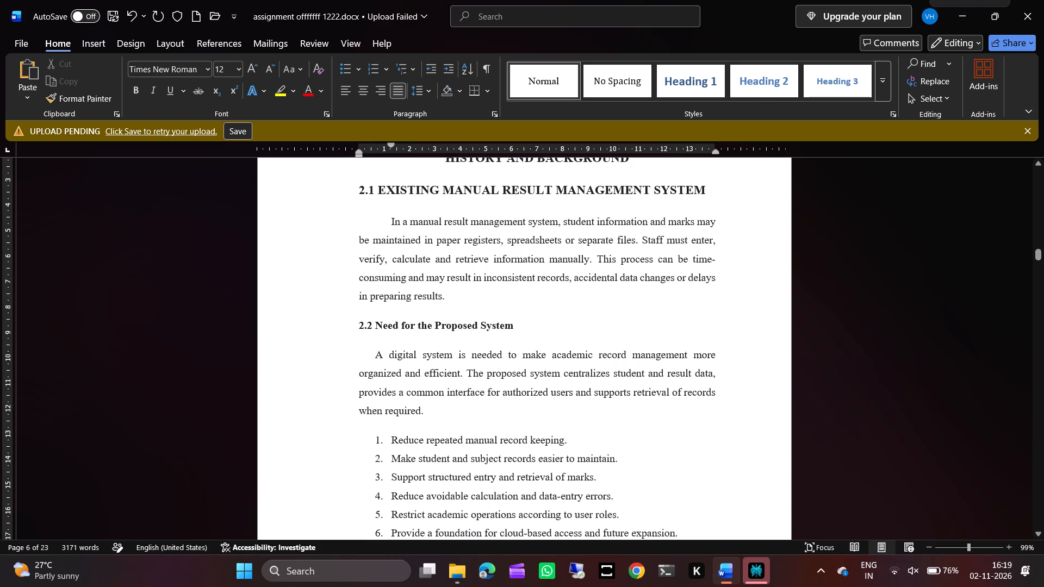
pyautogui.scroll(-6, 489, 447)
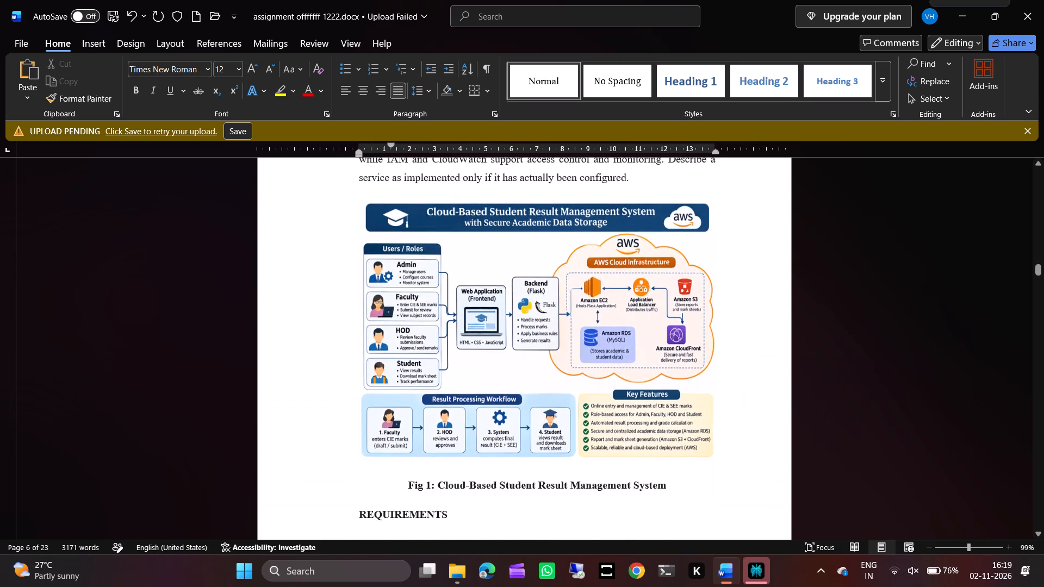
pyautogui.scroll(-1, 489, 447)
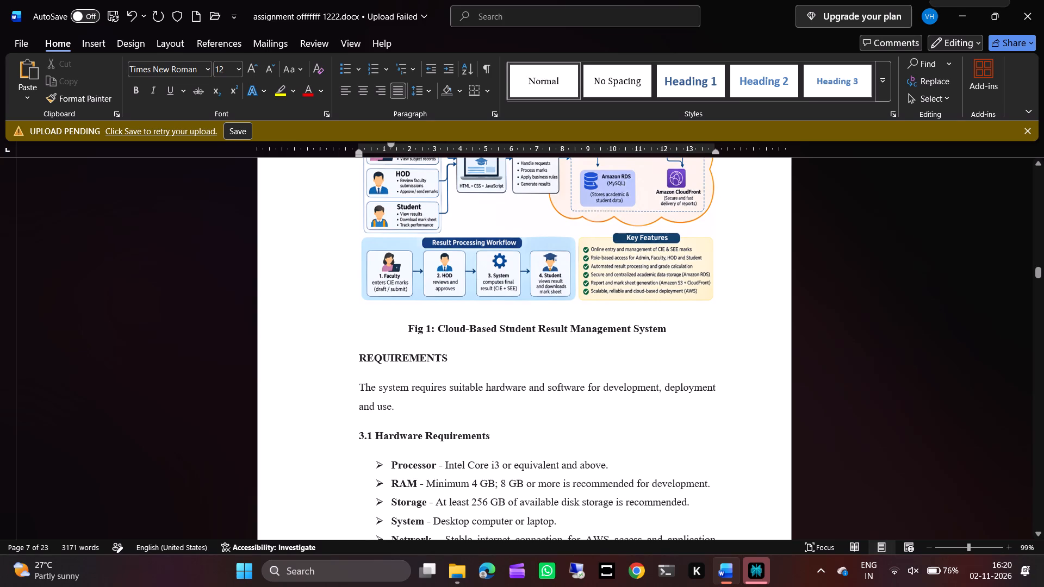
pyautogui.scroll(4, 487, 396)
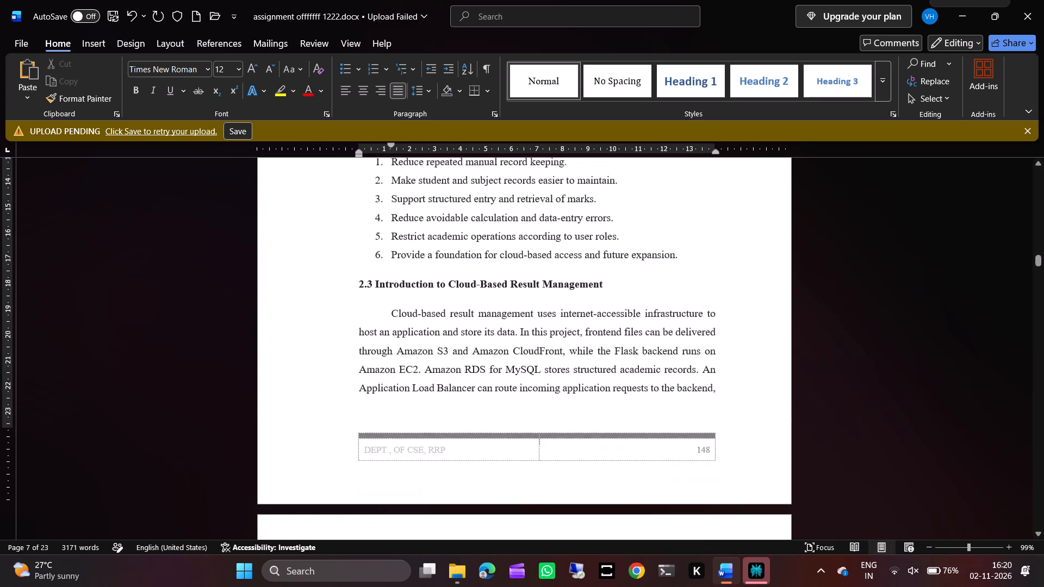
# Set the 2.2 Need for the Proposed System heading to font size 14 and change it to uppercase.
pyautogui.scroll(2, 487, 396)
pyautogui.moveTo(516, 299); pyautogui.dragTo(334, 298)
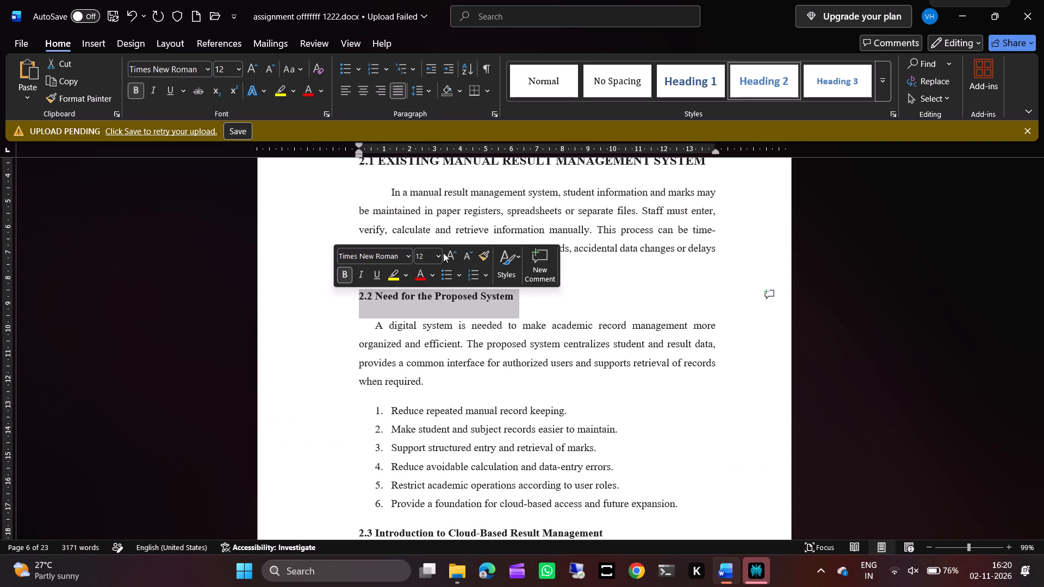
pyautogui.click(437, 253)
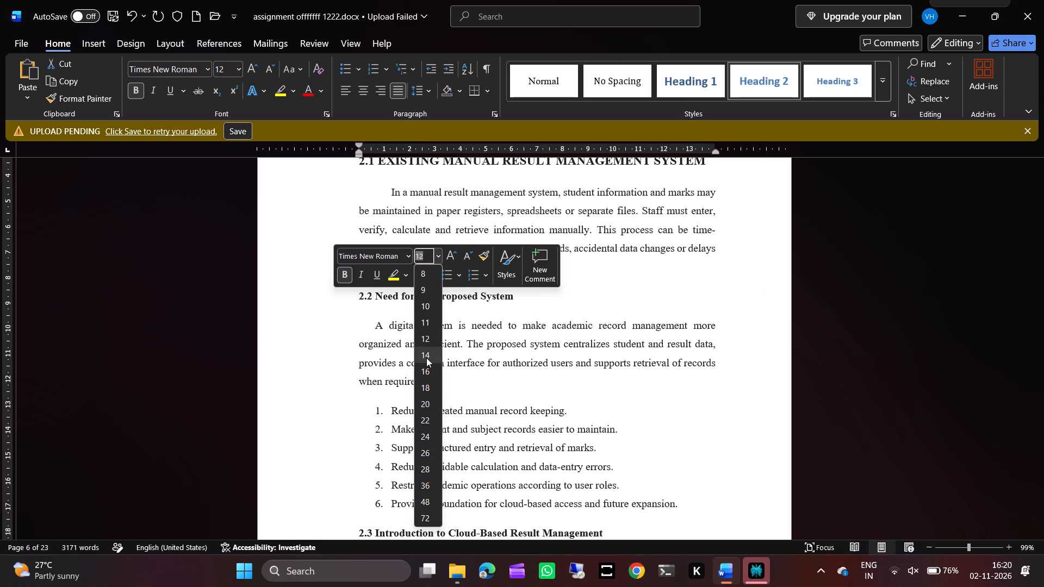
pyautogui.click(426, 358)
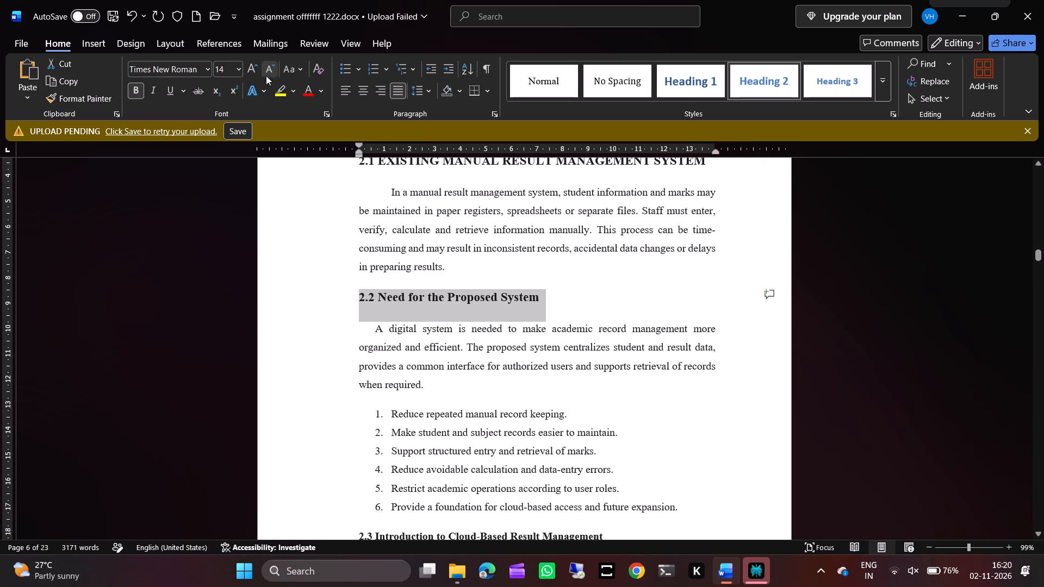
pyautogui.moveTo(290, 65); pyautogui.dragTo(313, 123)
pyautogui.click(313, 123)
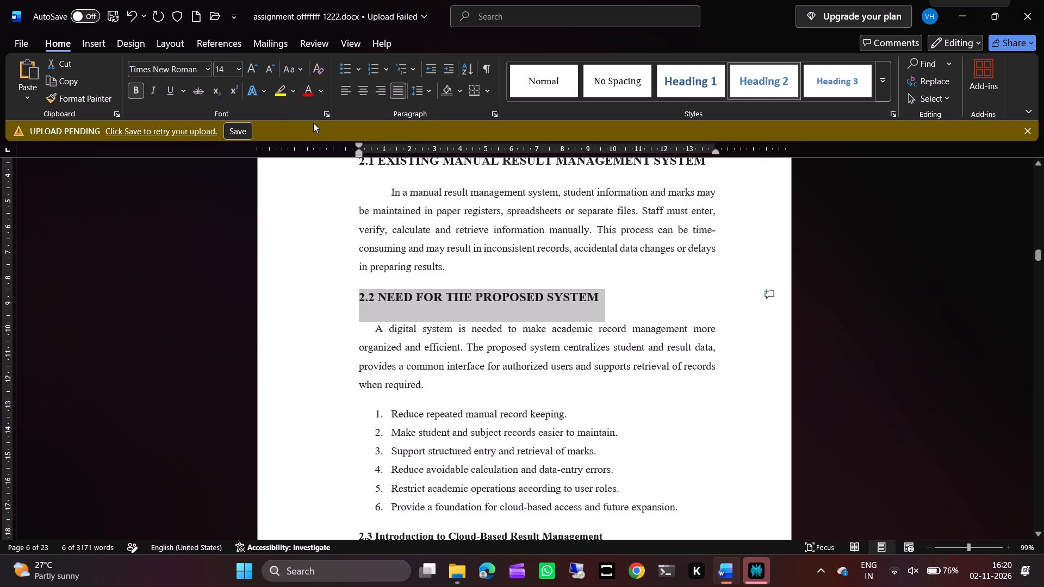
pyautogui.click(311, 256)
# Set the 2.3 Introduction to Cloud-Based Result Management heading to font size 14 and change it to uppercase.
pyautogui.scroll(-1, 347, 336)
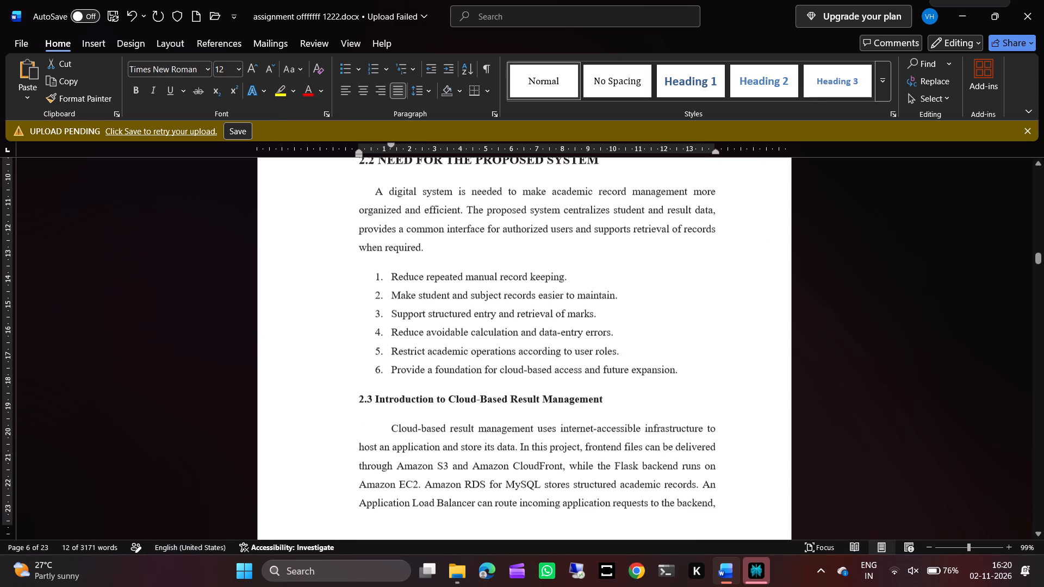
pyautogui.scroll(-2, 347, 336)
pyautogui.moveTo(363, 290); pyautogui.dragTo(605, 302)
pyautogui.click(605, 302)
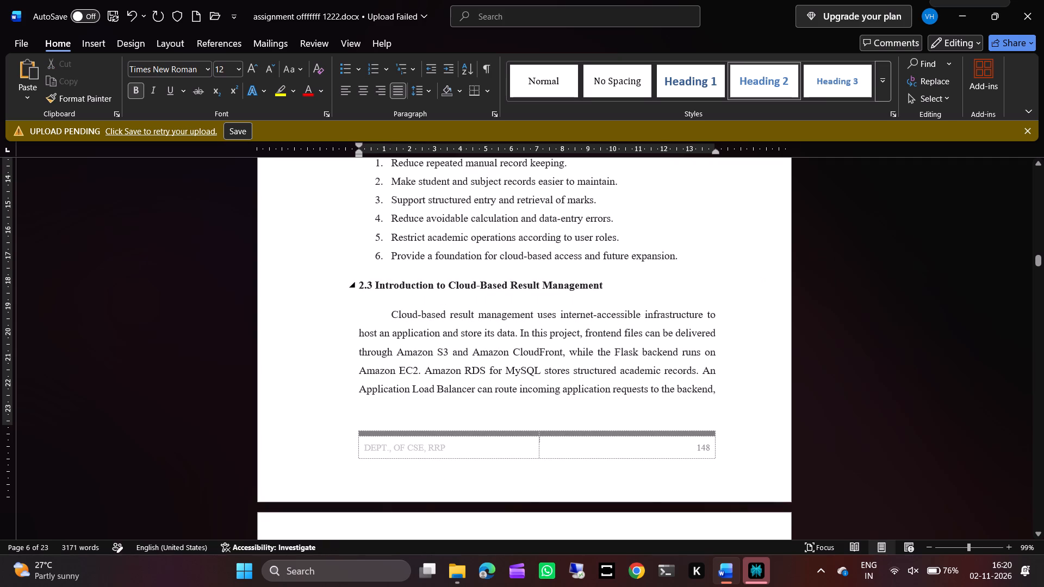
pyautogui.moveTo(608, 285); pyautogui.dragTo(359, 290)
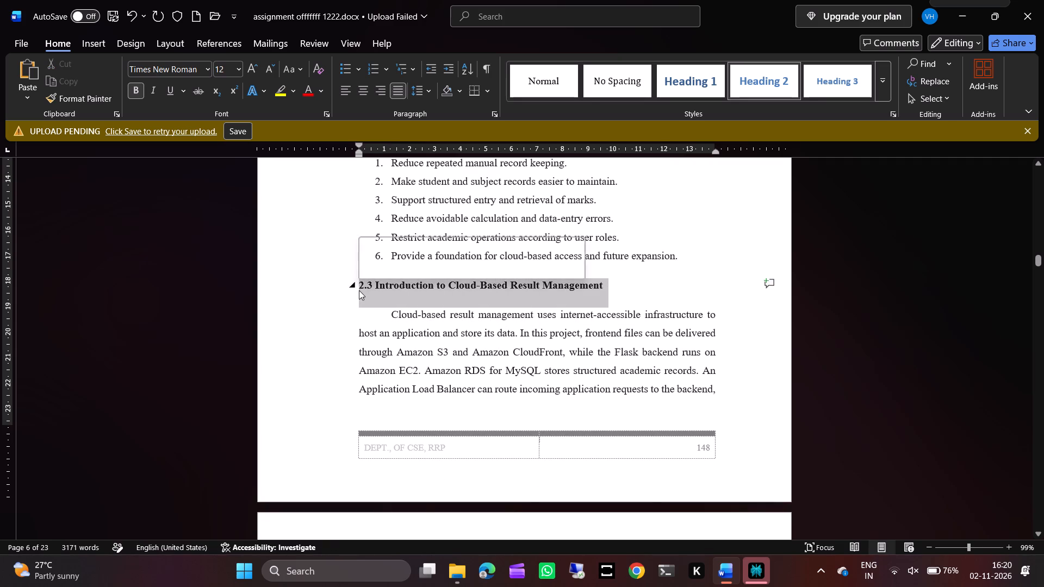
pyautogui.moveTo(461, 251); pyautogui.dragTo(452, 346)
pyautogui.click(452, 346)
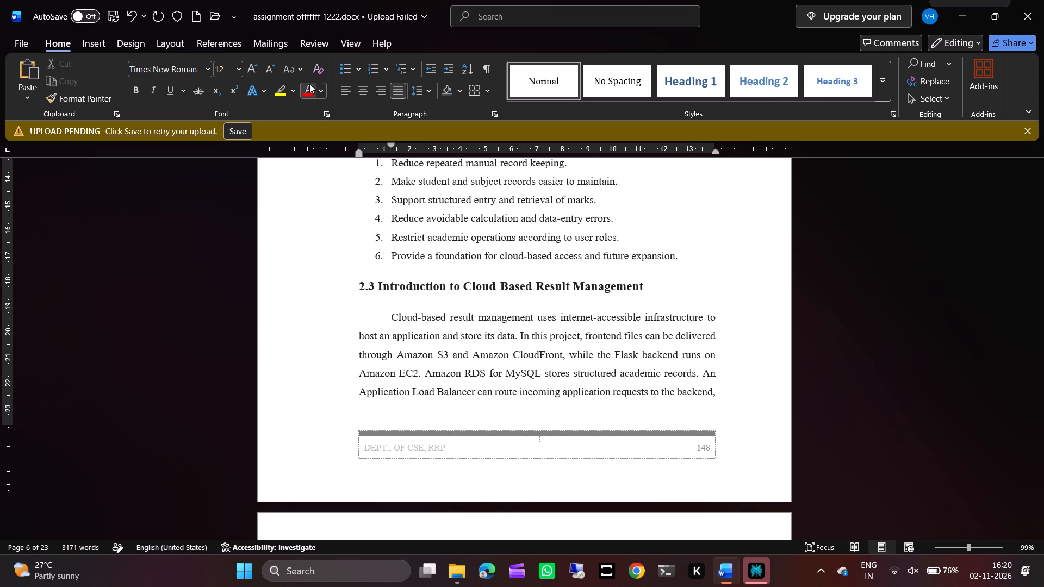
pyautogui.moveTo(359, 282); pyautogui.dragTo(627, 295)
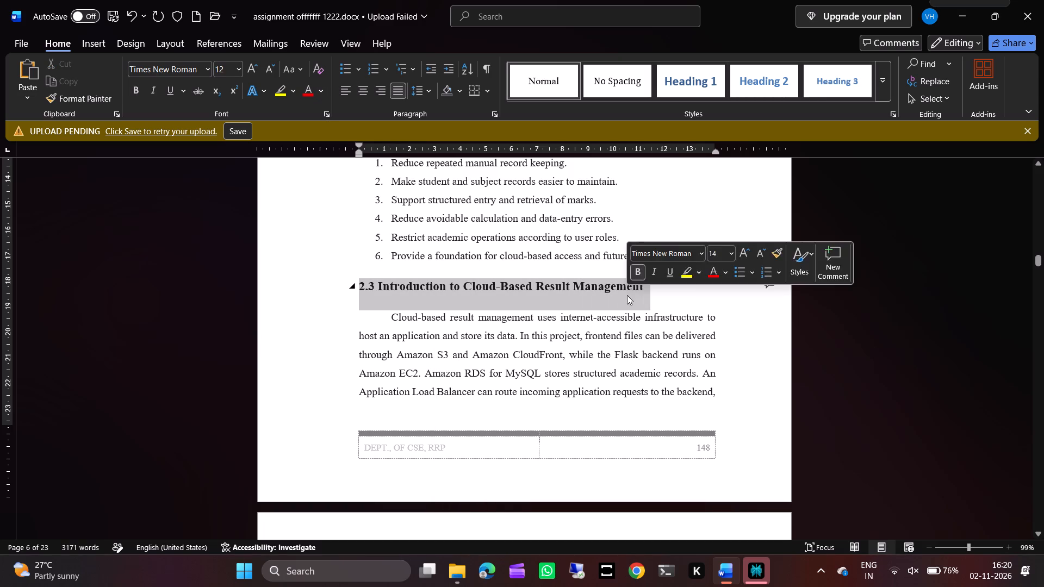
pyautogui.moveTo(292, 74); pyautogui.dragTo(302, 123)
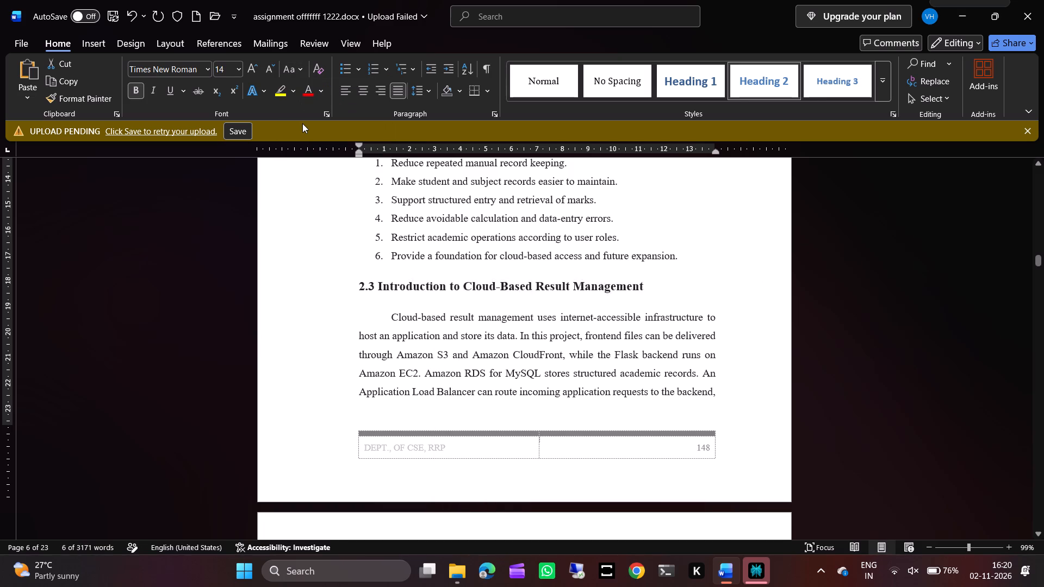
pyautogui.click(302, 123)
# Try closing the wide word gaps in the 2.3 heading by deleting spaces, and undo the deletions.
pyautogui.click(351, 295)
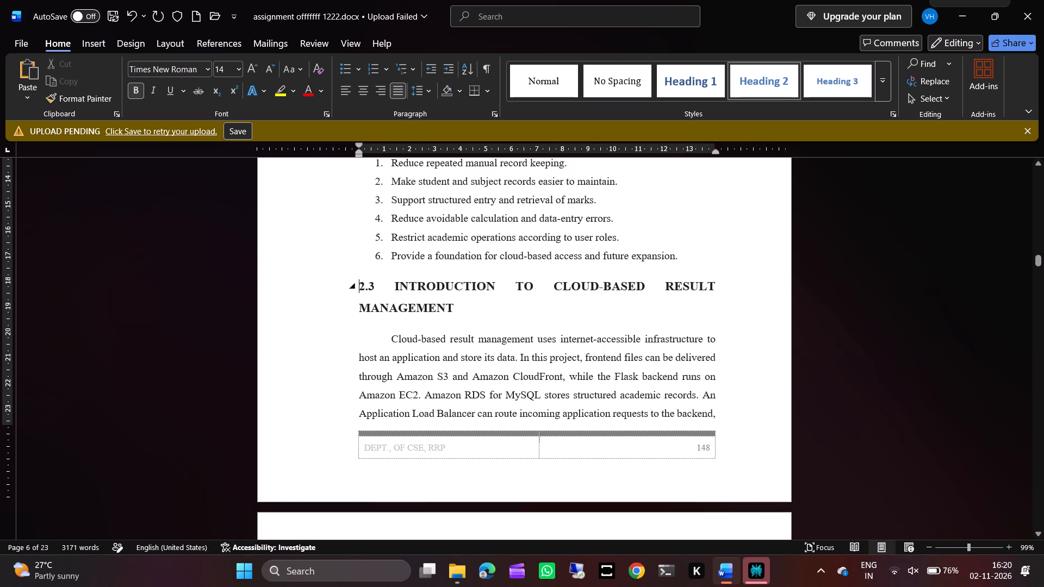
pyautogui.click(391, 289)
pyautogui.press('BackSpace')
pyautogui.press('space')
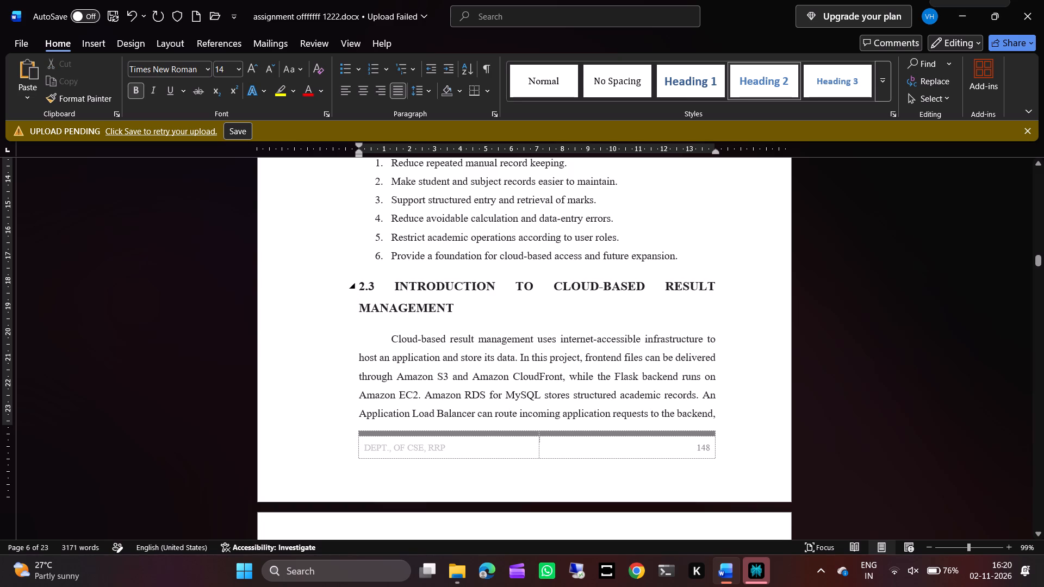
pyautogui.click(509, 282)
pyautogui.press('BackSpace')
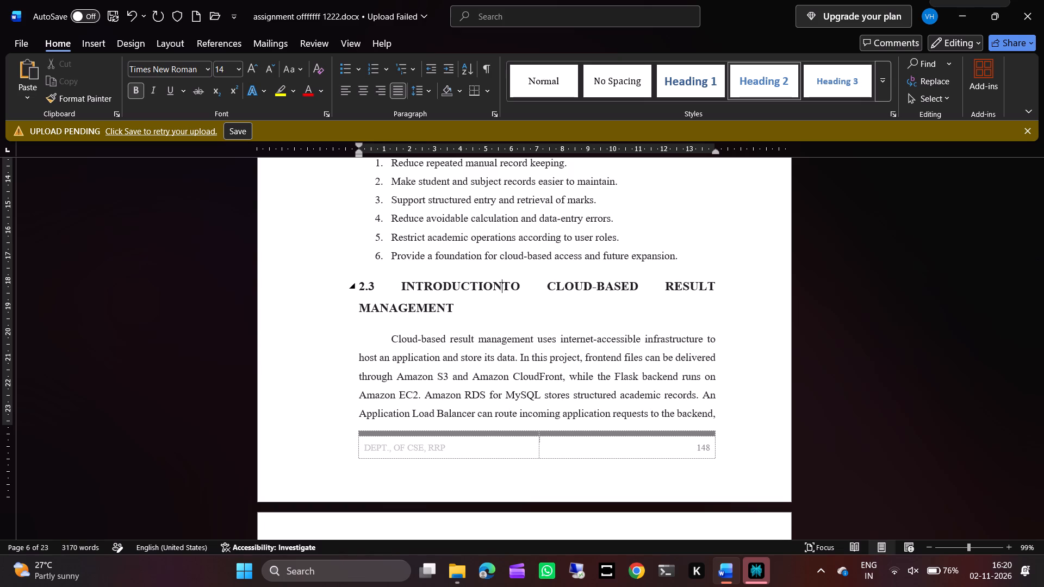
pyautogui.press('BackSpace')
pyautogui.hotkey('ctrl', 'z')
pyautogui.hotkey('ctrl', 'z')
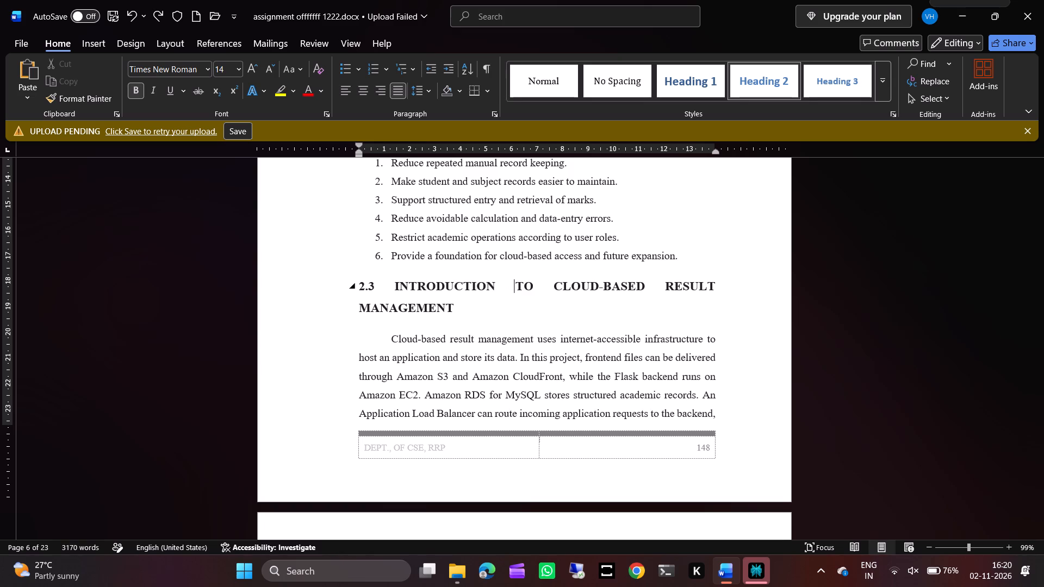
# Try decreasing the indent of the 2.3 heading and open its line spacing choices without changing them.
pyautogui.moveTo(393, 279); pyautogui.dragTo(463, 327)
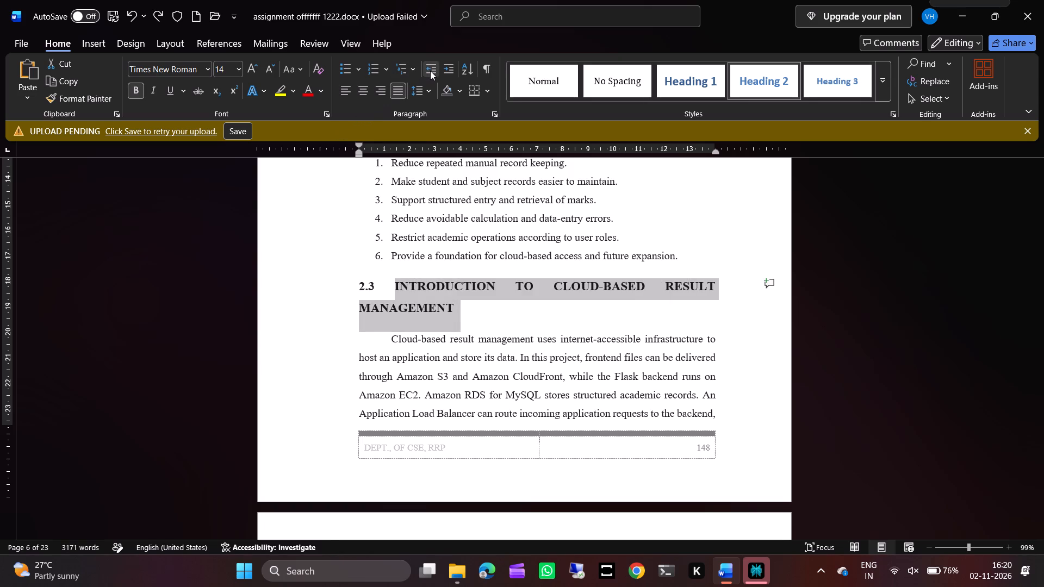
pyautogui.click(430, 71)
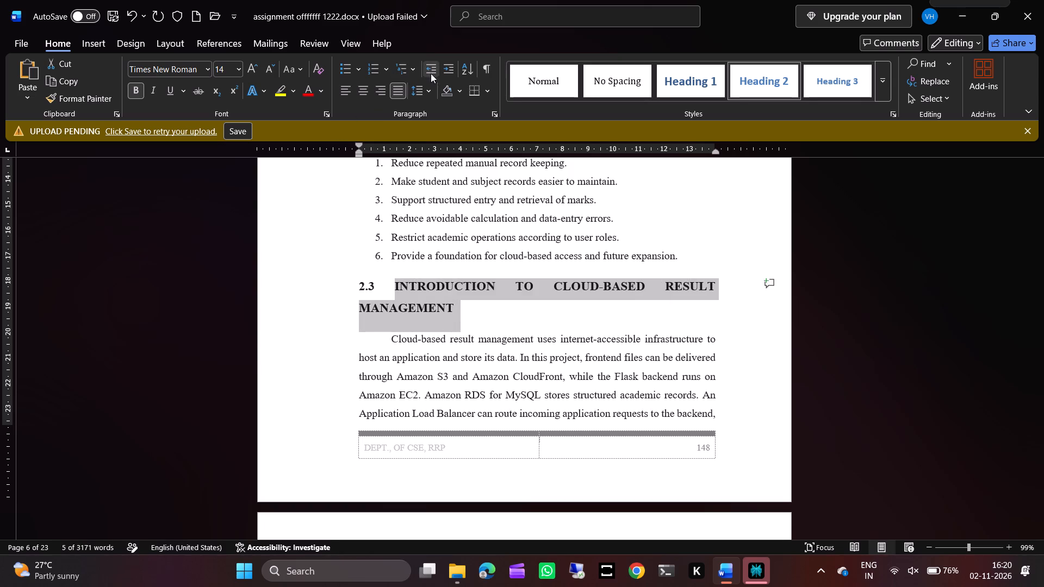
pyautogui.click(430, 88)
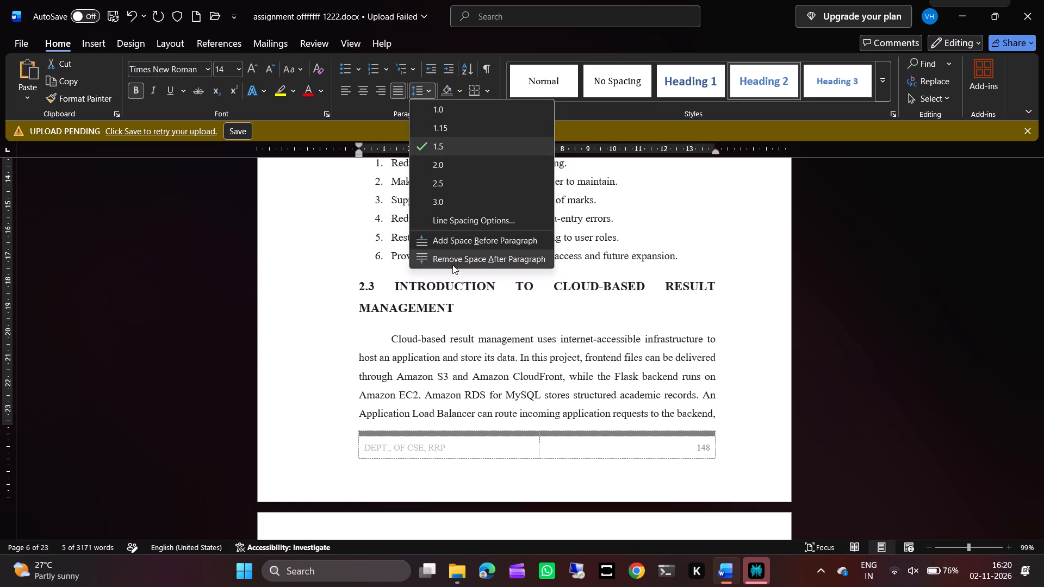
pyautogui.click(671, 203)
# Insert a page break before the REQUIREMENTS chapter title below the Fig 1 caption.
pyautogui.scroll(-3, 476, 347)
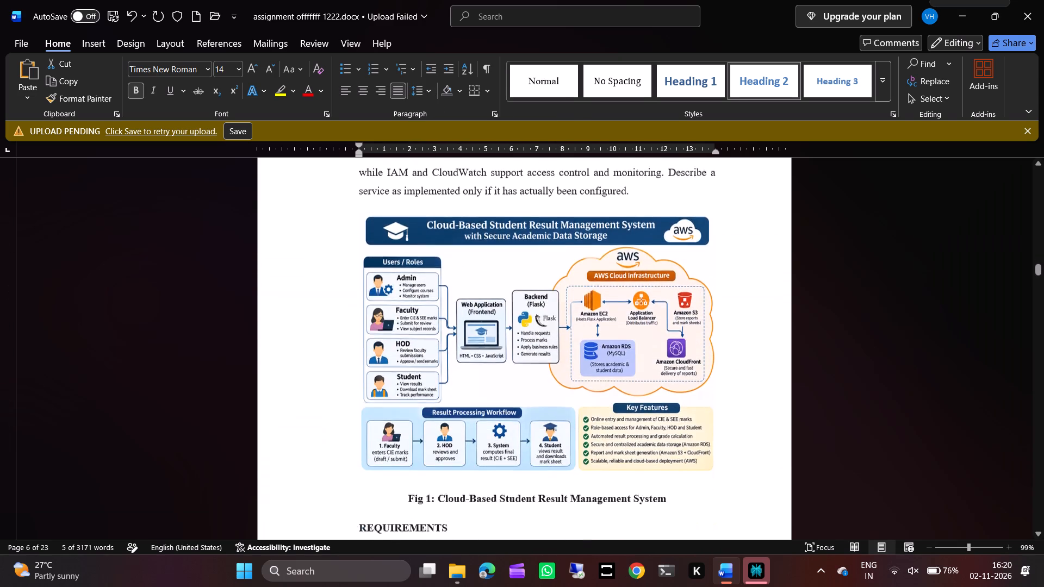
pyautogui.scroll(-2, 476, 347)
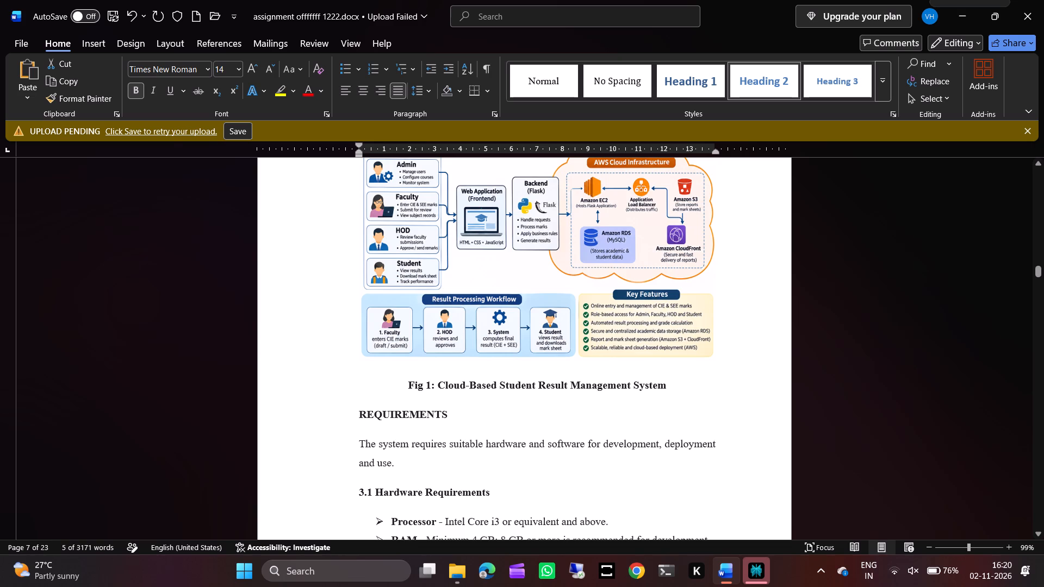
pyautogui.click(360, 413)
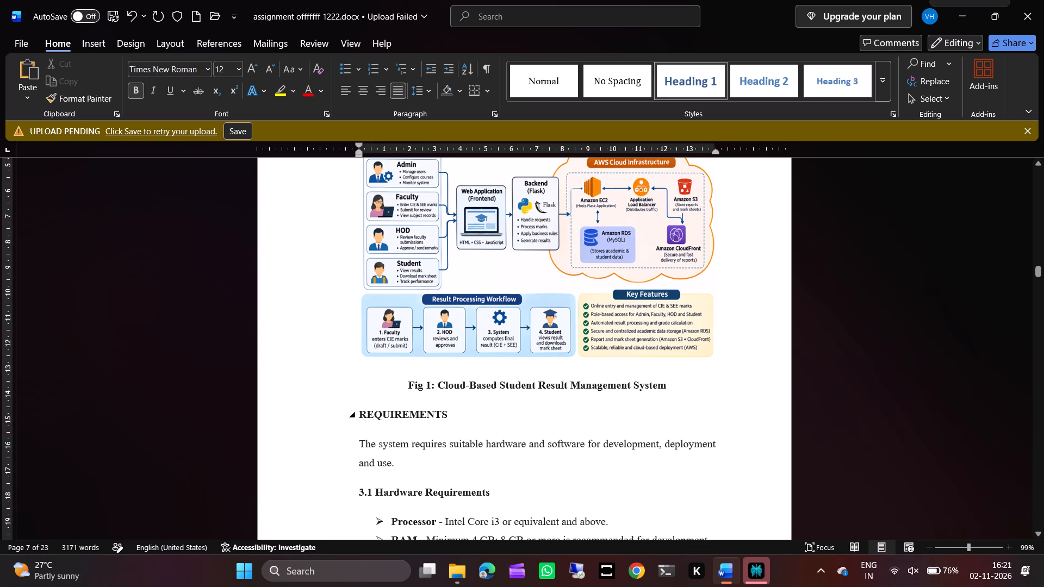
pyautogui.hotkey('ctrl', 'Return')
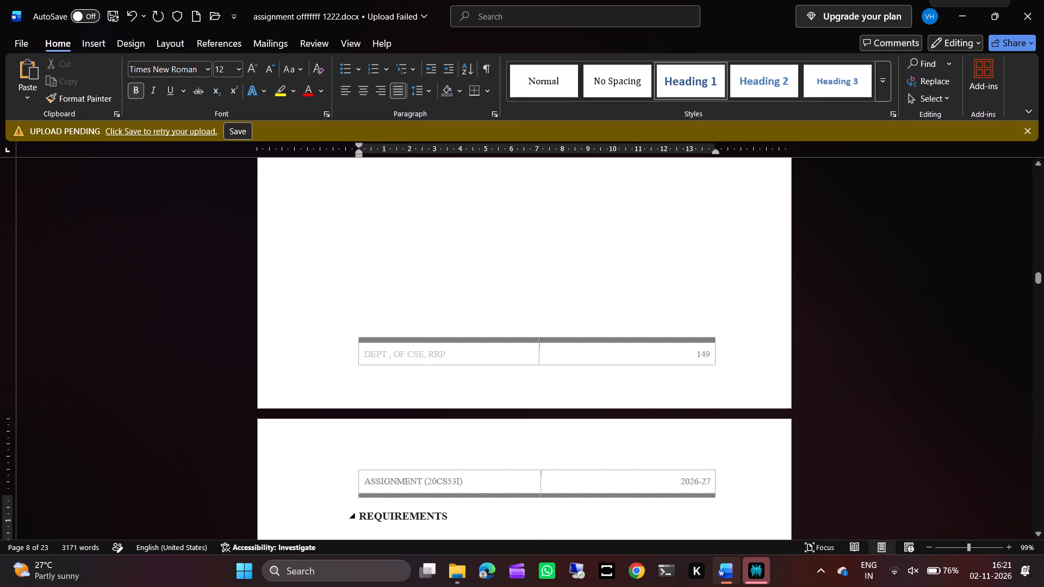
# Add the chapter label "CHAPTER - 03" on a new line above the REQUIREMENTS title.
pyautogui.press('Return')
pyautogui.press('Up')
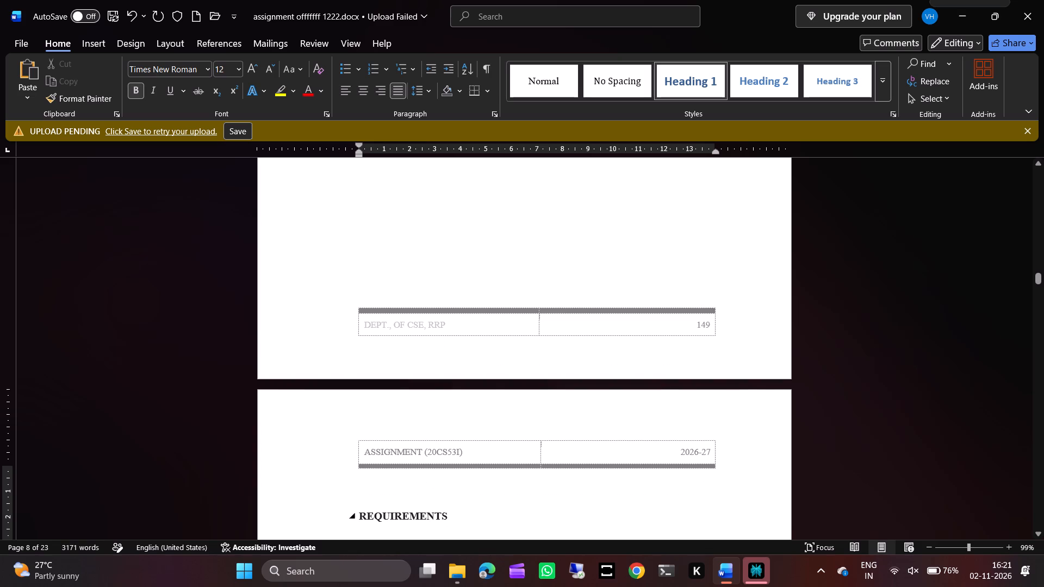
pyautogui.write('CHAPTER')
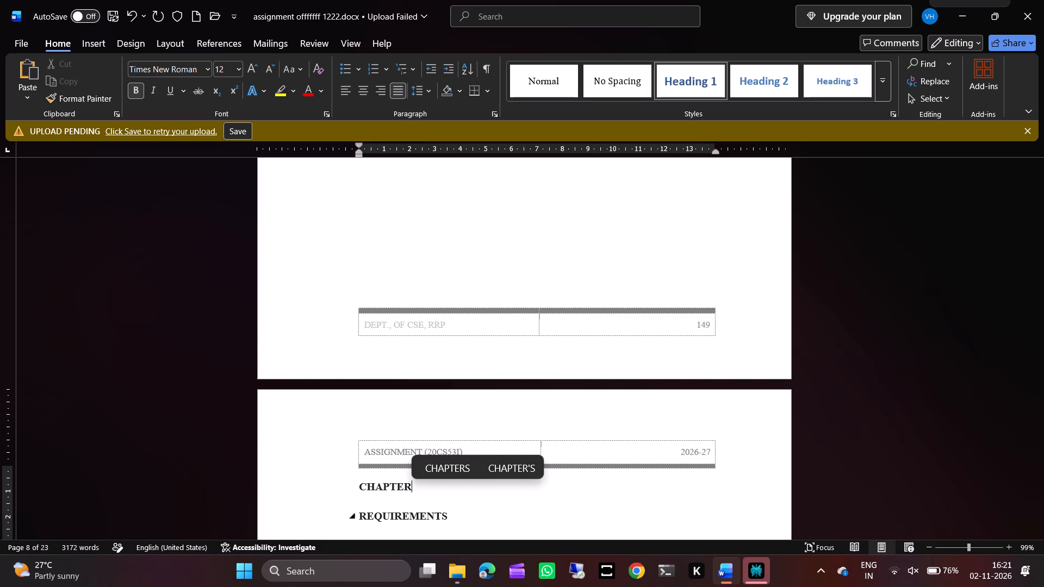
pyautogui.press('space')
pyautogui.write('- 03')
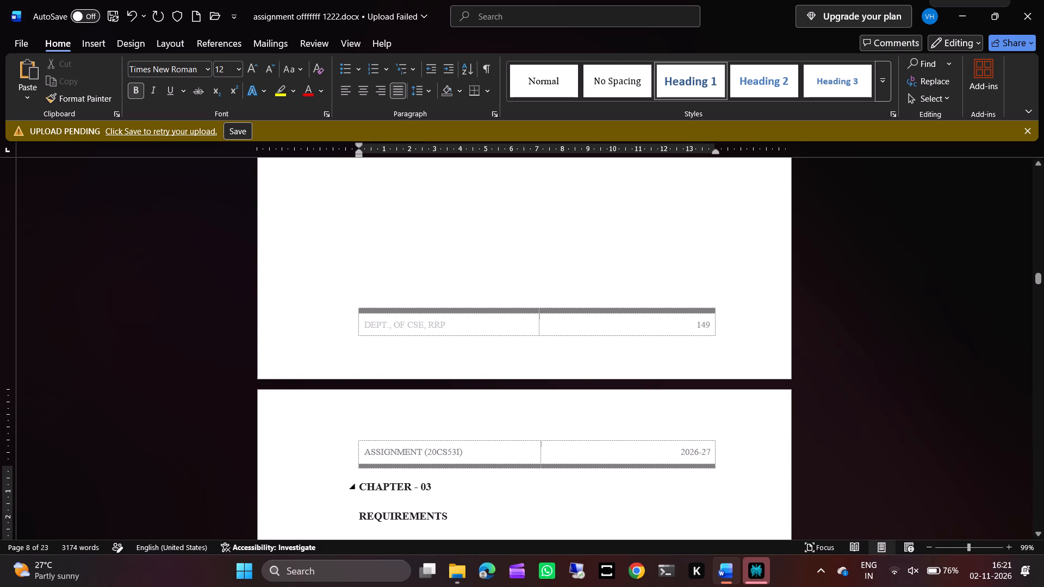
# Set the CHAPTER - 03 label to font size 14.
pyautogui.moveTo(442, 489); pyautogui.dragTo(369, 485)
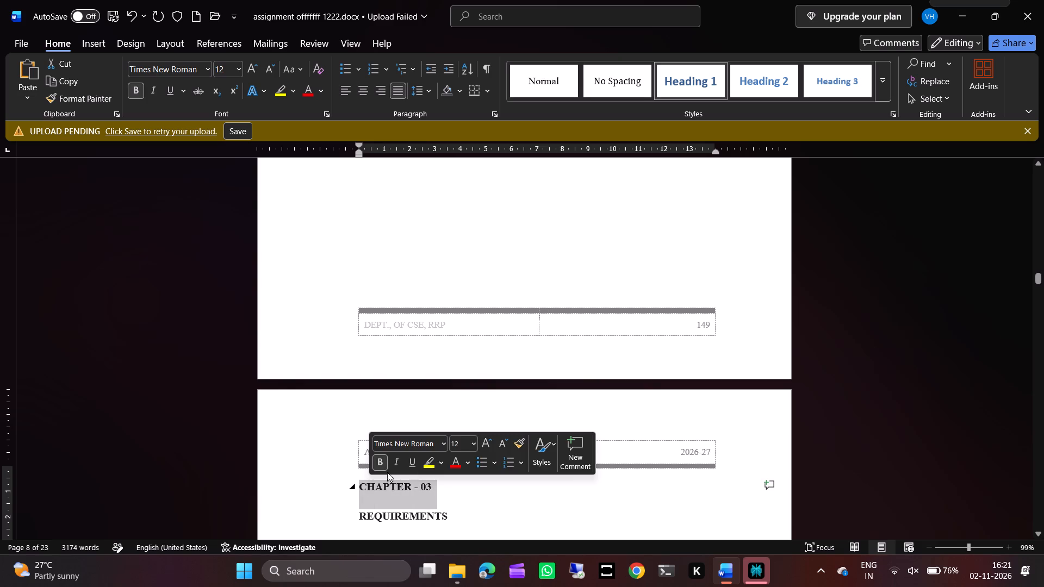
pyautogui.click(477, 444)
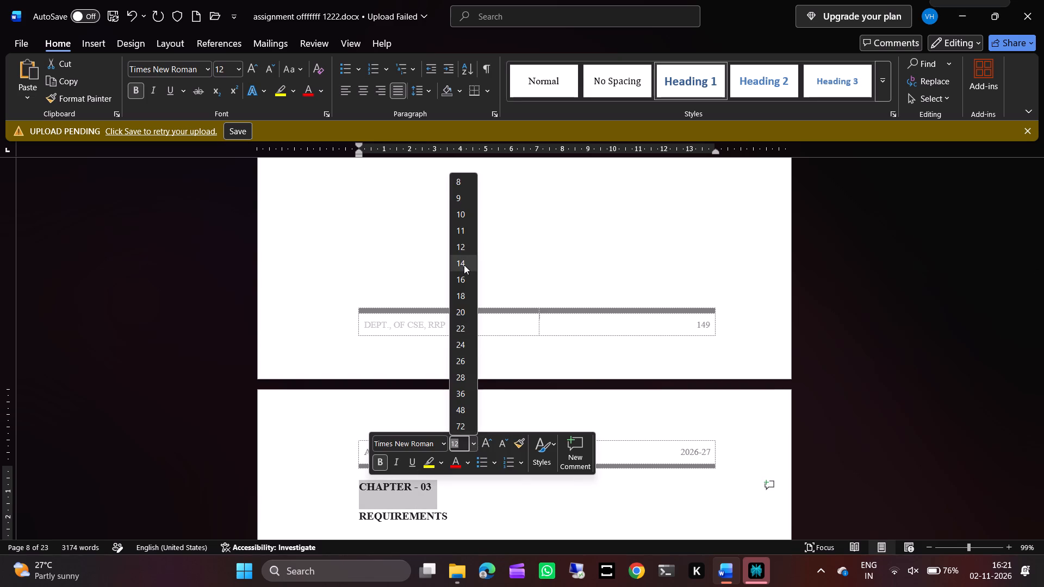
pyautogui.click(464, 265)
# Set the REQUIREMENTS chapter title to font size 14 and center it.
pyautogui.click(364, 512)
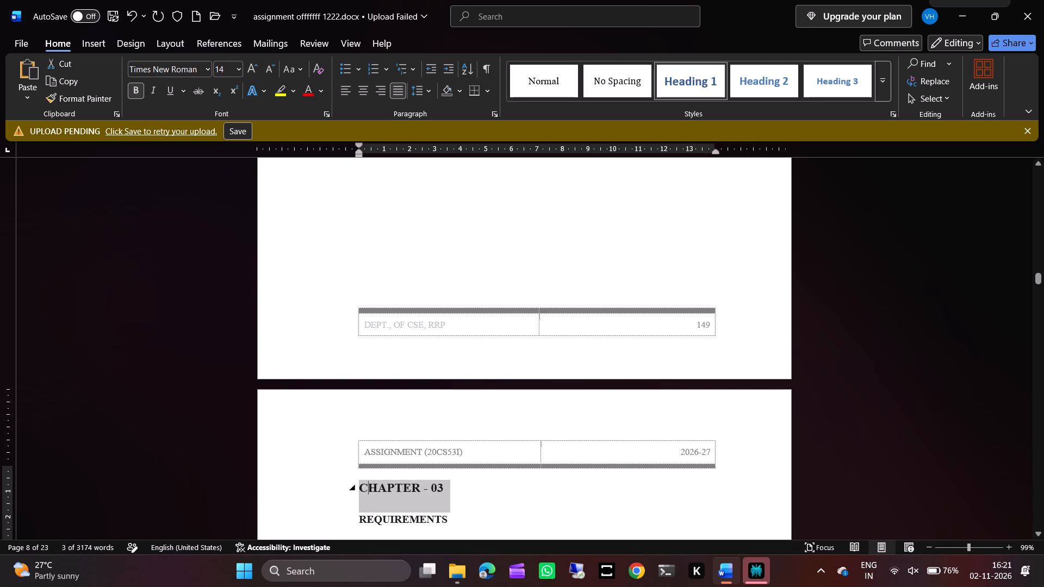
pyautogui.moveTo(361, 516); pyautogui.dragTo(442, 514)
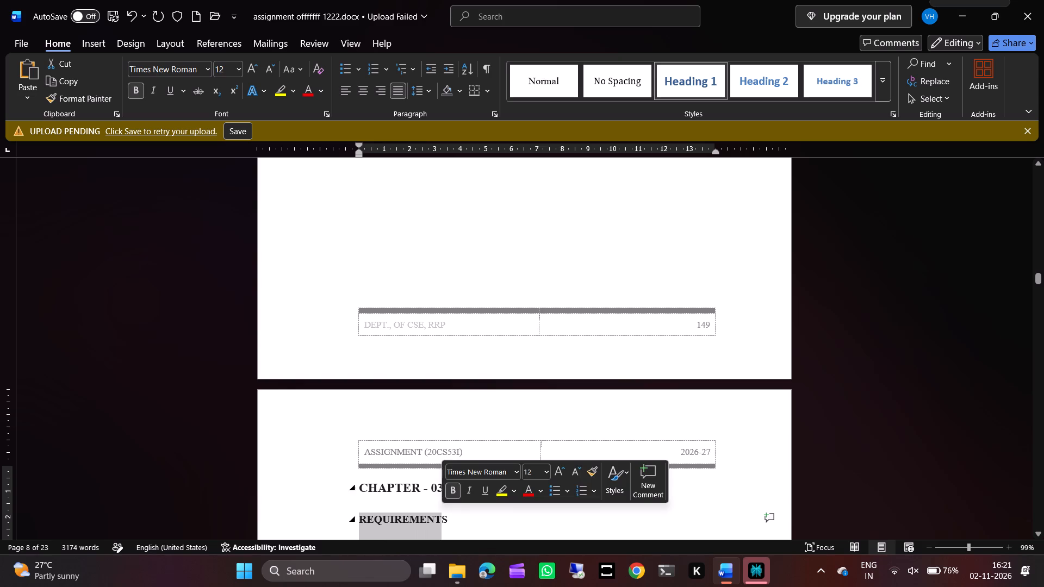
pyautogui.moveTo(459, 513); pyautogui.dragTo(354, 526)
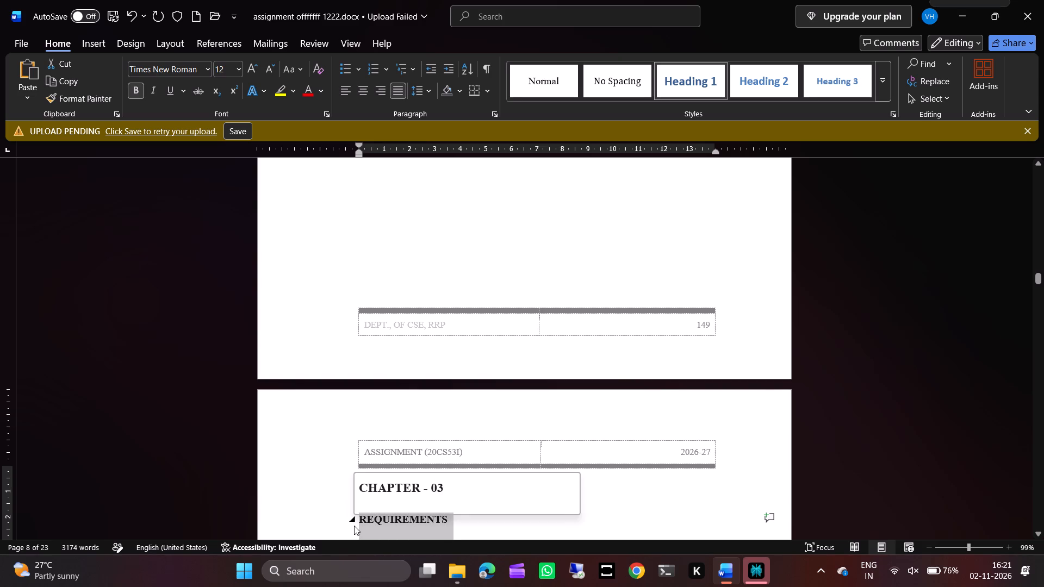
pyautogui.click(458, 482)
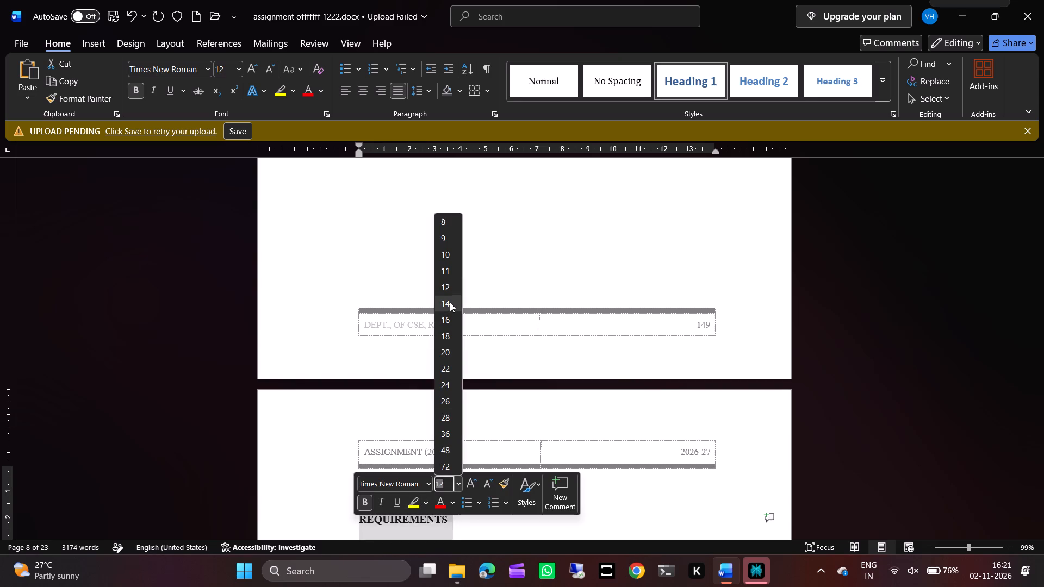
pyautogui.click(450, 302)
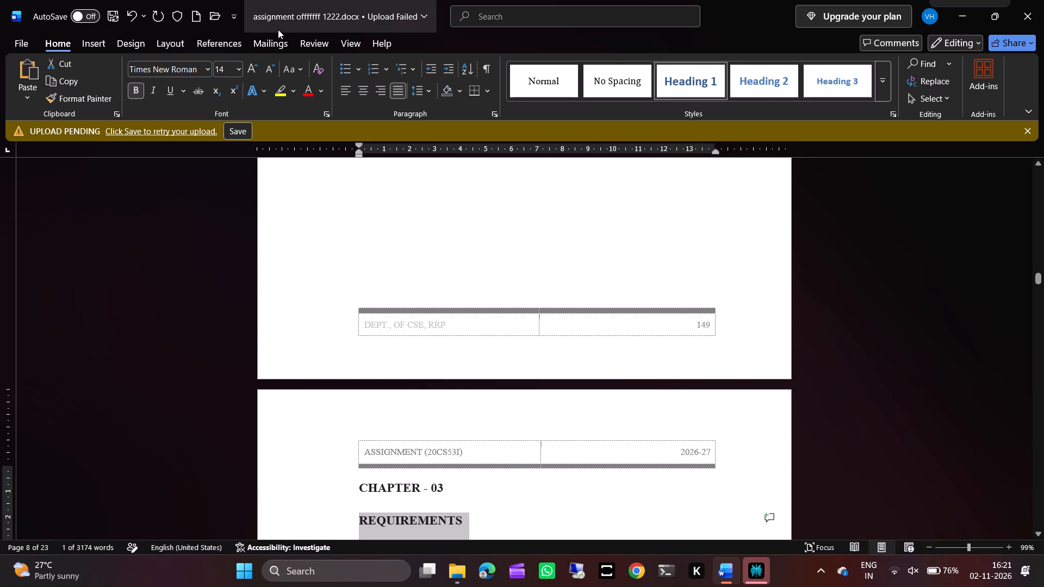
pyautogui.click(364, 86)
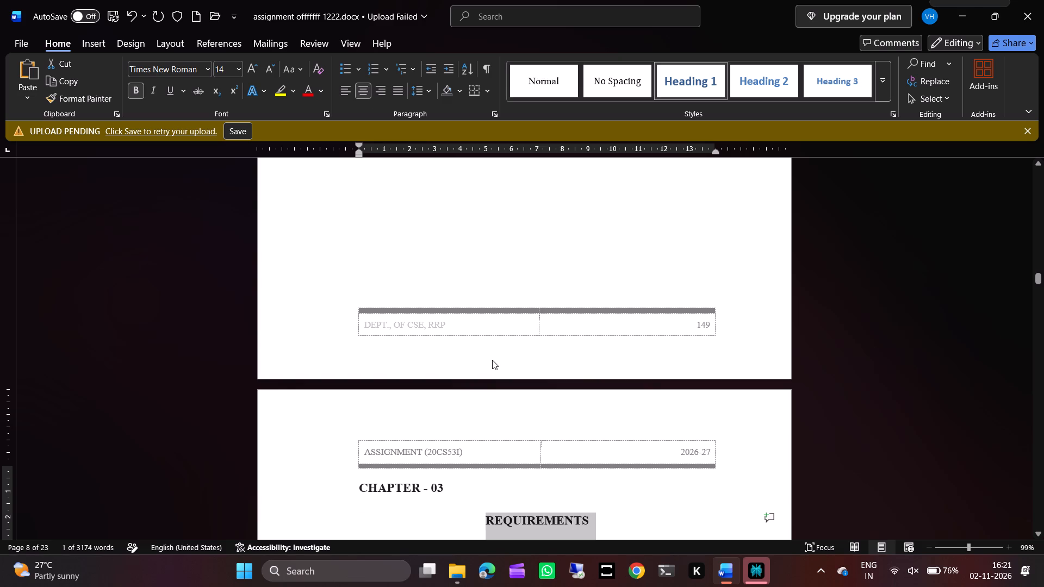
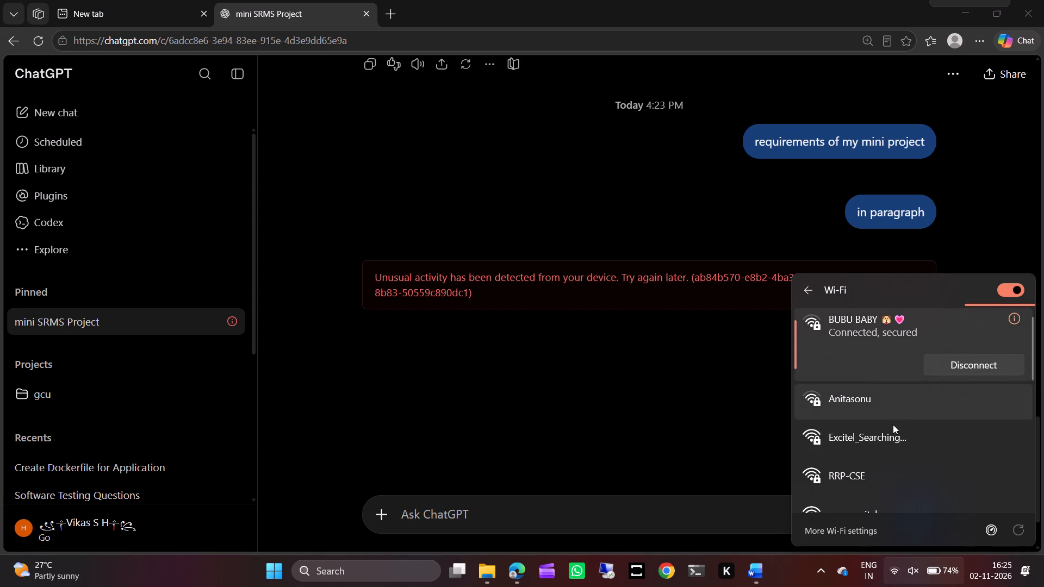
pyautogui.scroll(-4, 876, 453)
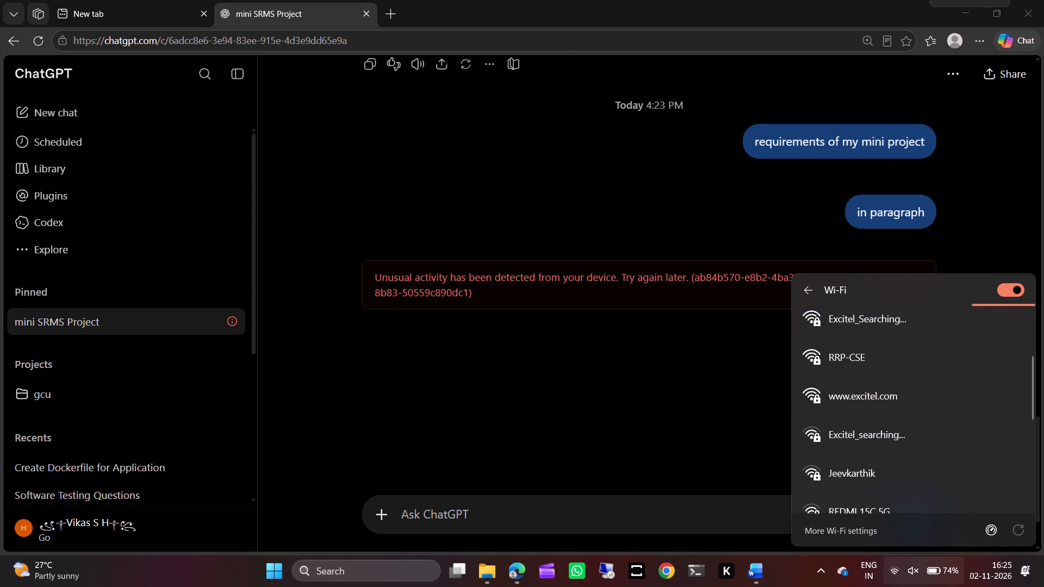
# Switch to the Word document and open the font size choices for the 3.1 Hardware Requirements heading.
pyautogui.click(761, 574)
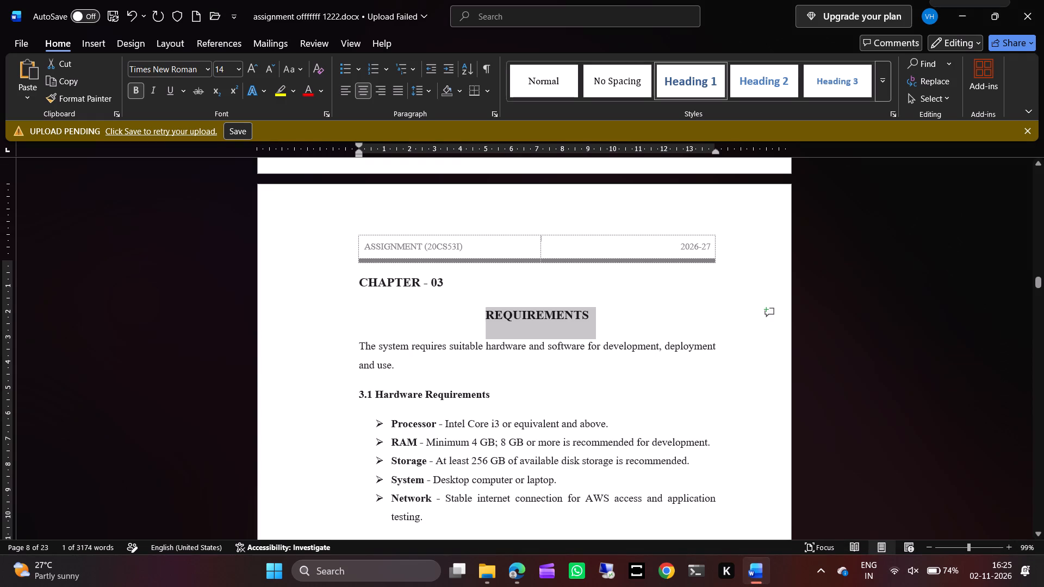
pyautogui.click(569, 358)
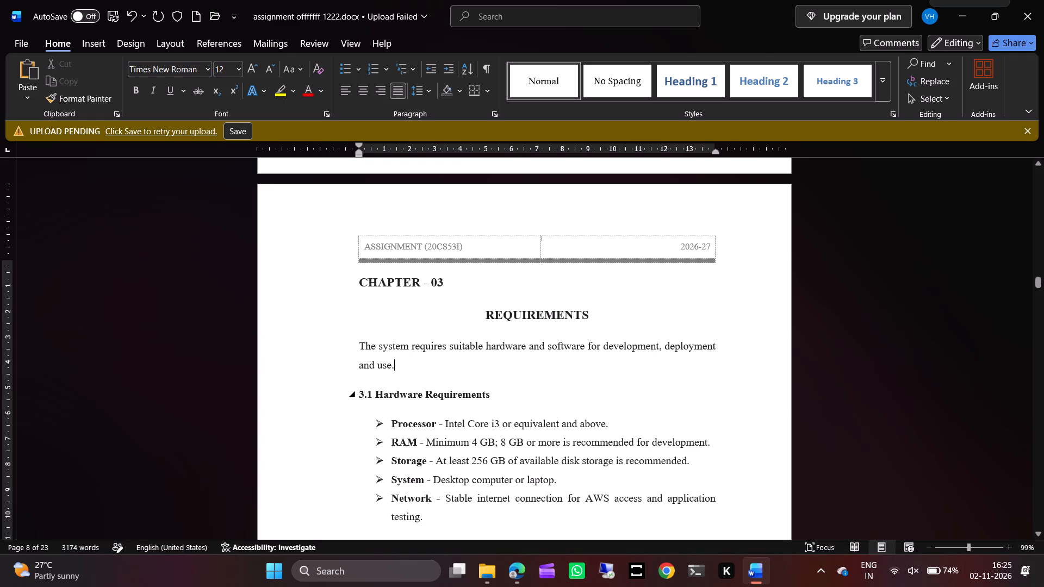
pyautogui.moveTo(494, 394); pyautogui.dragTo(358, 402)
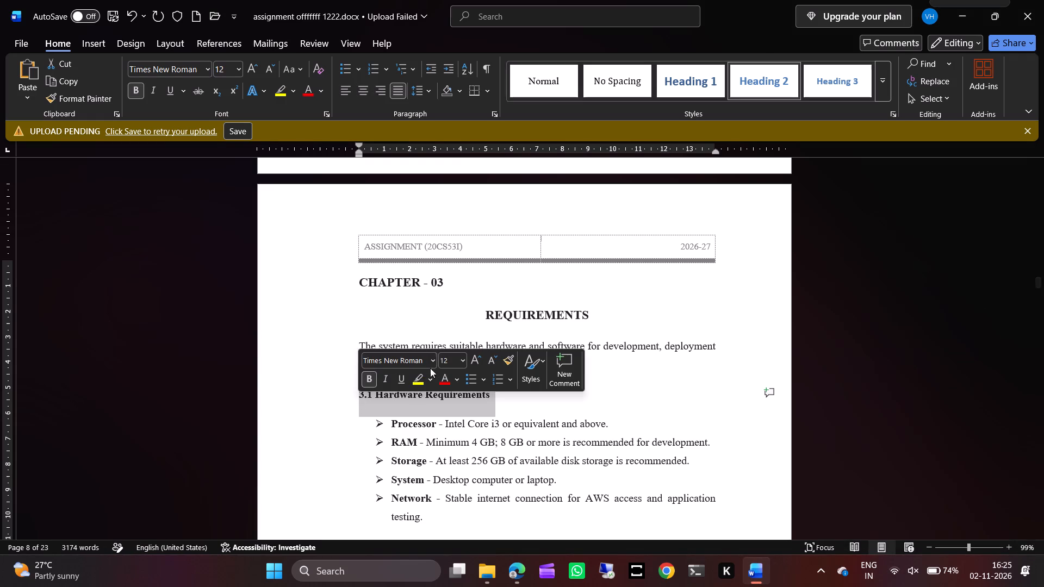
pyautogui.click(466, 361)
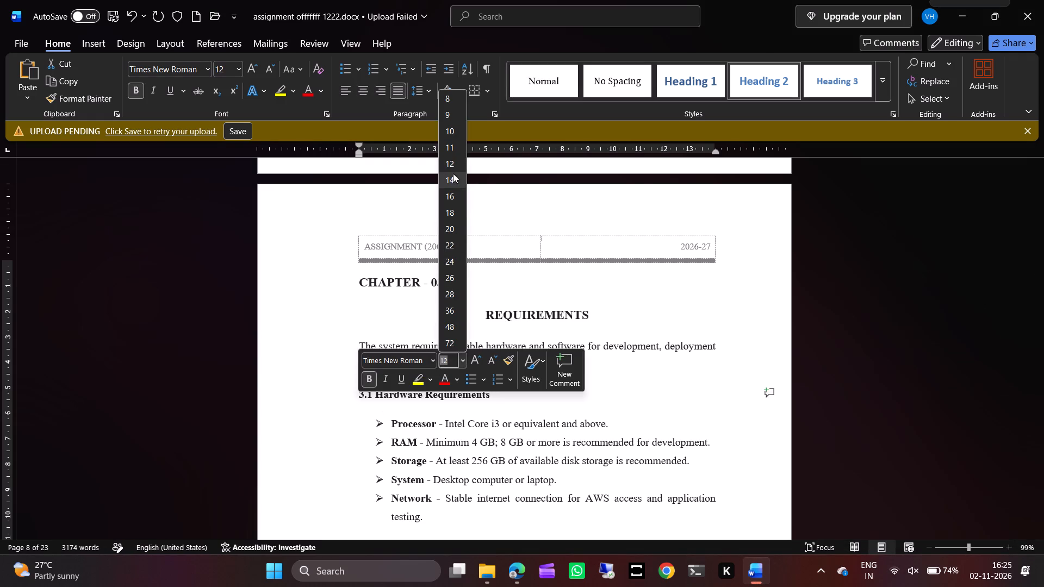
# In the Word assignment, set the 3.1 Hardware Requirements heading to font size 14 and uppercase.
pyautogui.click(452, 179)
pyautogui.moveTo(299, 76); pyautogui.dragTo(308, 117)
pyautogui.click(308, 117)
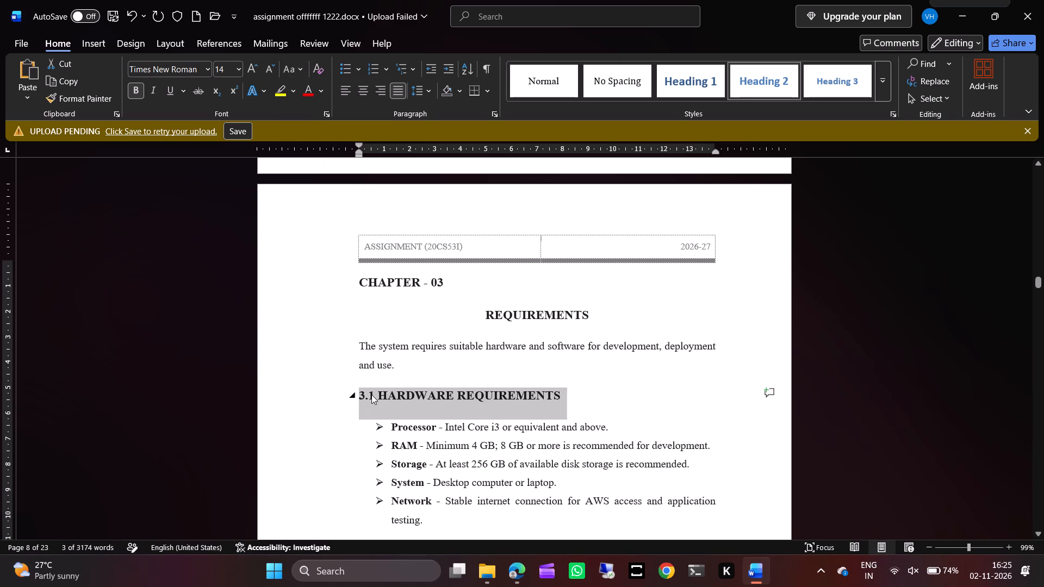
pyautogui.click(371, 395)
# Change the 3.2 Software Requirements heading to uppercase and set it to font size 14.
pyautogui.scroll(-2, 371, 395)
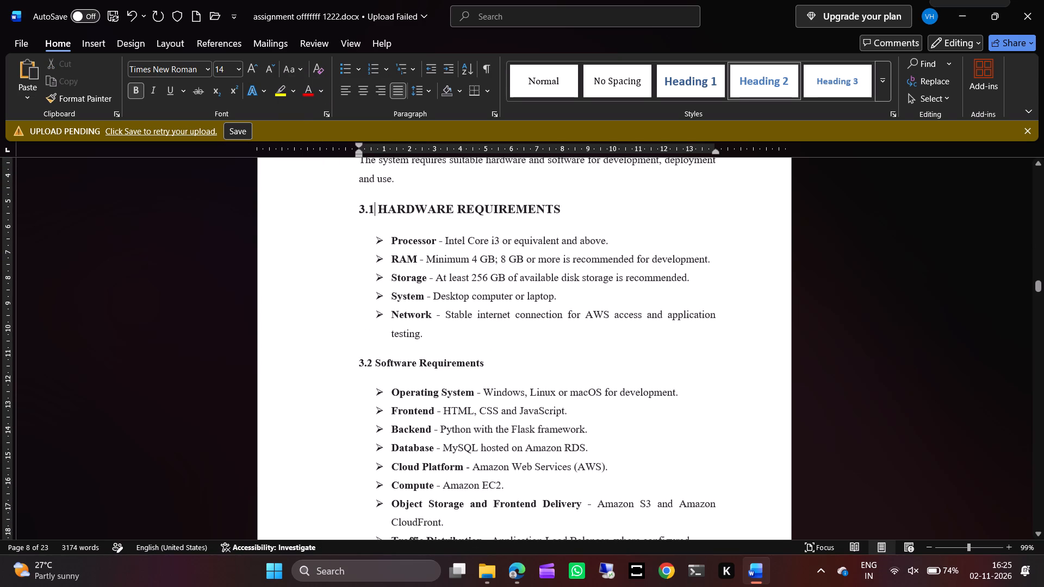
pyautogui.moveTo(361, 369); pyautogui.dragTo(476, 370)
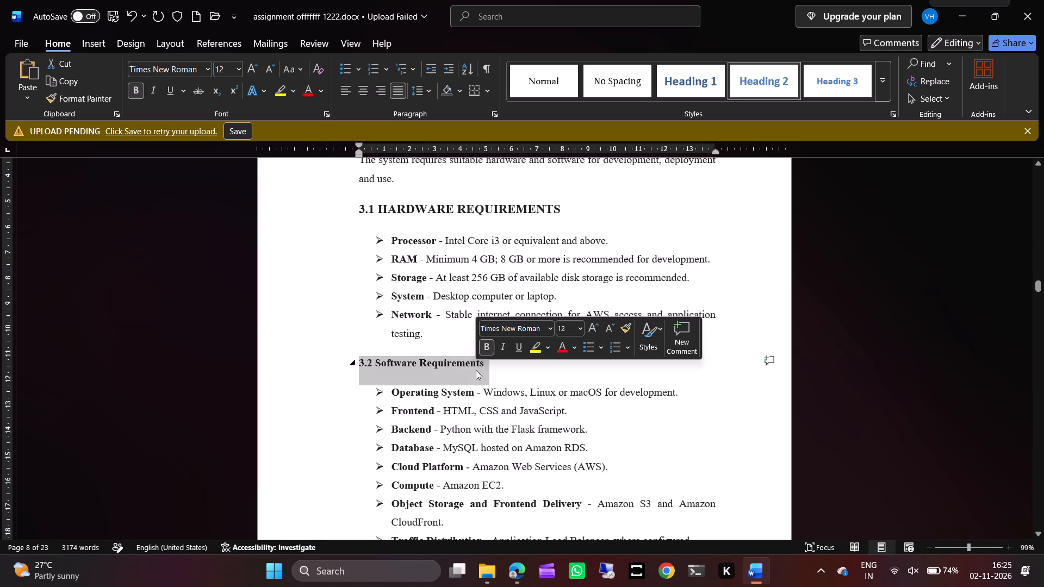
pyautogui.moveTo(291, 71); pyautogui.dragTo(309, 121)
pyautogui.click(309, 121)
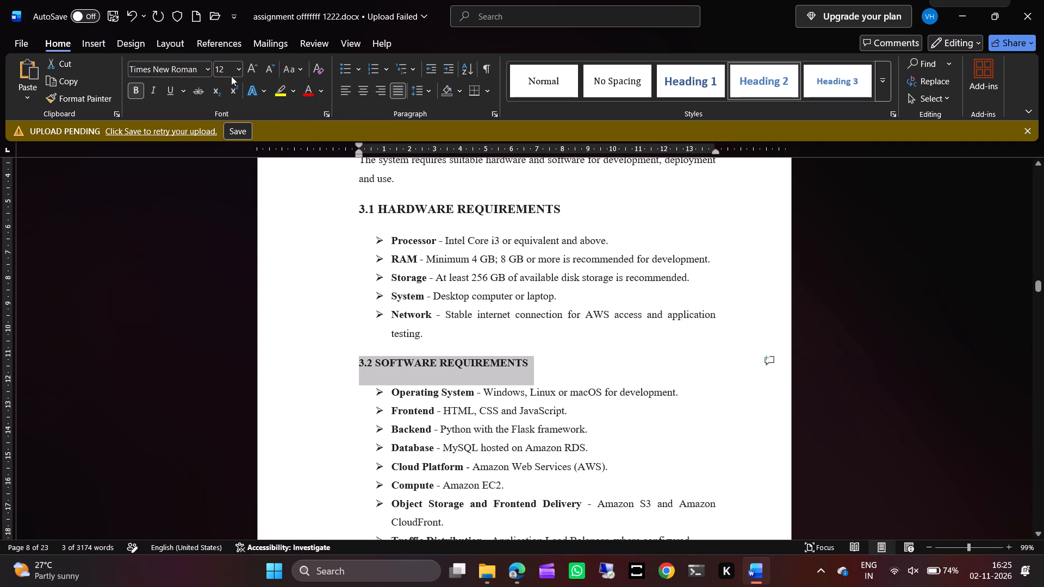
pyautogui.click(231, 76)
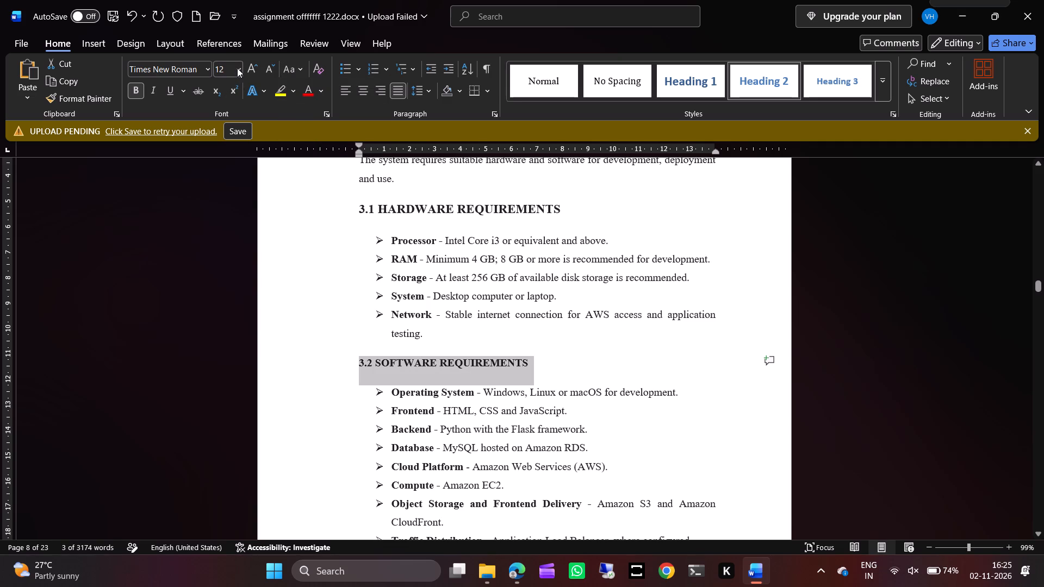
pyautogui.click(237, 68)
pyautogui.click(231, 167)
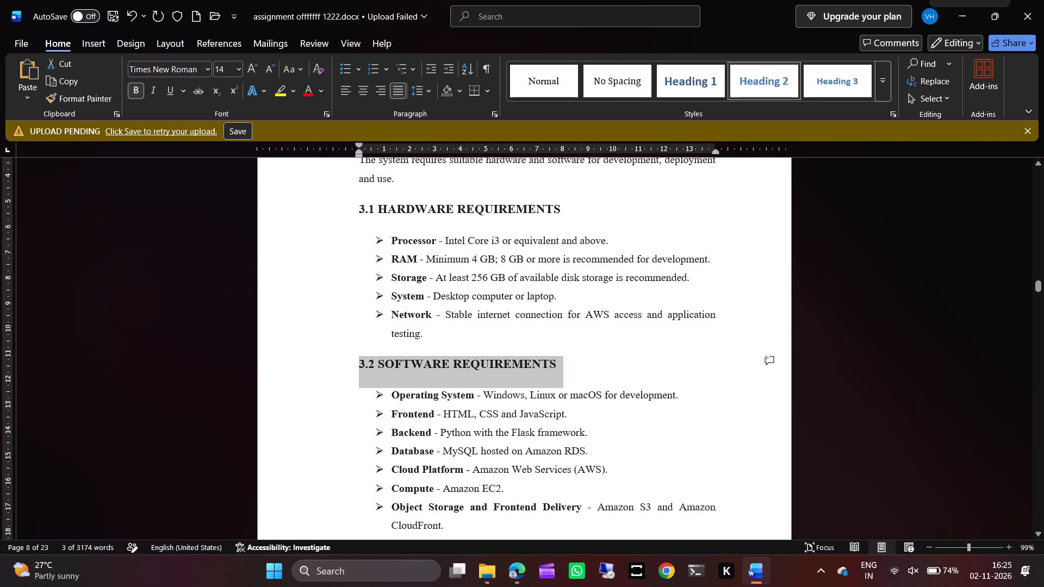
# Try to dismiss the pending-upload notice and retry saving the document to complete its upload.
pyautogui.click(1022, 133)
pyautogui.scroll(-1, 735, 294)
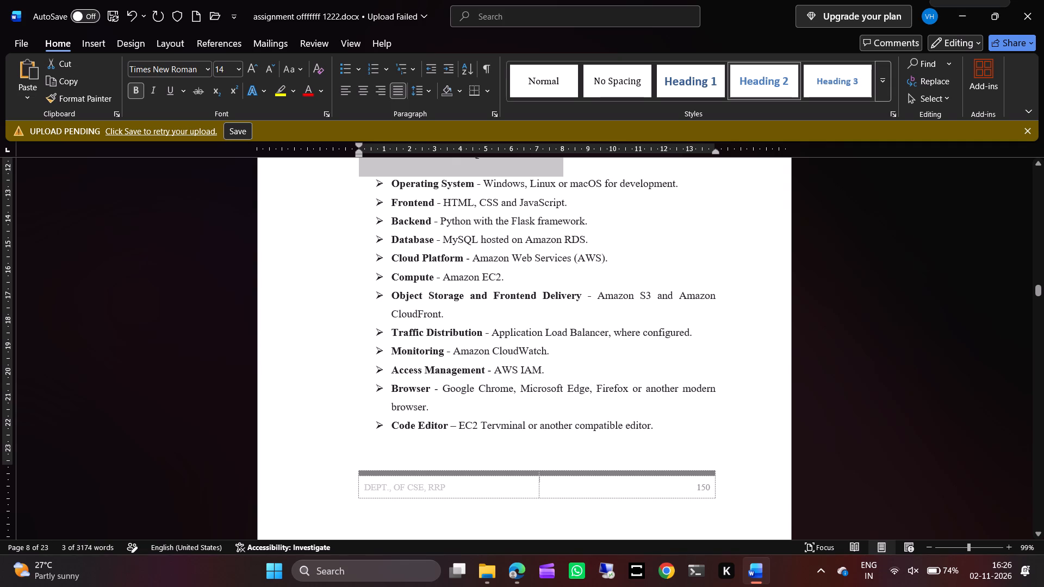
pyautogui.click(234, 128)
pyautogui.click(241, 137)
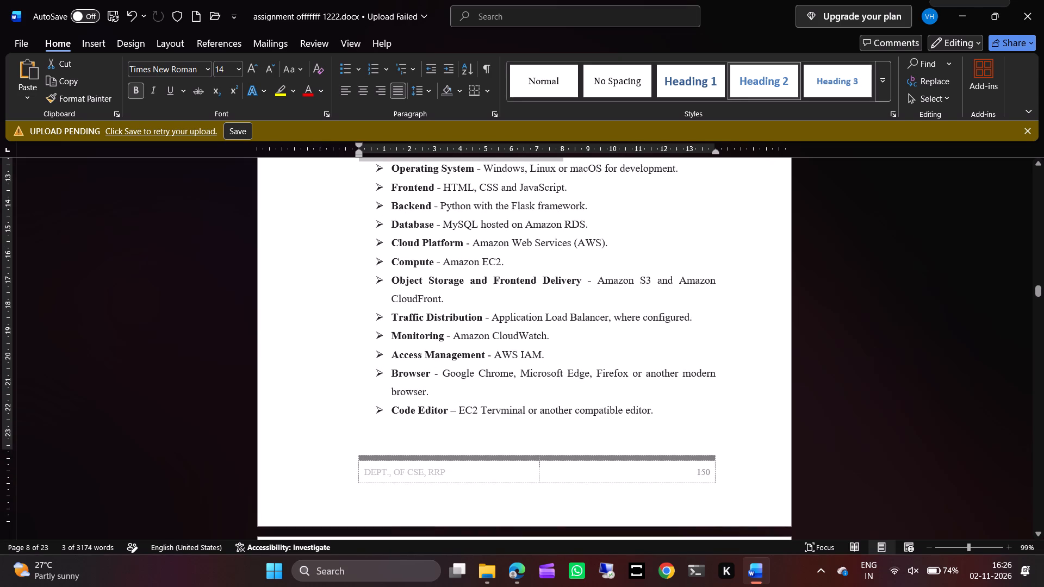
# Change the 3.3 Functional Requirements heading to uppercase and set it to font size 14.
pyautogui.scroll(-3, 443, 333)
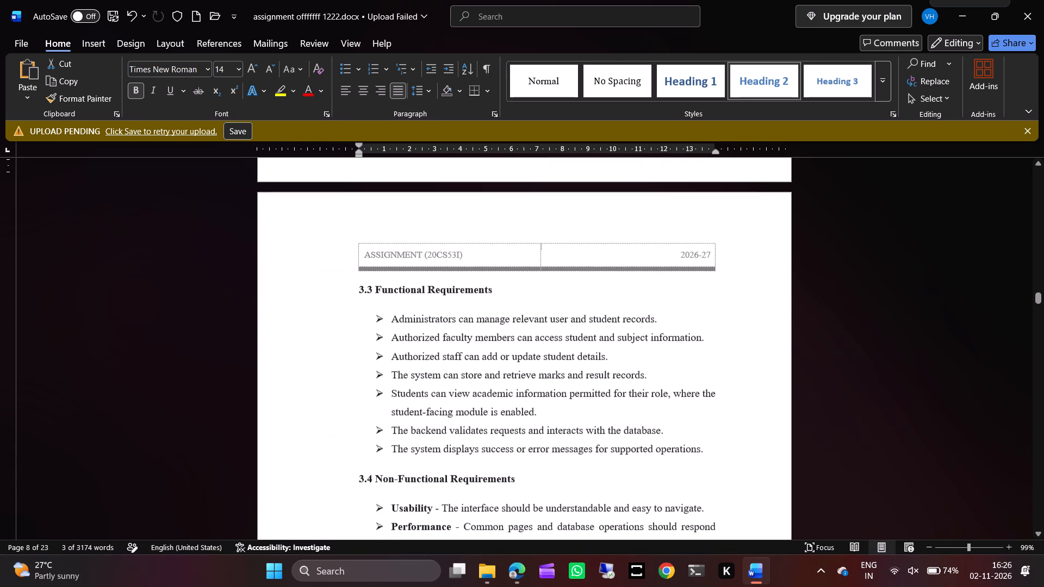
pyautogui.moveTo(358, 283); pyautogui.dragTo(468, 276)
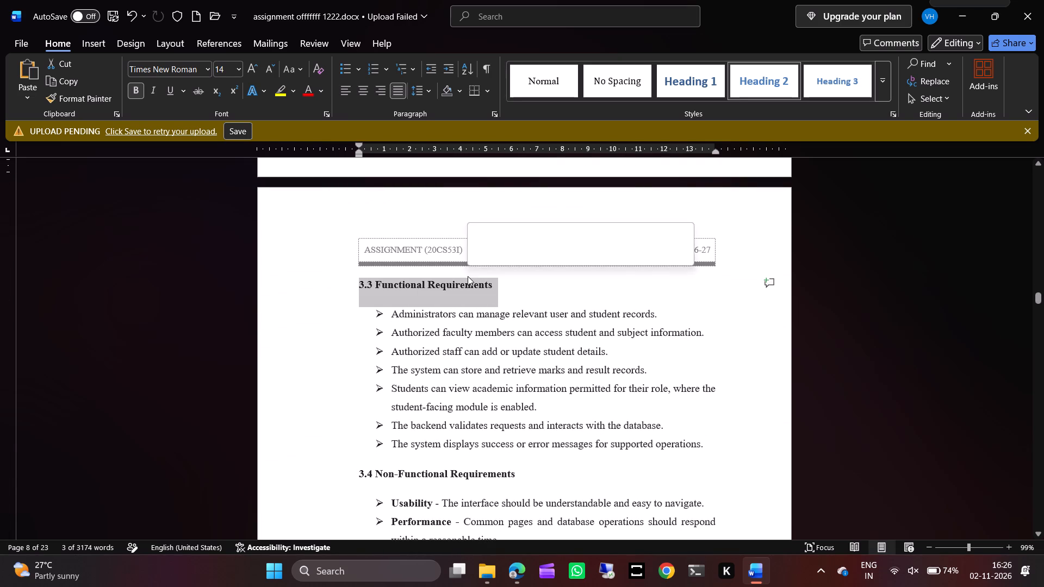
pyautogui.moveTo(295, 70); pyautogui.dragTo(310, 117)
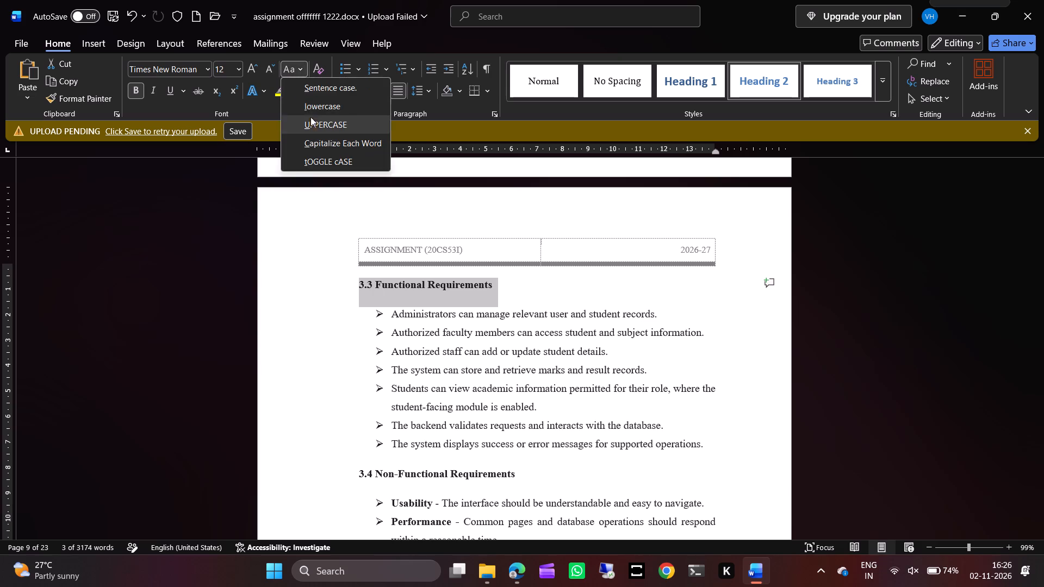
pyautogui.moveTo(310, 117); pyautogui.dragTo(312, 120)
pyautogui.moveTo(239, 74); pyautogui.dragTo(235, 142)
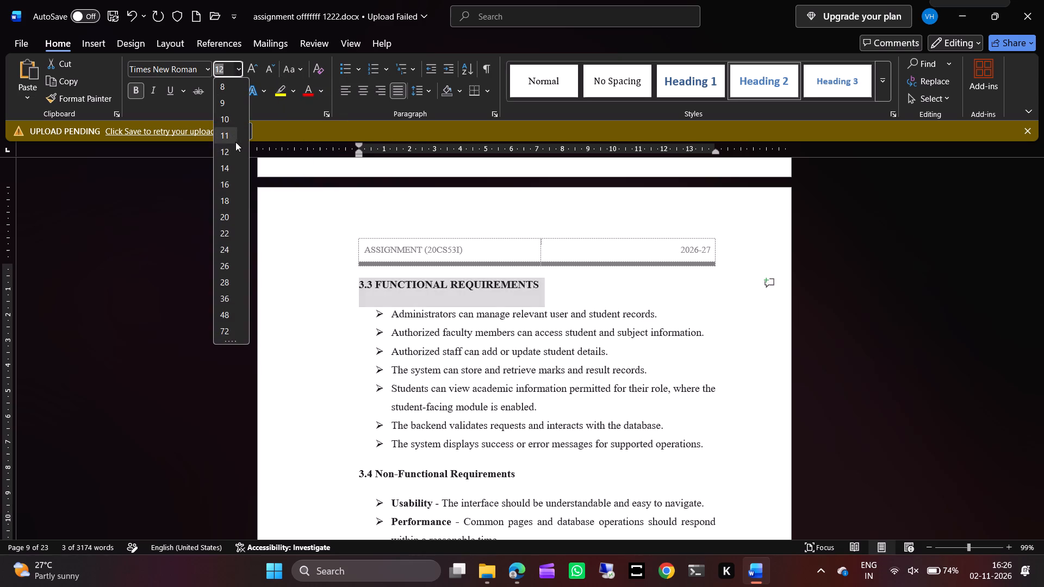
pyautogui.moveTo(235, 142); pyautogui.dragTo(233, 165)
# Change the 3.4 Non-Functional Requirements heading to uppercase and set it to font size 14.
pyautogui.scroll(-1, 415, 330)
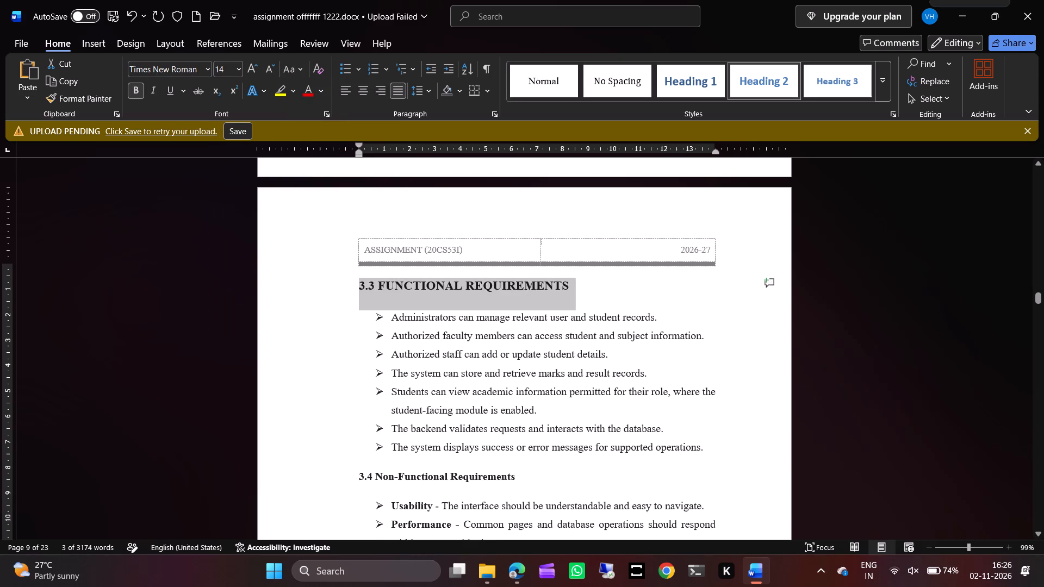
pyautogui.scroll(-1, 415, 330)
pyautogui.moveTo(361, 353); pyautogui.dragTo(448, 352)
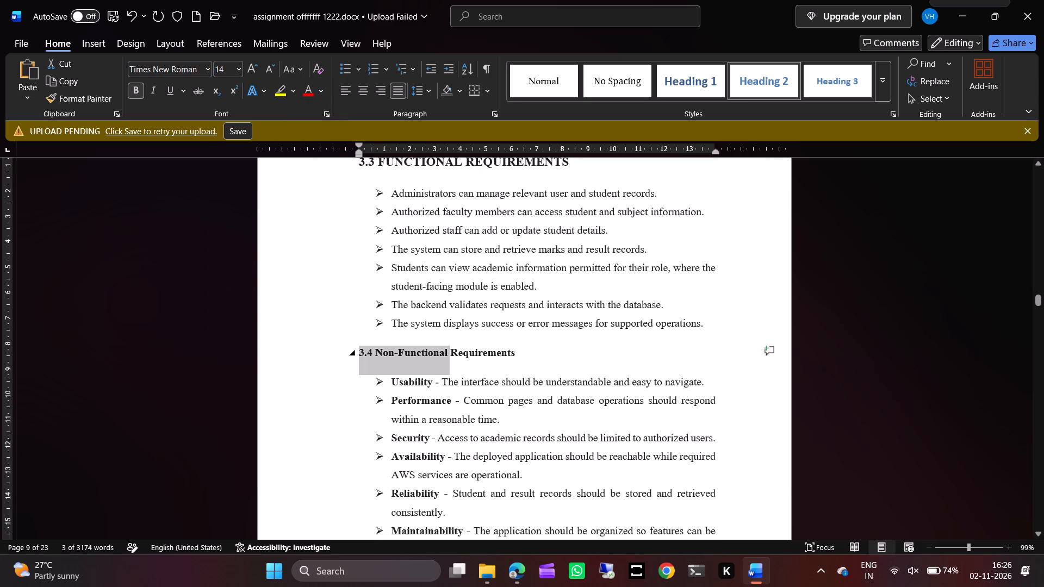
pyautogui.moveTo(448, 352); pyautogui.dragTo(484, 358)
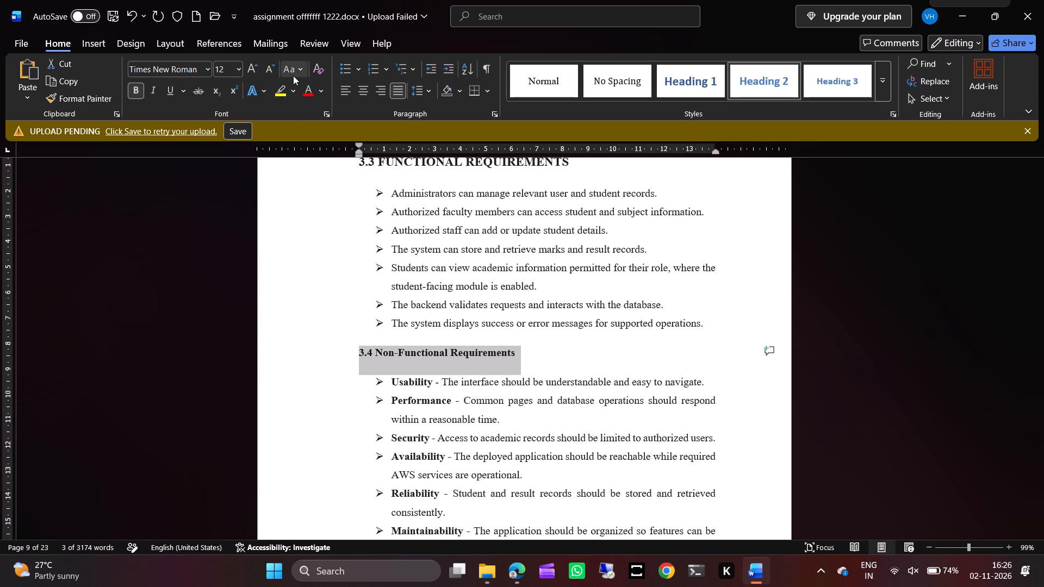
pyautogui.moveTo(293, 76); pyautogui.dragTo(303, 125)
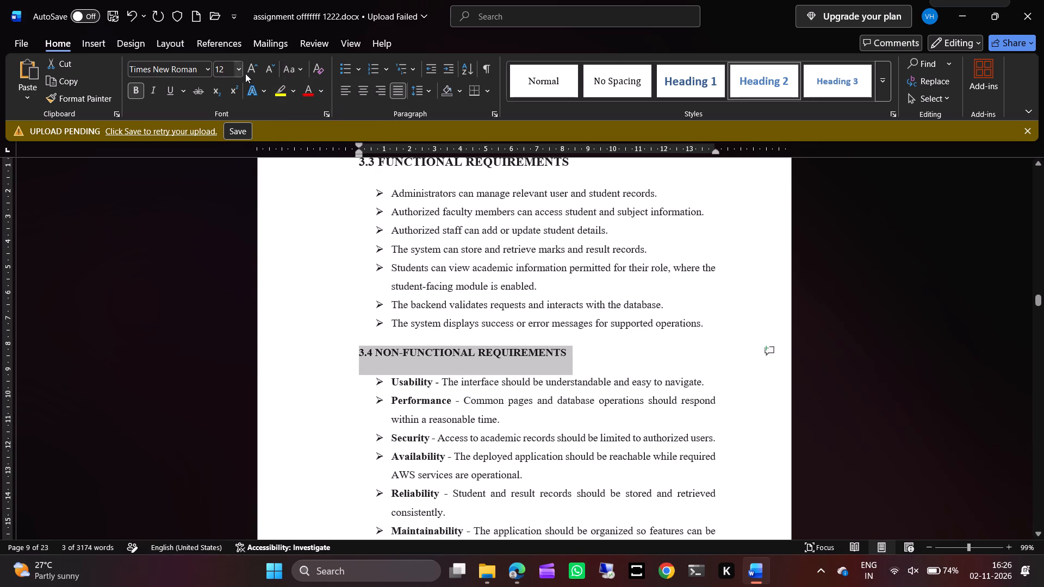
pyautogui.moveTo(241, 70); pyautogui.dragTo(230, 164)
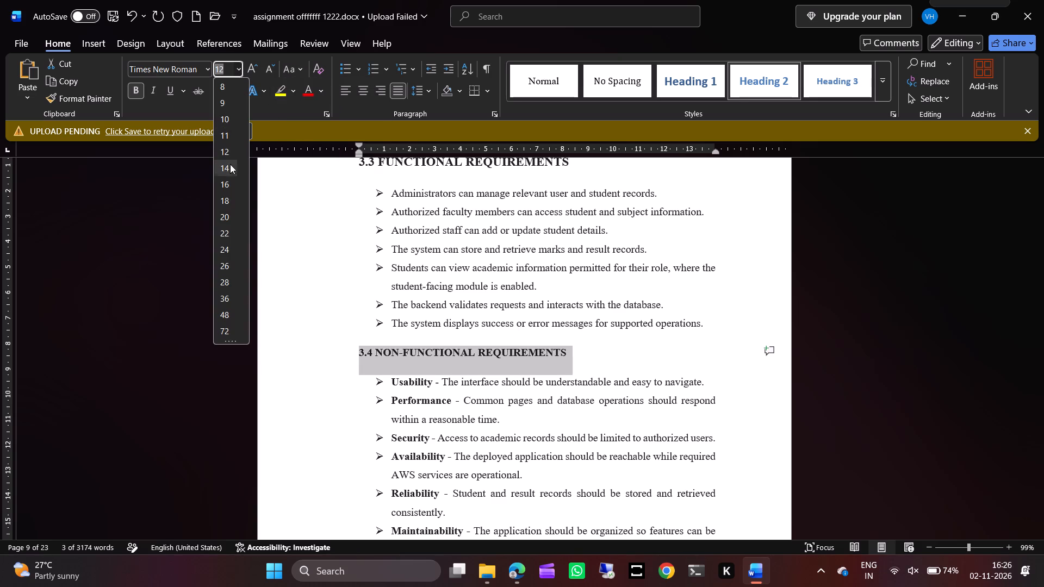
pyautogui.moveTo(230, 164); pyautogui.dragTo(230, 168)
# Insert a page break before the System Architecture title and add the label "CHAPTER - 04" on its own line above it.
pyautogui.scroll(-2, 345, 301)
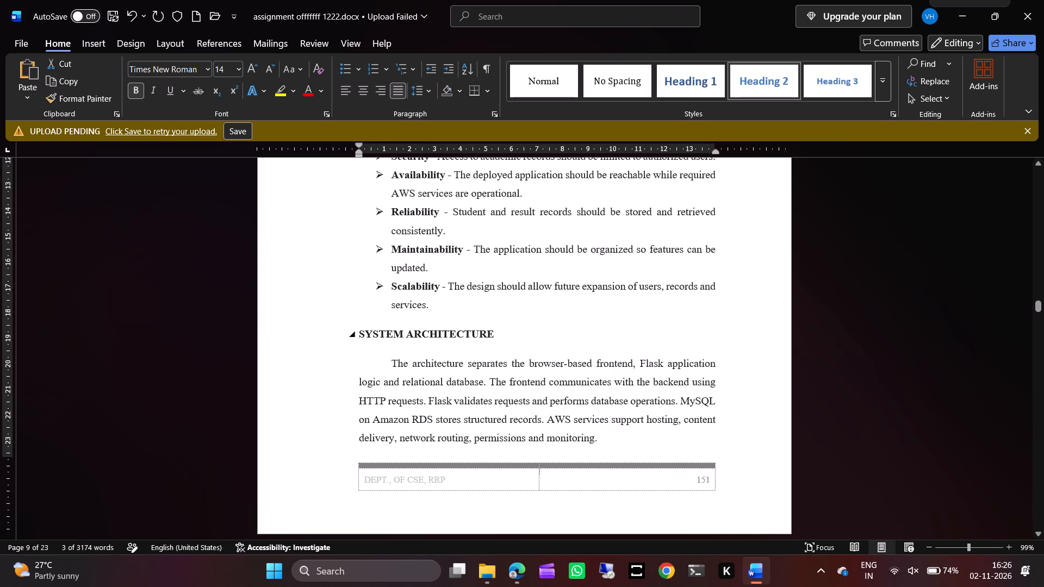
pyautogui.click(359, 333)
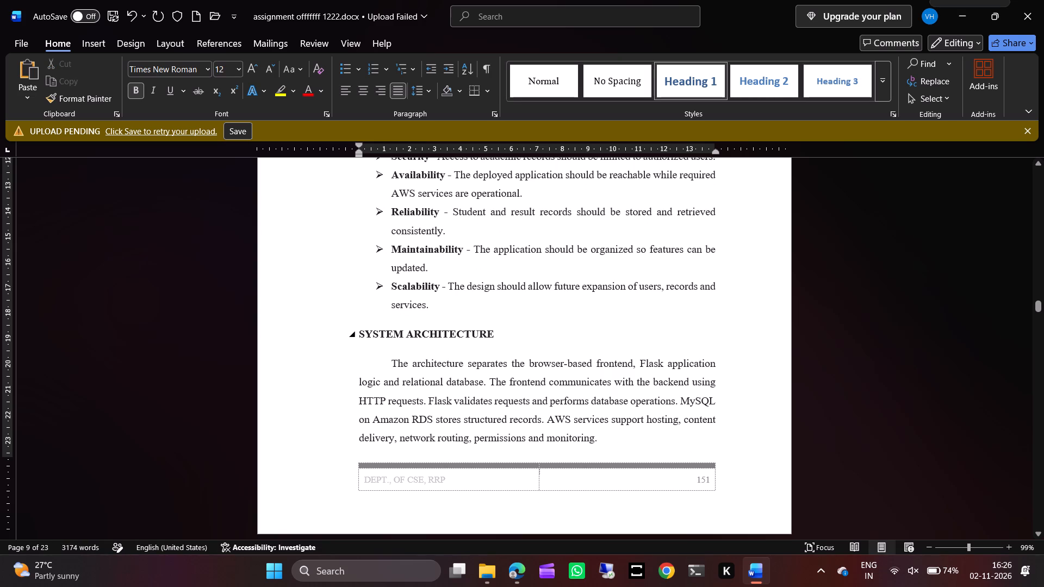
pyautogui.hotkey('ctrl', 'Return')
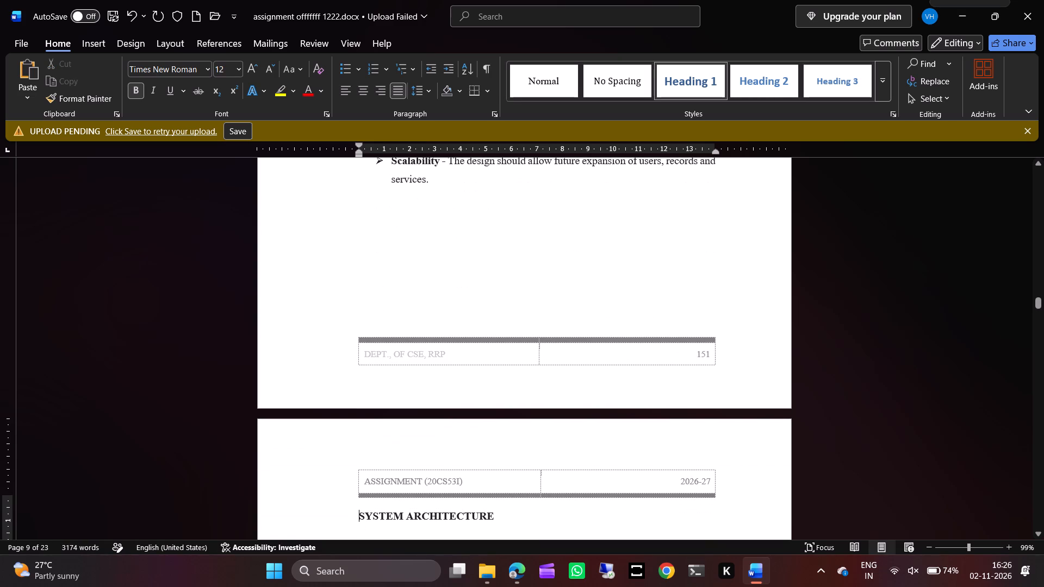
pyautogui.press('Return')
pyautogui.press('Up')
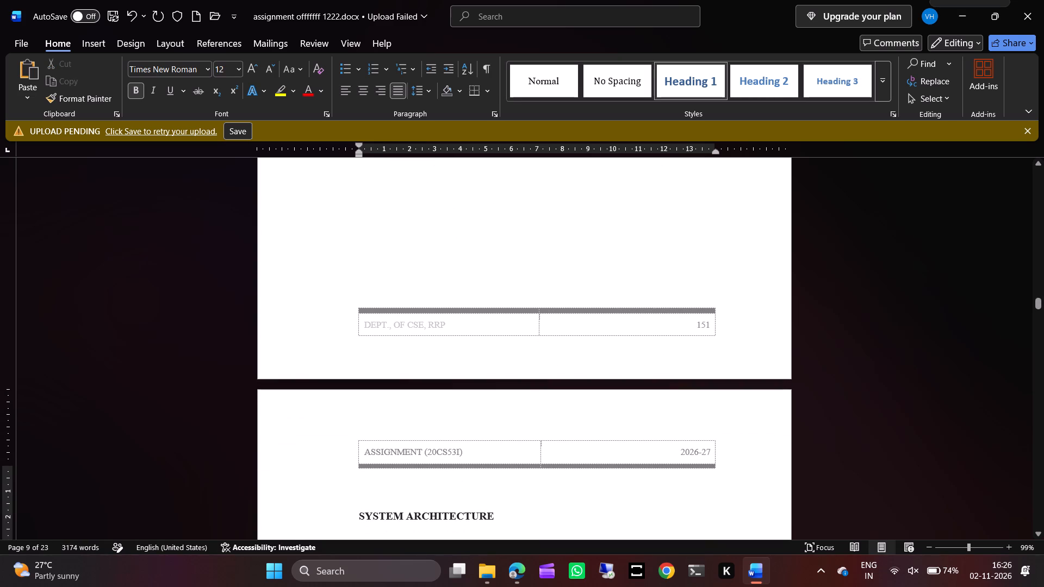
pyautogui.write('CHAPTER')
pyautogui.press('space')
pyautogui.write('- 04')
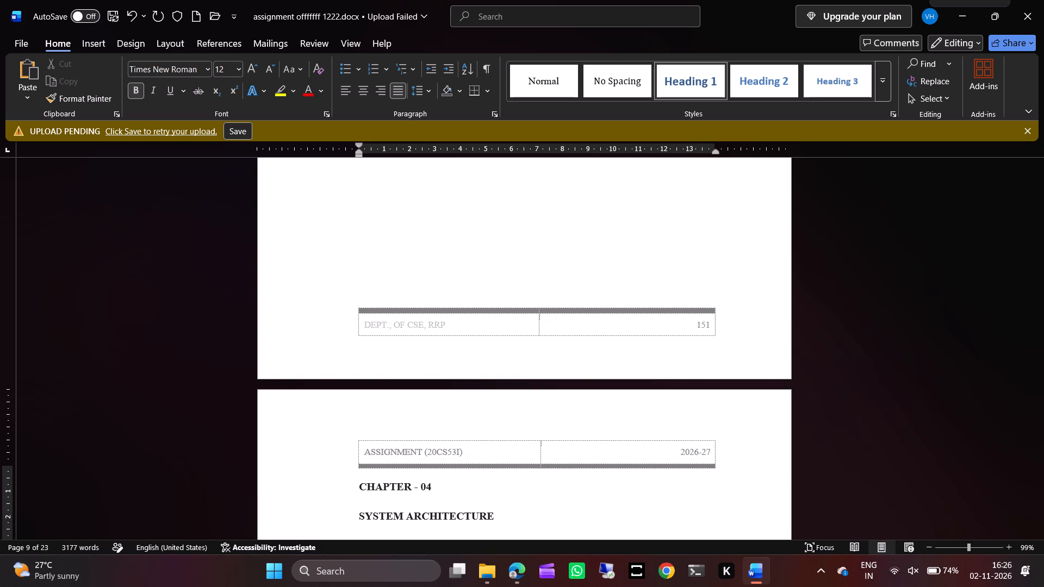
# Set the CHAPTER - 04 label to font size 14.
pyautogui.scroll(-1, 378, 372)
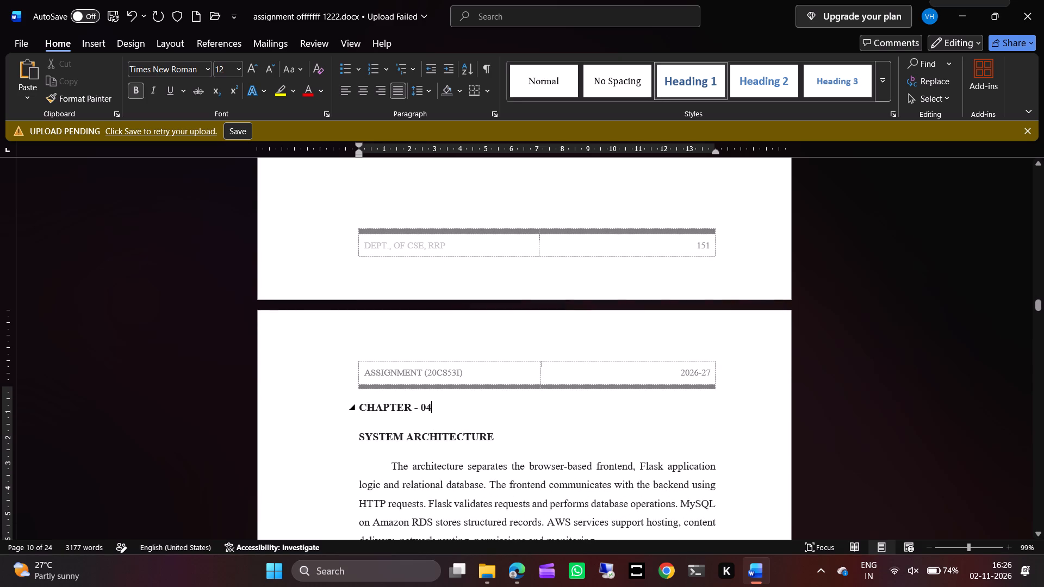
pyautogui.moveTo(359, 409); pyautogui.dragTo(432, 416)
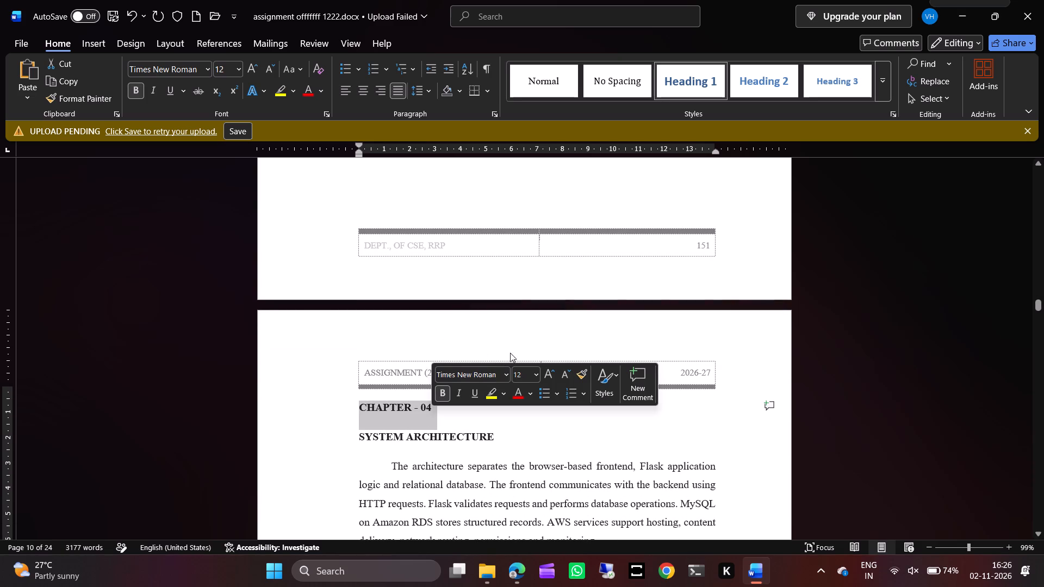
pyautogui.click(527, 371)
pyautogui.write('14')
pyautogui.press('Return')
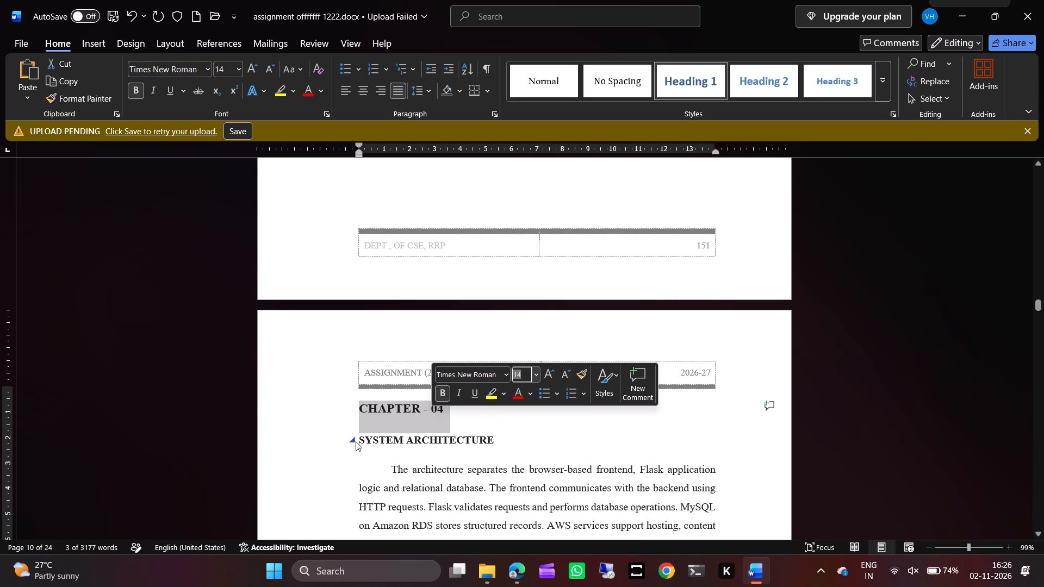
# Set the System Architecture chapter title to font size 14 and center it.
pyautogui.click(359, 442)
pyautogui.moveTo(359, 442); pyautogui.dragTo(483, 449)
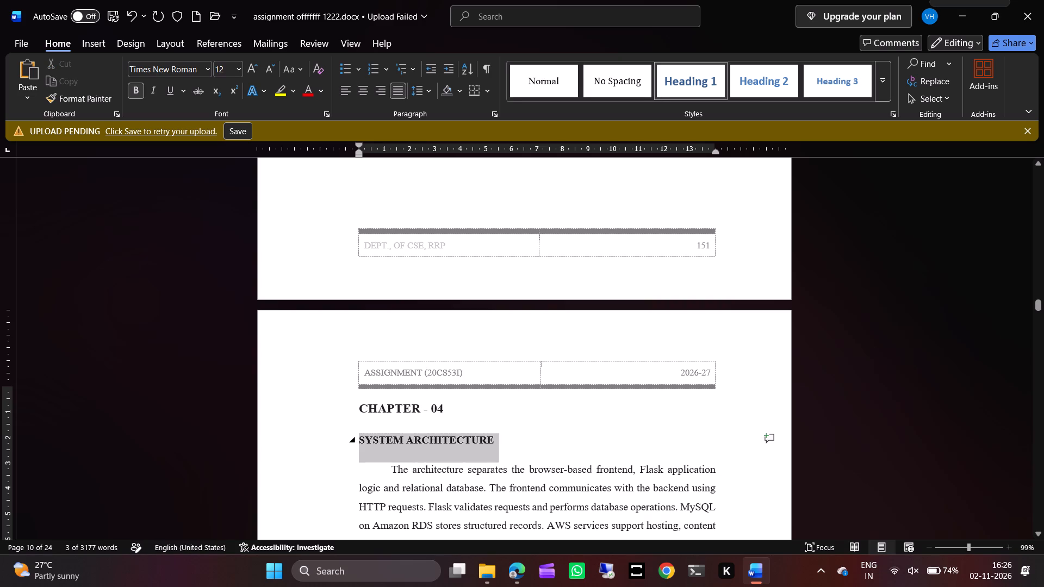
pyautogui.moveTo(483, 449); pyautogui.dragTo(486, 448)
pyautogui.click(580, 403)
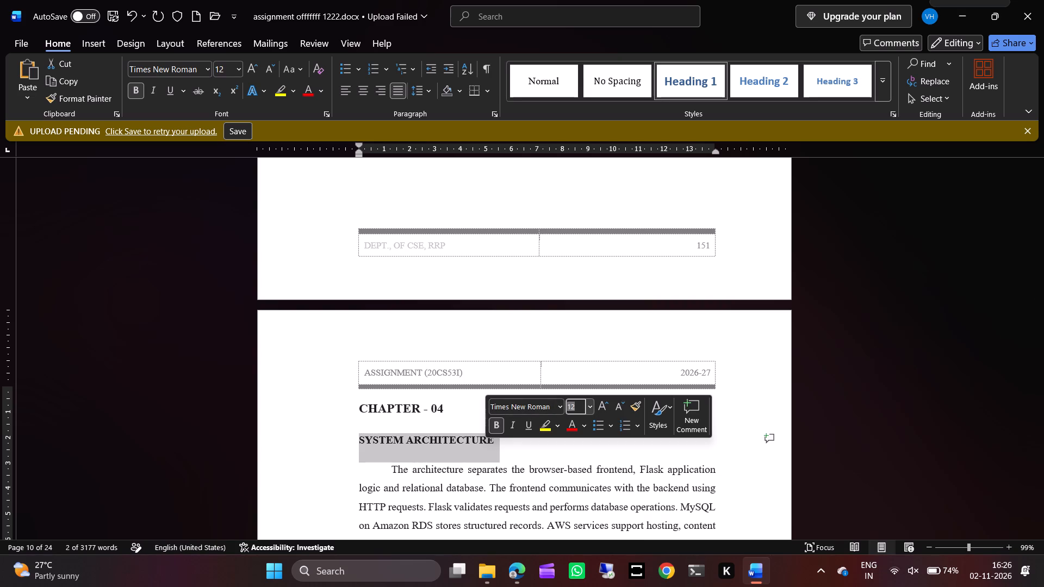
pyautogui.write('14')
pyautogui.press('Return')
pyautogui.click(358, 87)
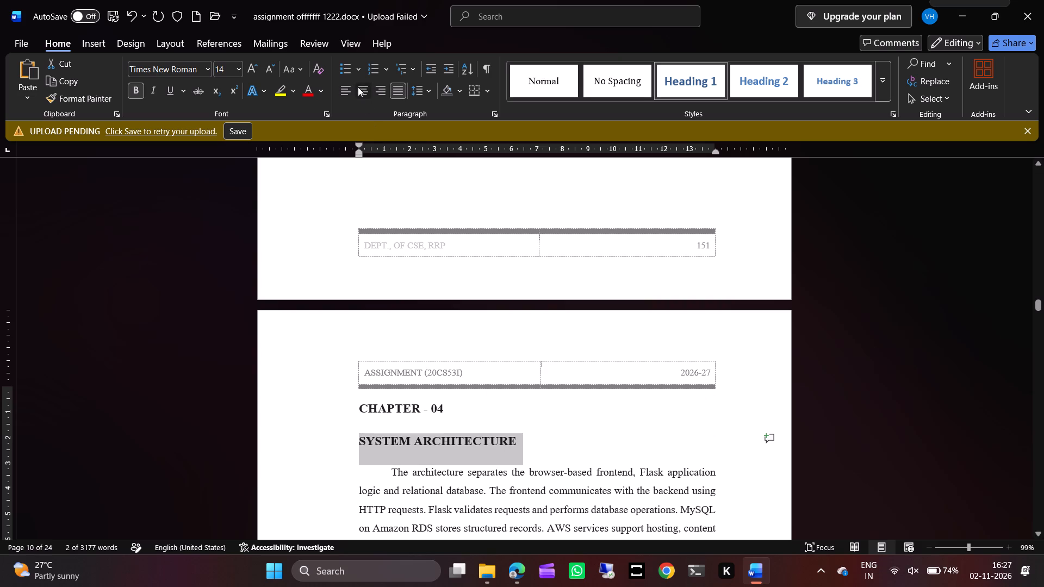
pyautogui.click(411, 443)
# Set the 4.1 Architecture Overview heading to font size 14 and change it to uppercase.
pyautogui.scroll(-2, 411, 443)
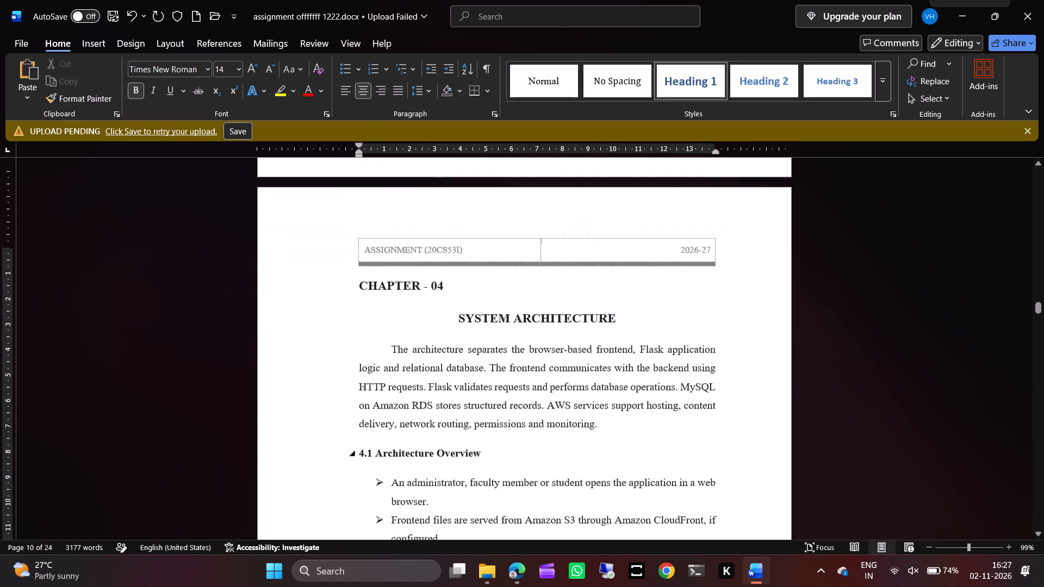
pyautogui.scroll(-1, 411, 443)
pyautogui.moveTo(361, 405); pyautogui.dragTo(425, 408)
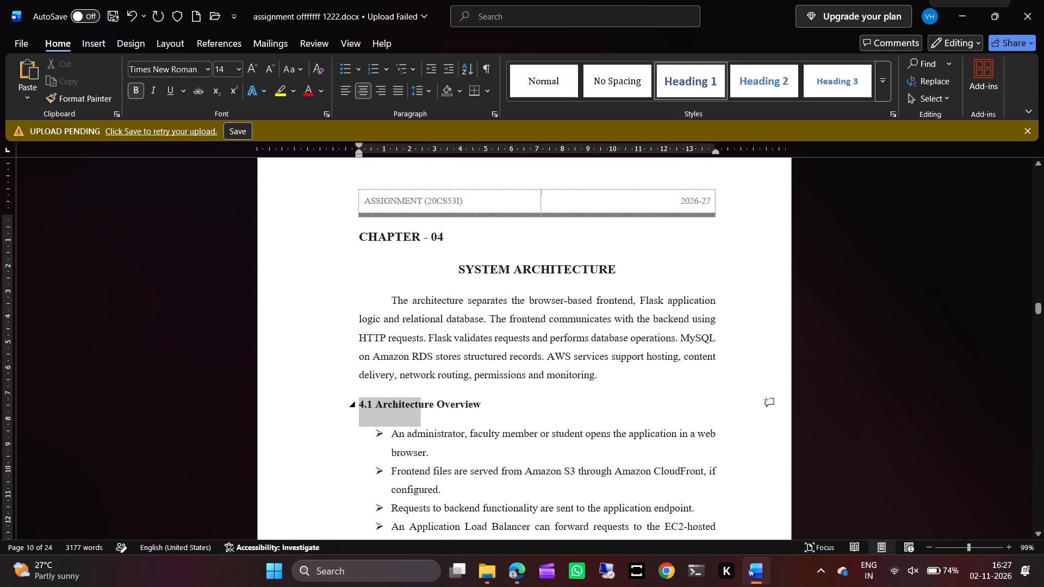
pyautogui.moveTo(425, 408); pyautogui.dragTo(477, 406)
pyautogui.click(579, 366)
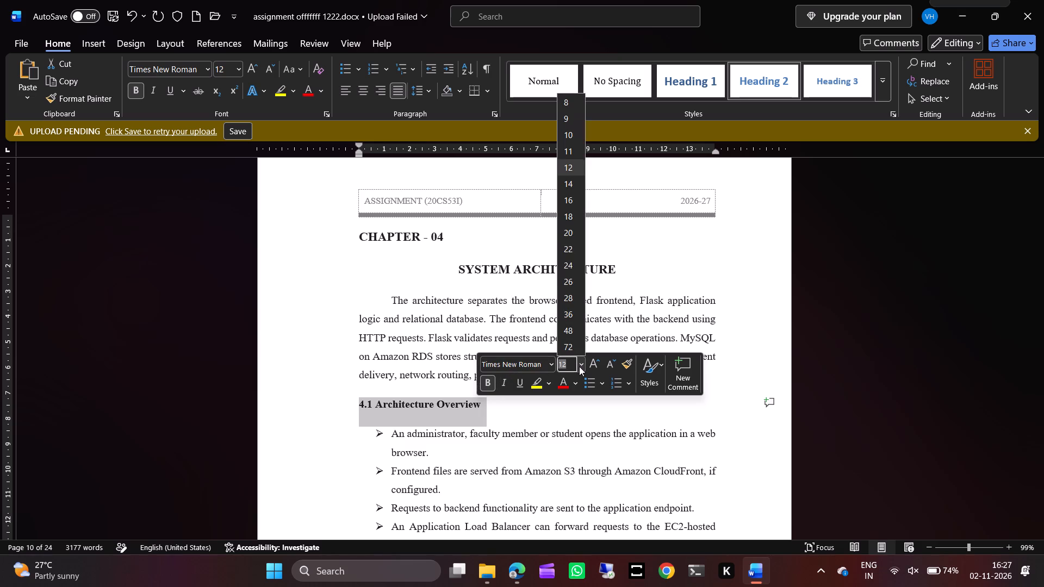
pyautogui.click(567, 183)
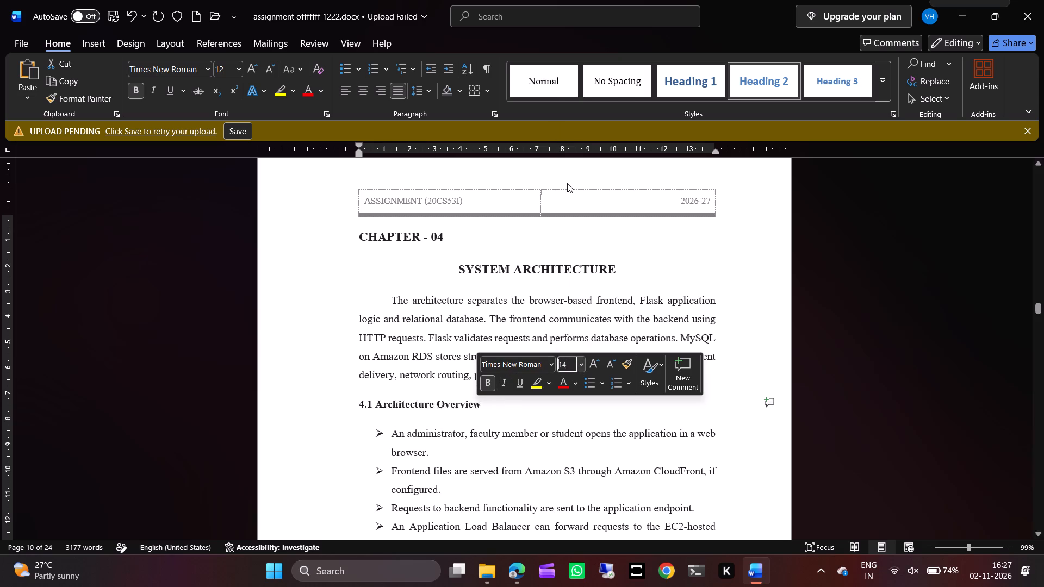
pyautogui.moveTo(288, 77); pyautogui.dragTo(308, 116)
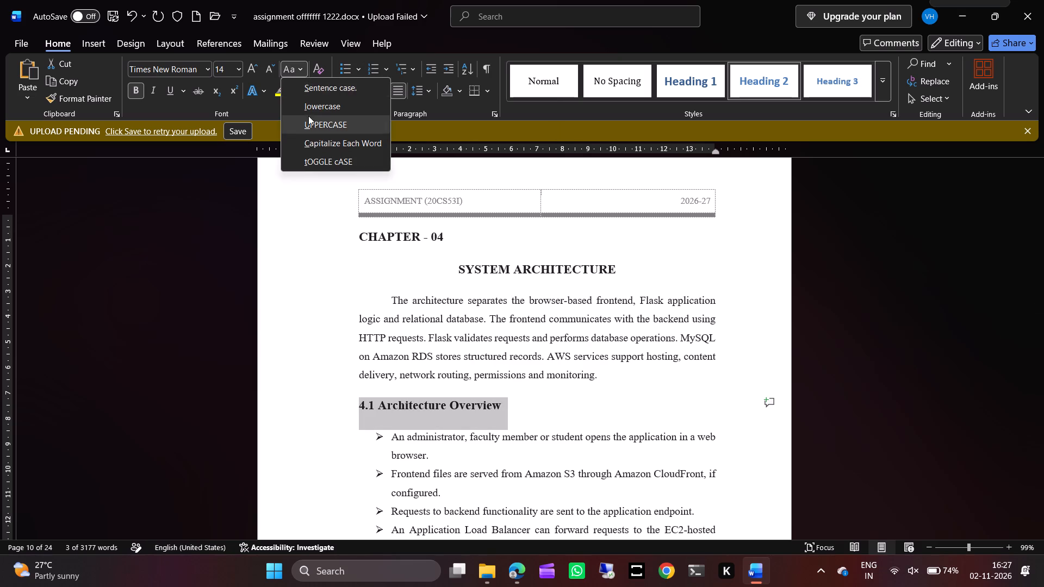
pyautogui.moveTo(308, 116); pyautogui.dragTo(310, 117)
# Set the 4.2 AWS Services Used heading to font size 14 and change it to uppercase.
pyautogui.scroll(-2, 387, 384)
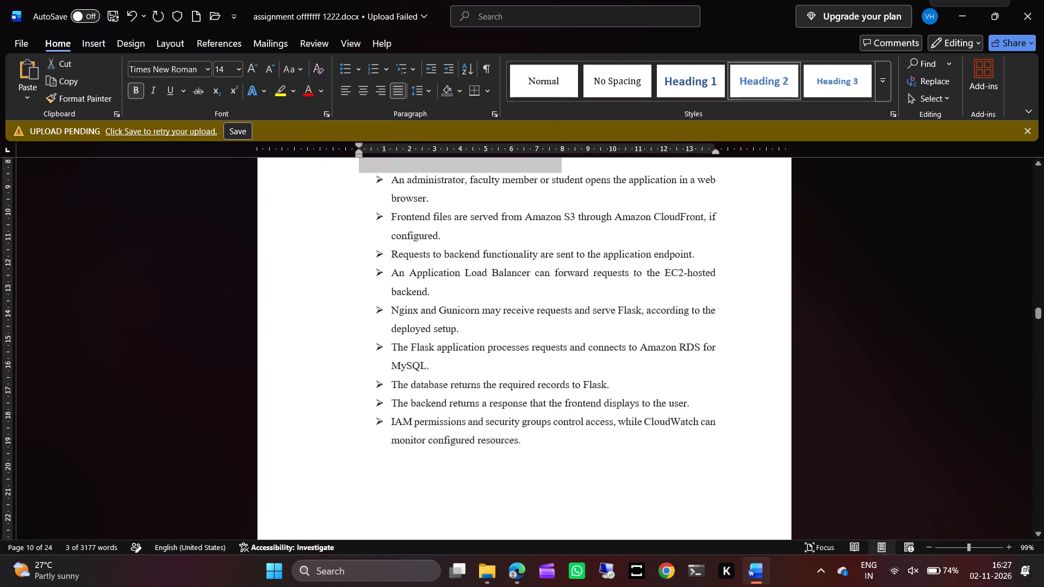
pyautogui.scroll(-5, 387, 384)
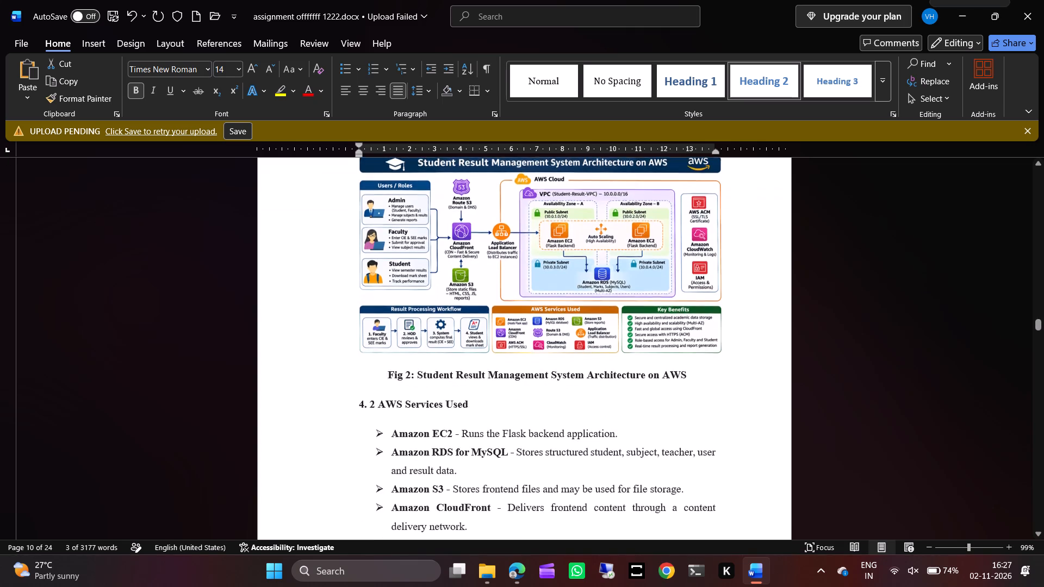
pyautogui.scroll(-1, 387, 384)
pyautogui.moveTo(358, 322); pyautogui.dragTo(452, 330)
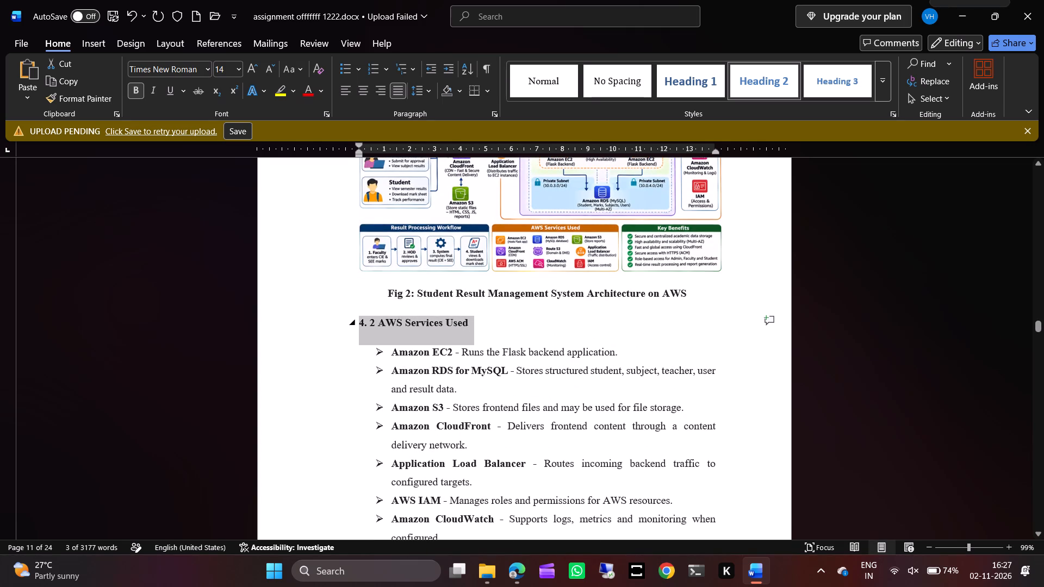
pyautogui.moveTo(452, 330); pyautogui.dragTo(459, 328)
pyautogui.click(565, 286)
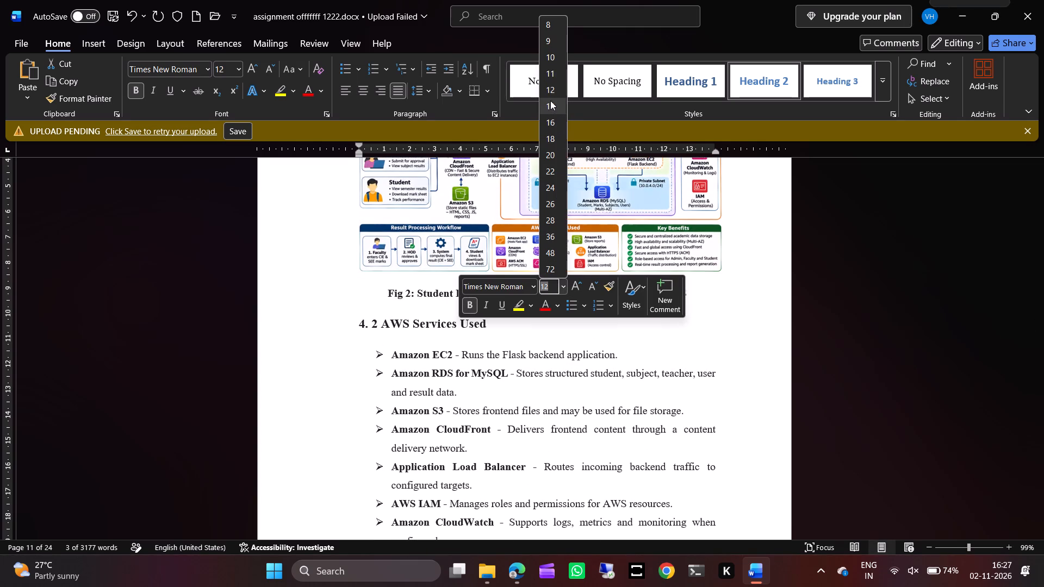
pyautogui.click(550, 101)
pyautogui.moveTo(296, 71); pyautogui.dragTo(305, 117)
# Set the 4.3 System Modules heading to font size 14 and change it to uppercase.
pyautogui.scroll(-1, 391, 329)
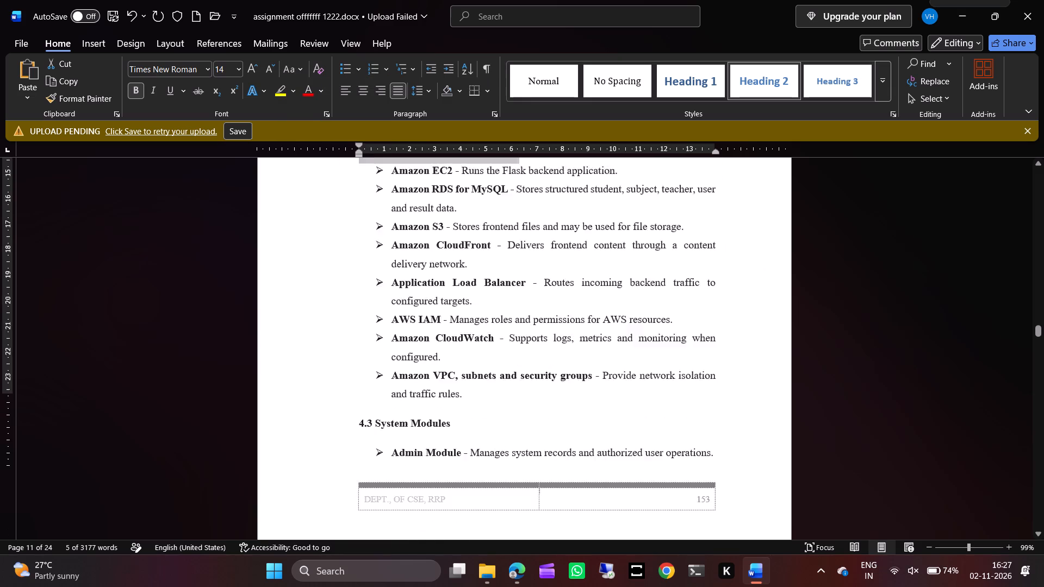
pyautogui.scroll(-1, 391, 329)
pyautogui.moveTo(361, 308); pyautogui.dragTo(437, 319)
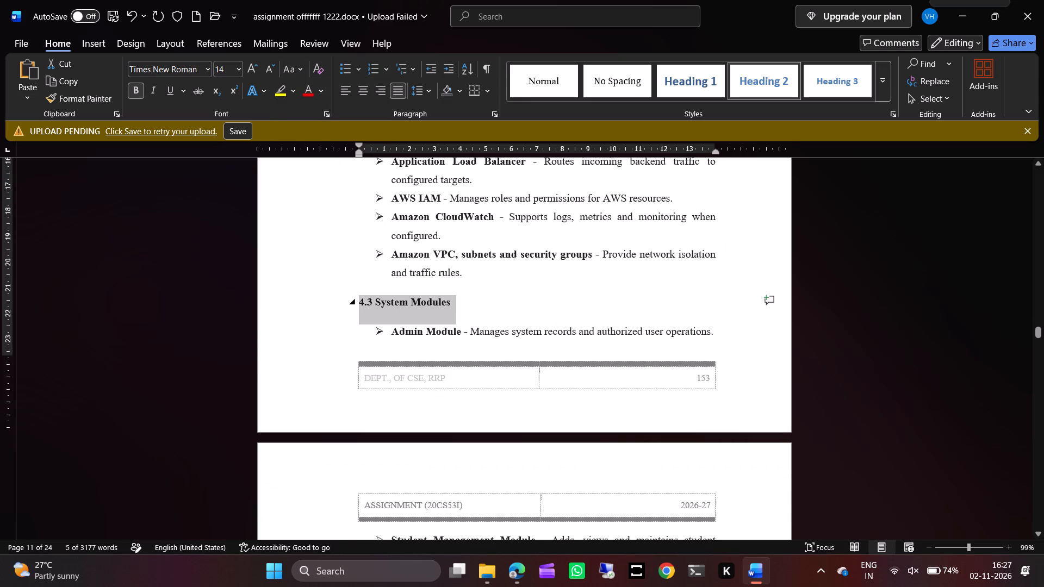
pyautogui.moveTo(437, 319); pyautogui.dragTo(438, 319)
pyautogui.click(537, 278)
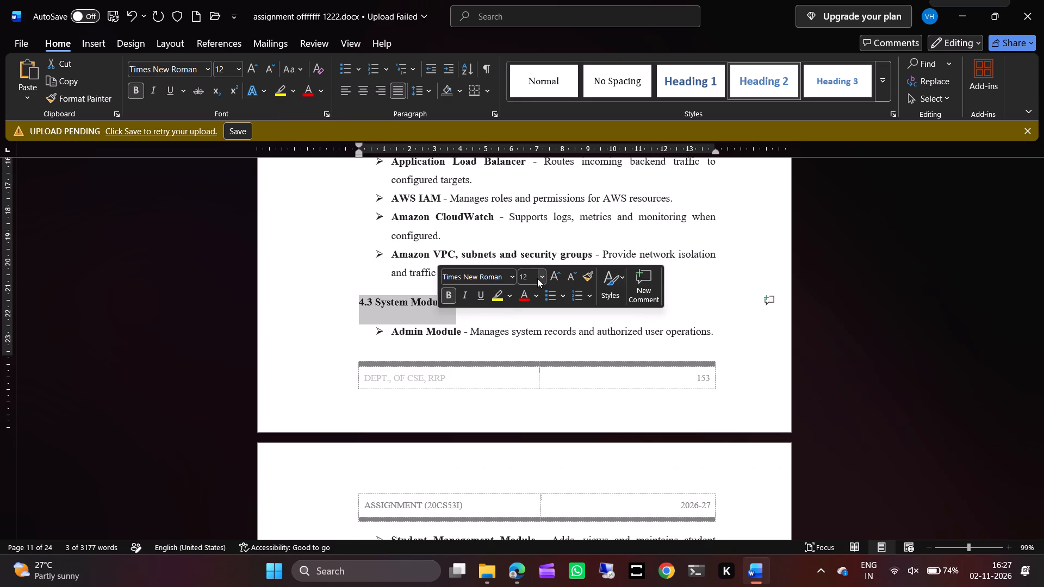
pyautogui.click(538, 278)
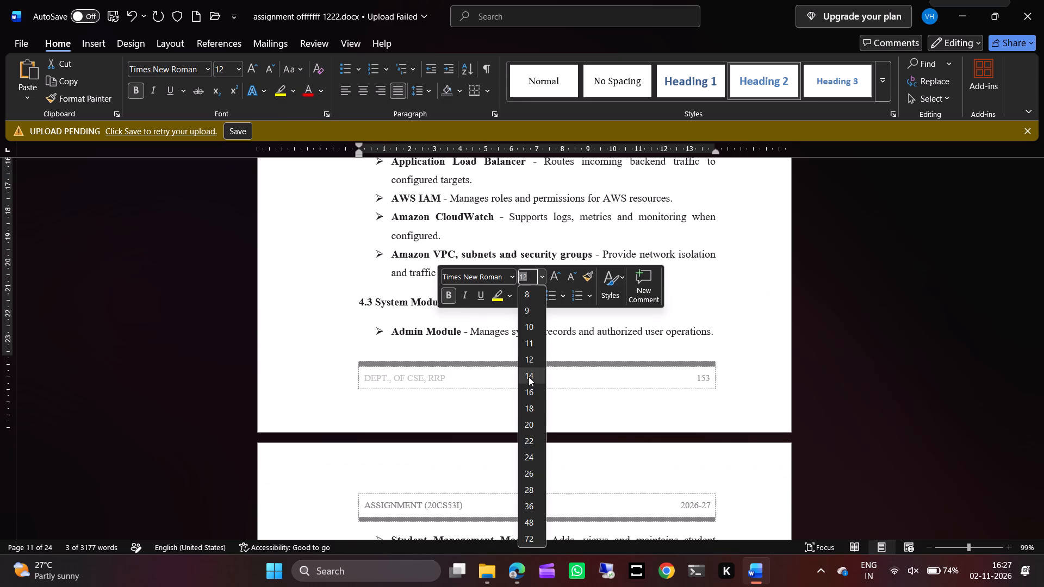
pyautogui.click(527, 370)
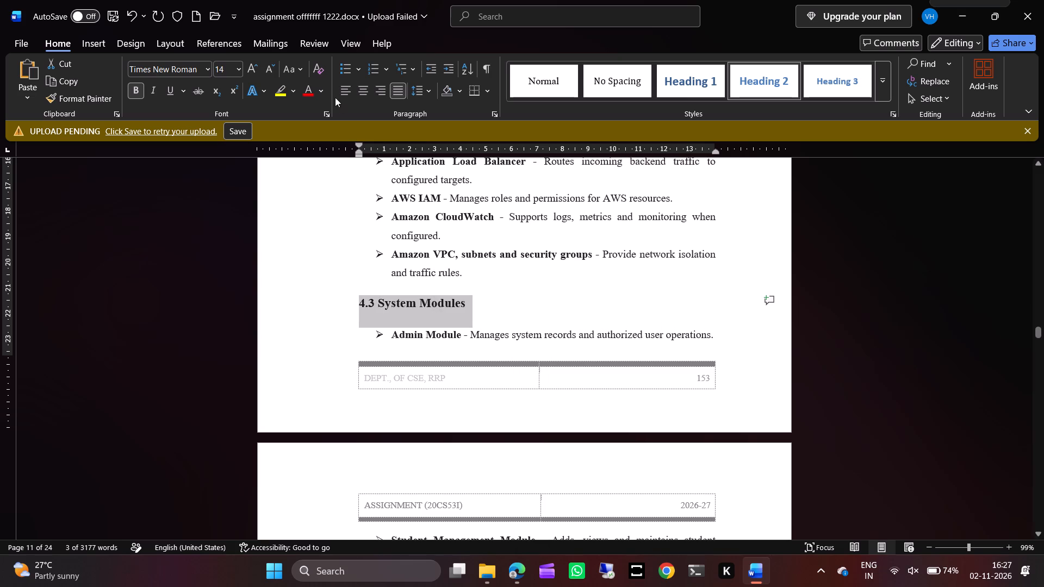
pyautogui.moveTo(301, 72); pyautogui.dragTo(318, 123)
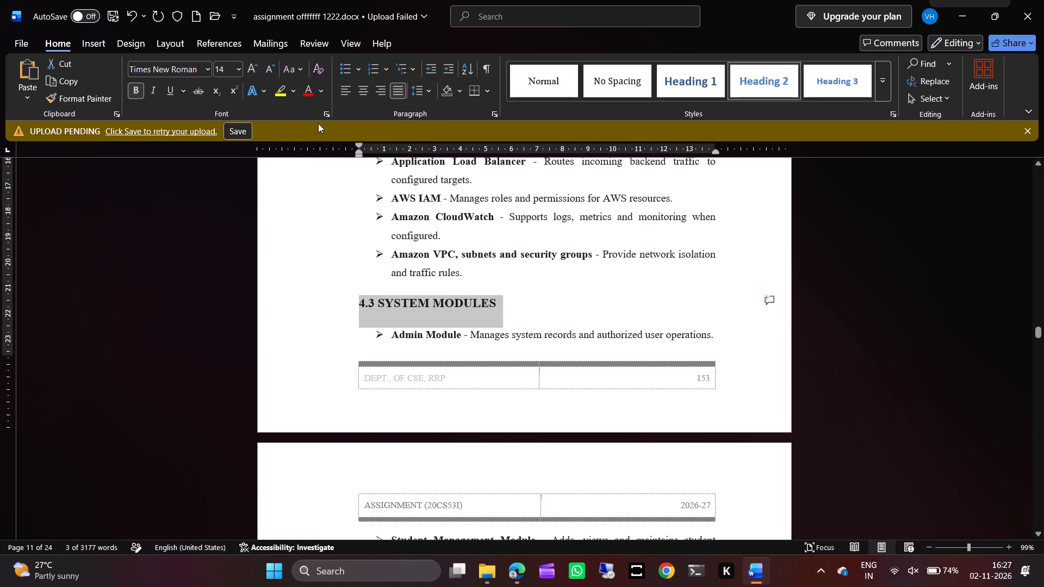
pyautogui.click(515, 296)
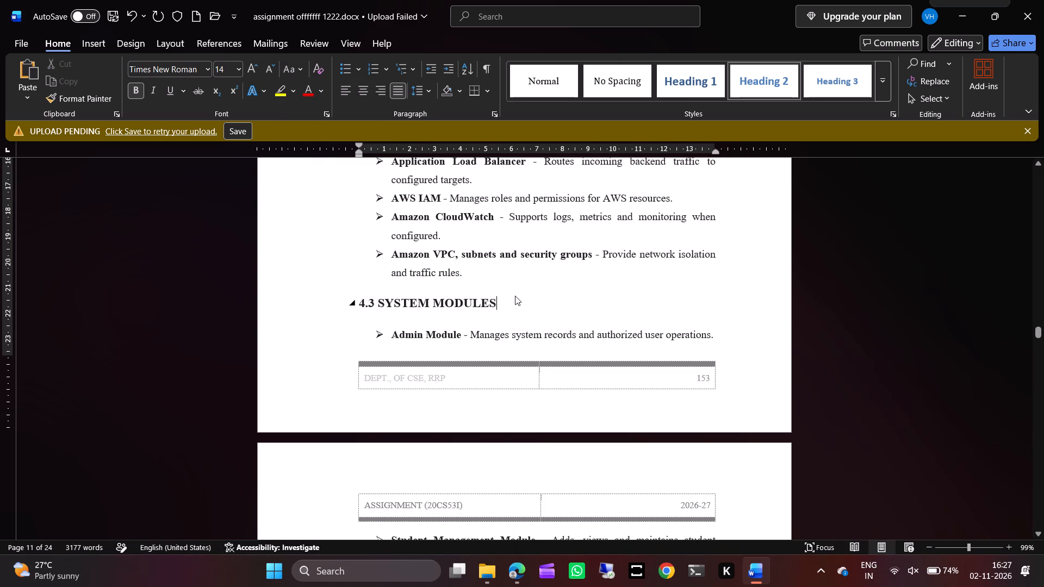
# Add an empty line after the Amazon VPC bullet to push the 4.3 System Modules heading onto the following page.
pyautogui.scroll(-1, 515, 296)
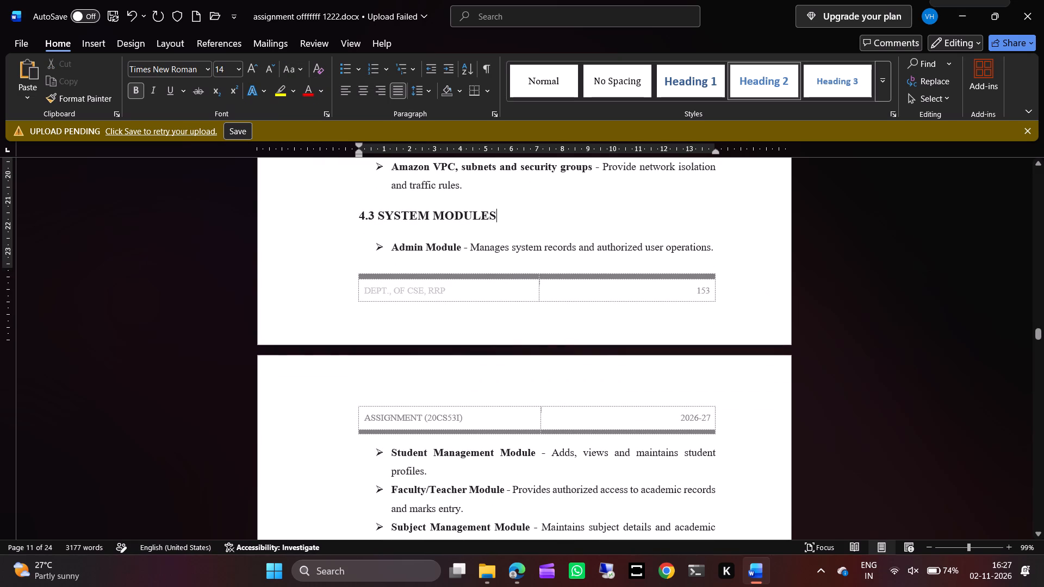
pyautogui.click(473, 191)
pyautogui.press('Return')
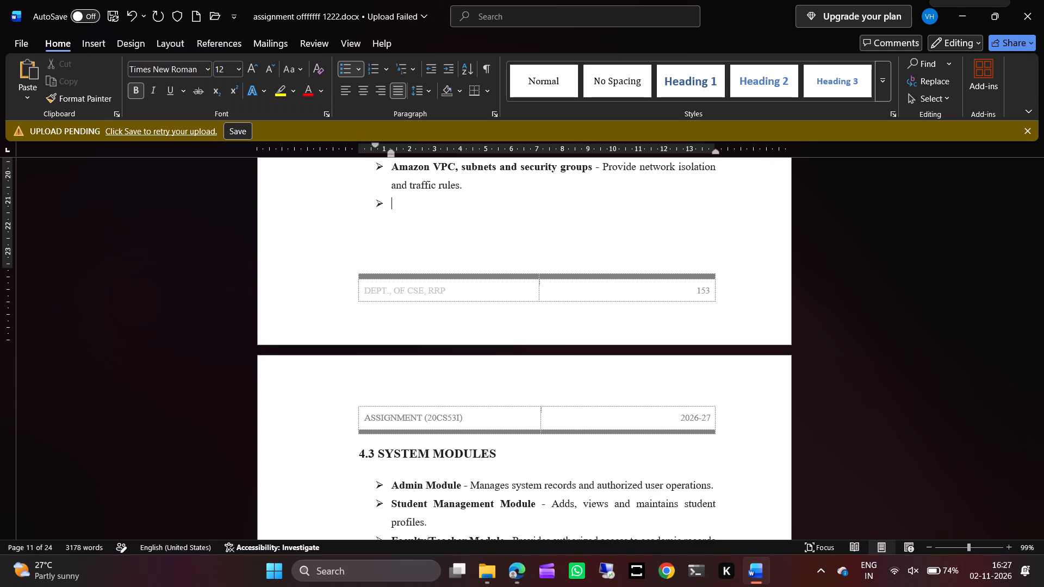
# Remove the bullet from the empty line after the Amazon VPC item.
pyautogui.press('BackSpace')
# Set the 4.4 Student Result Processing Workflow heading to font size 14 and change it to uppercase.
pyautogui.scroll(-1, 456, 374)
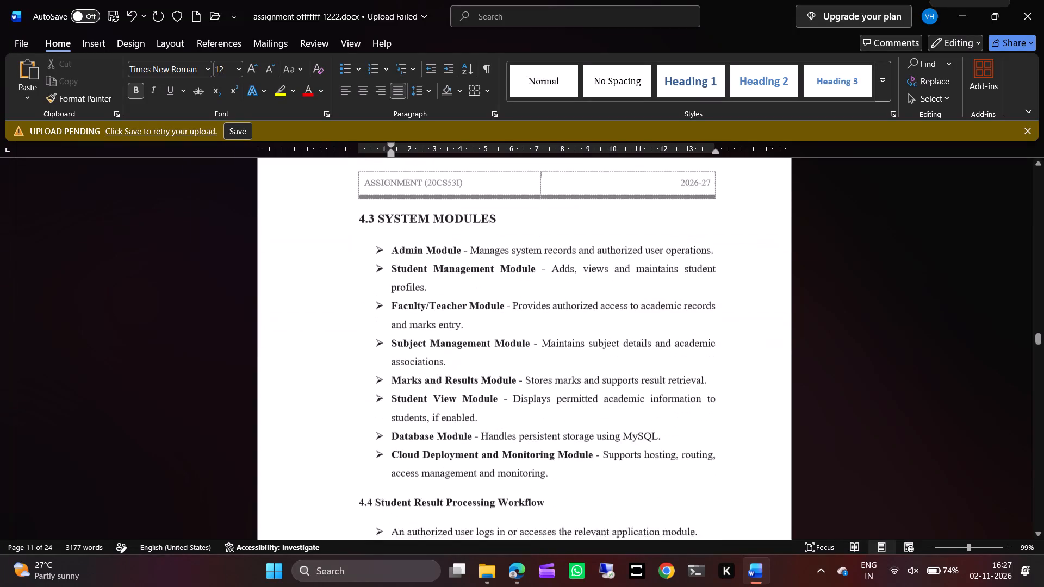
pyautogui.scroll(-2, 456, 374)
pyautogui.moveTo(361, 315); pyautogui.dragTo(455, 322)
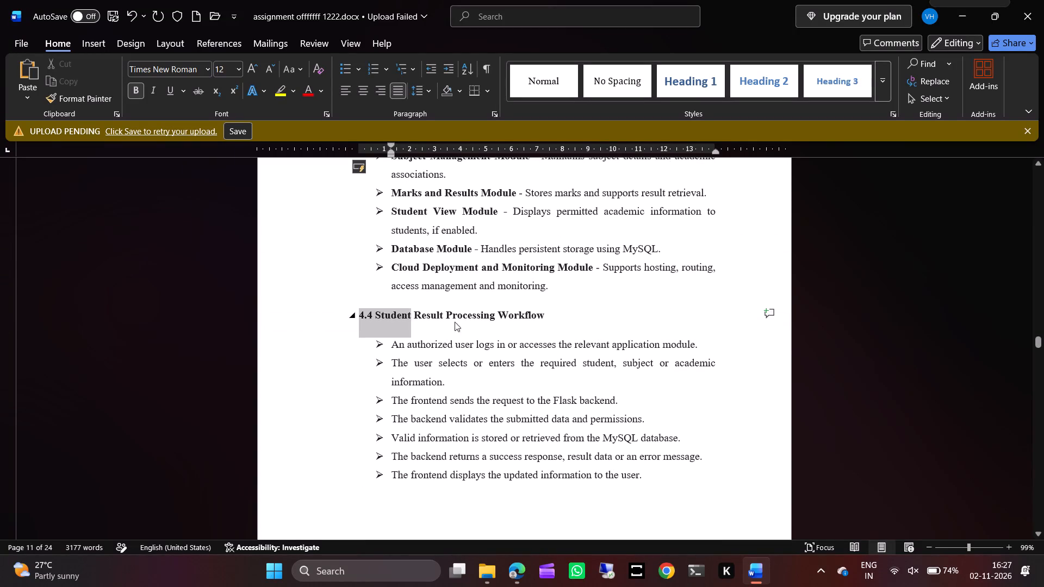
pyautogui.moveTo(455, 322); pyautogui.dragTo(531, 317)
pyautogui.click(631, 276)
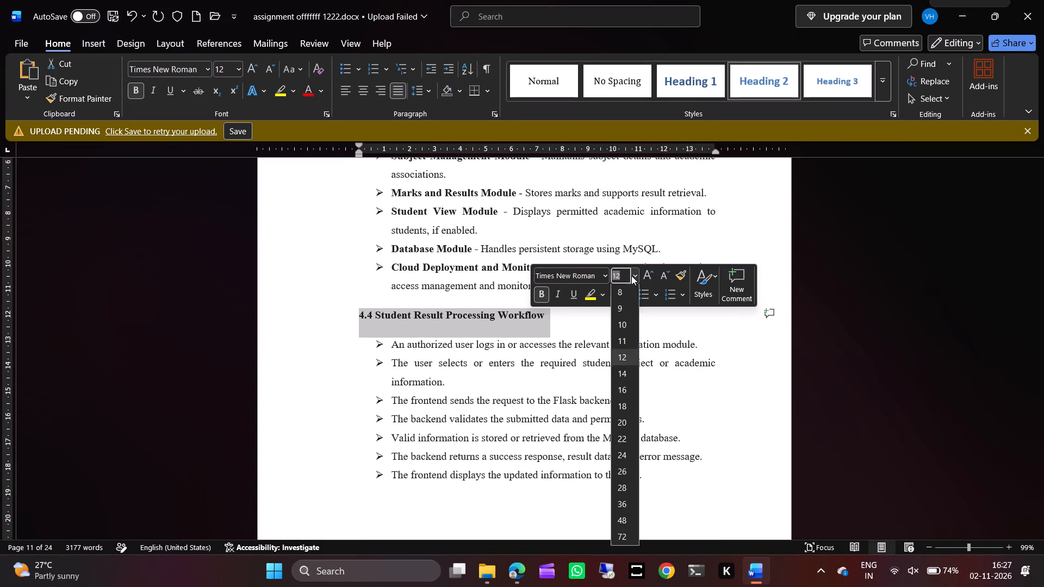
pyautogui.click(618, 378)
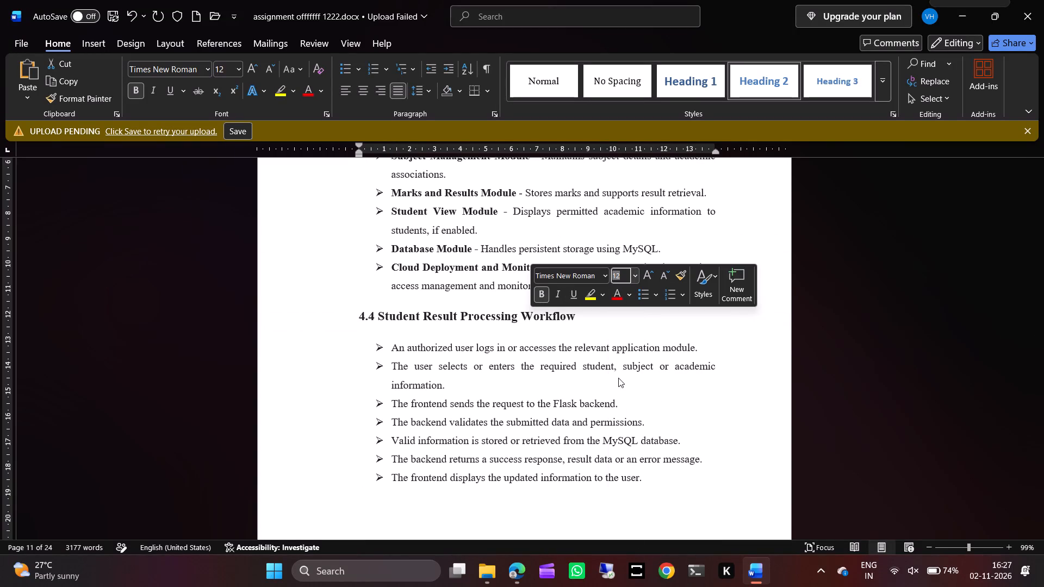
pyautogui.moveTo(288, 73); pyautogui.dragTo(310, 128)
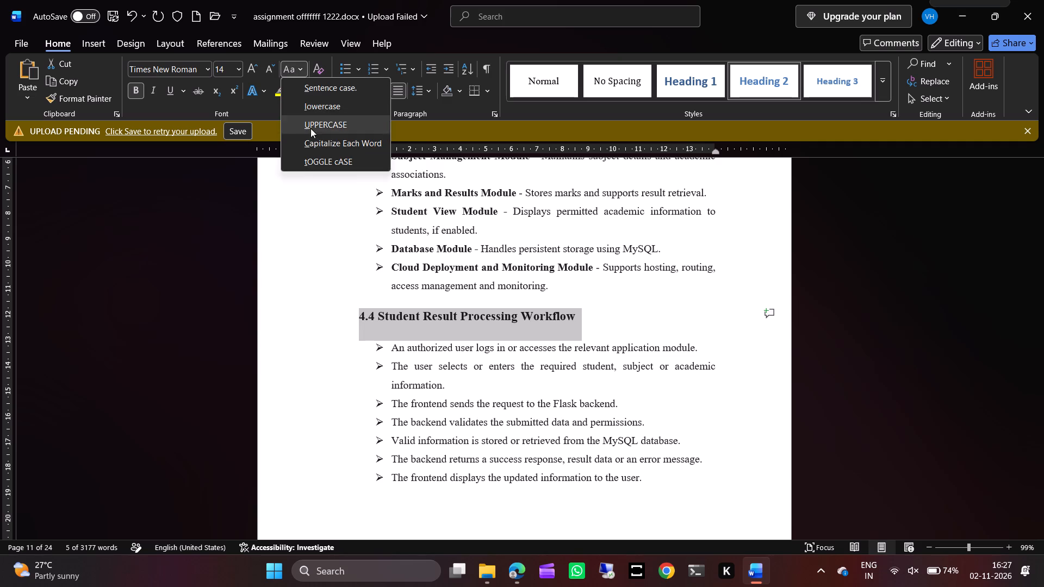
pyautogui.moveTo(310, 128); pyautogui.dragTo(312, 129)
# Set the 4.5 Data Flow Diagram heading to font size 14 and change it to uppercase.
pyautogui.scroll(-2, 354, 291)
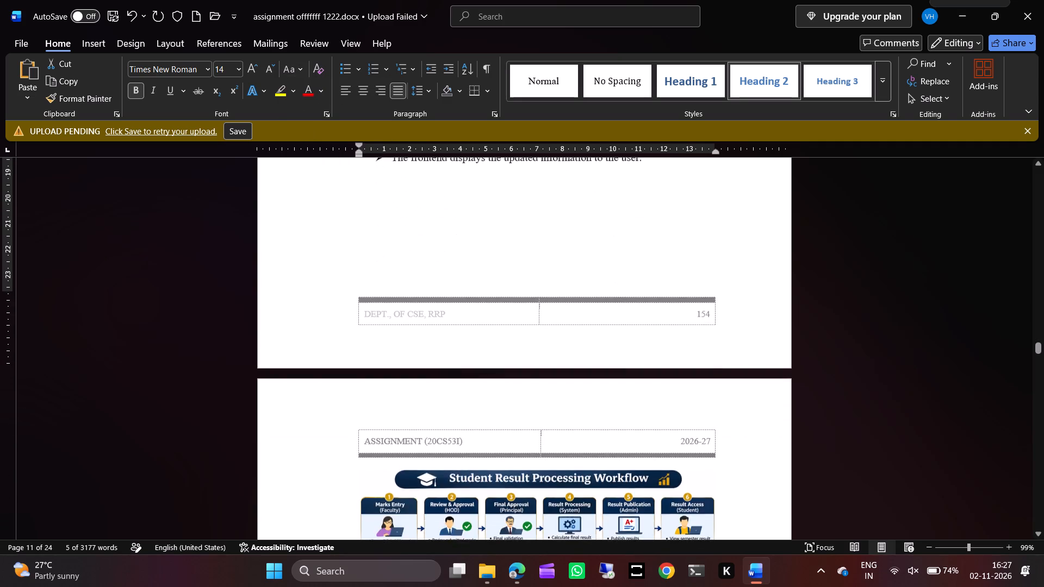
pyautogui.scroll(-3, 354, 291)
pyautogui.moveTo(359, 306); pyautogui.dragTo(462, 307)
pyautogui.click(563, 267)
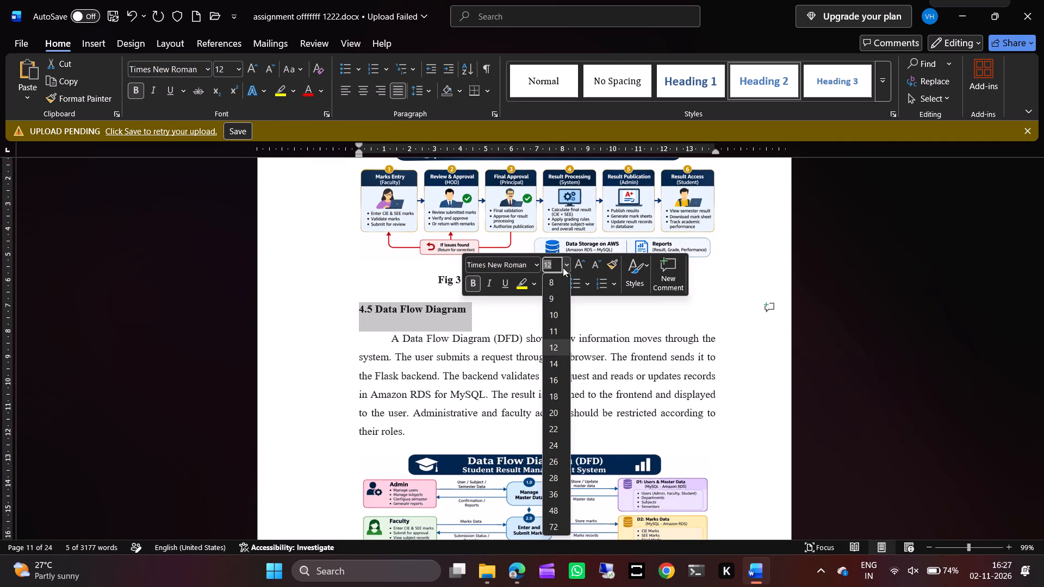
pyautogui.click(557, 361)
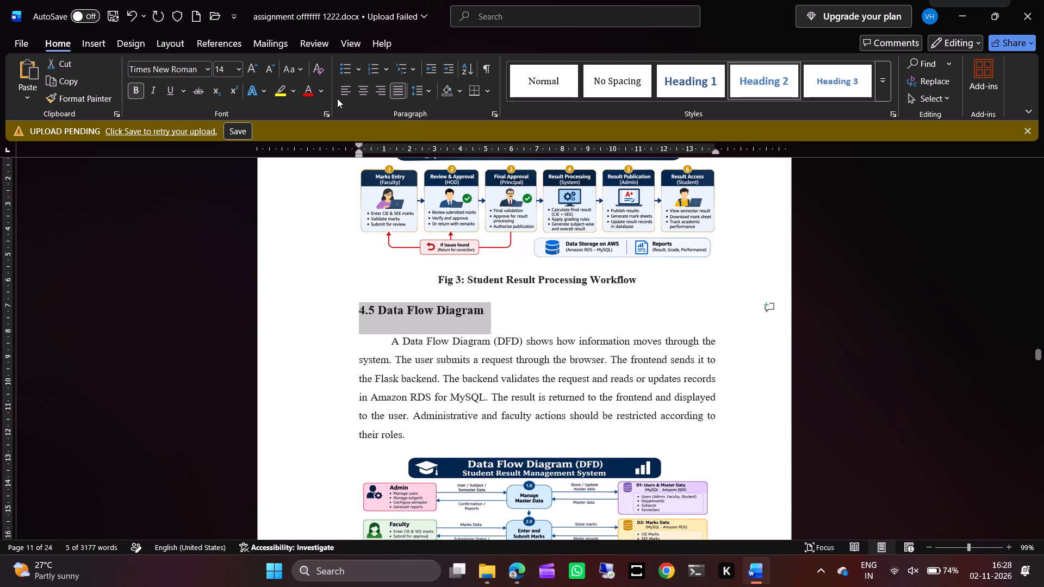
pyautogui.moveTo(297, 71); pyautogui.dragTo(314, 123)
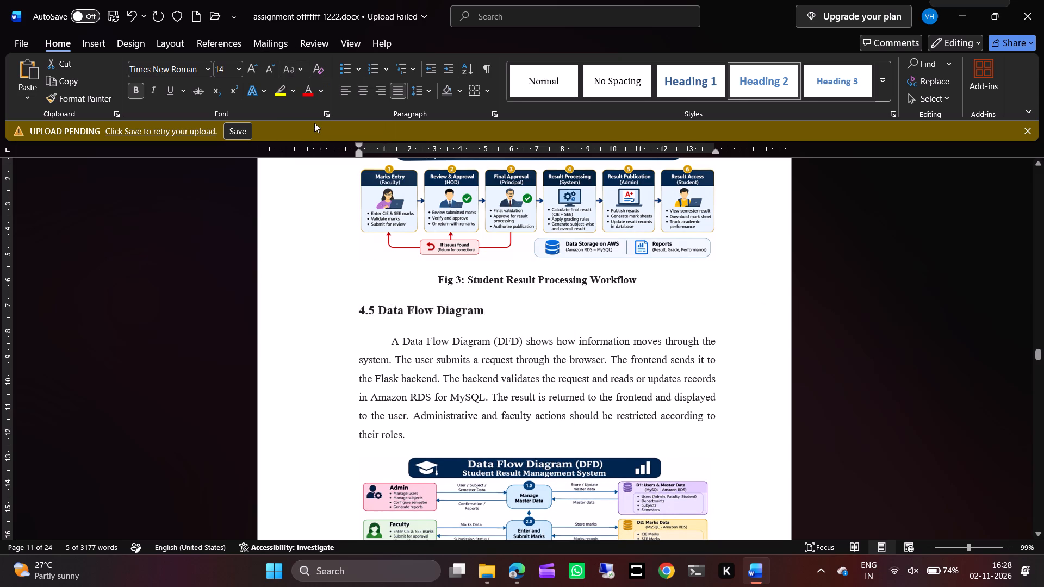
# Insert a page break after the Fig 4 caption, leaving an empty line above the IMPLEMENTATION title.
pyautogui.scroll(-2, 364, 363)
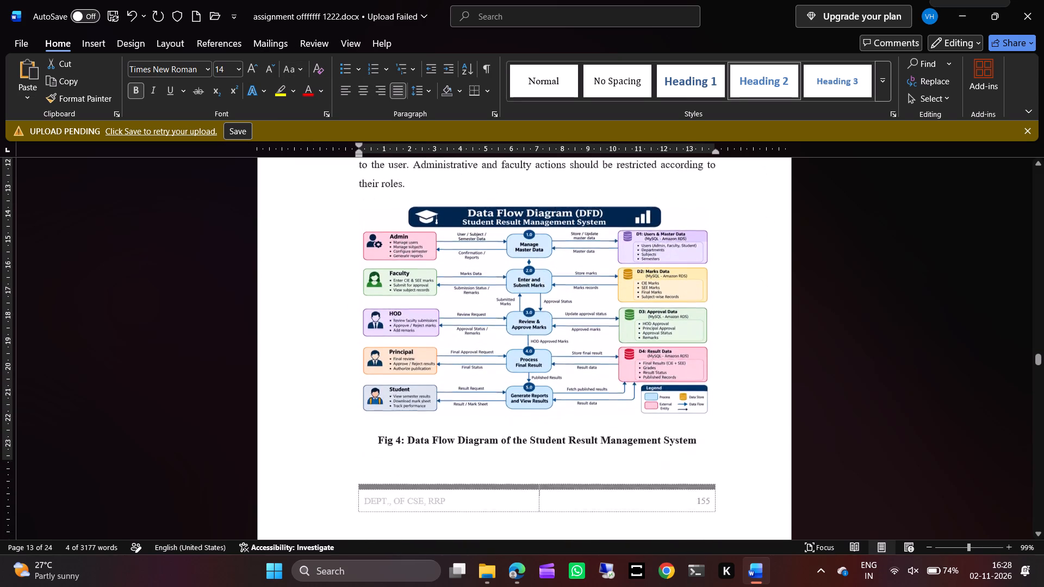
pyautogui.scroll(-2, 364, 363)
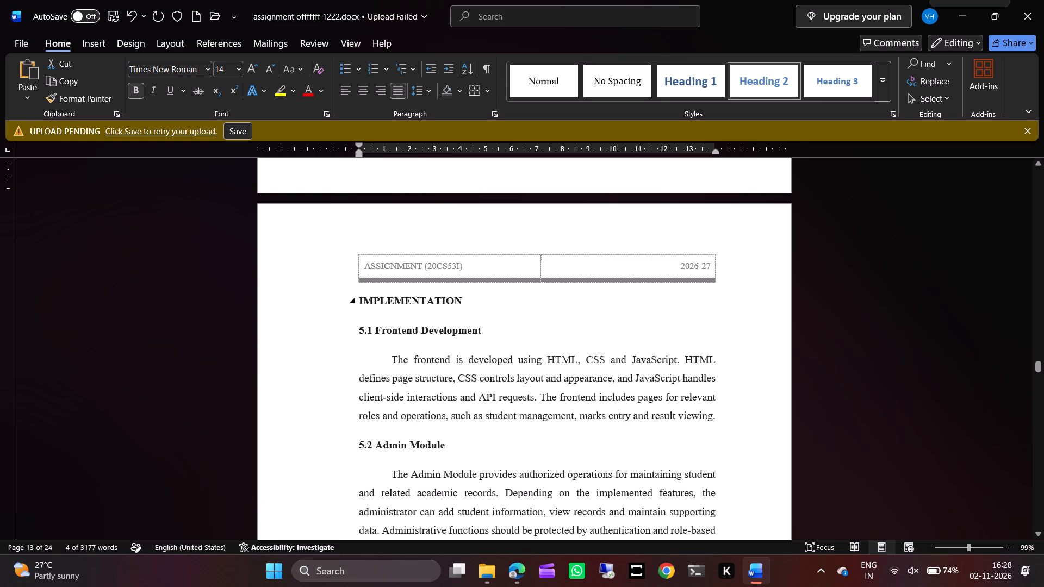
pyautogui.scroll(1, 465, 272)
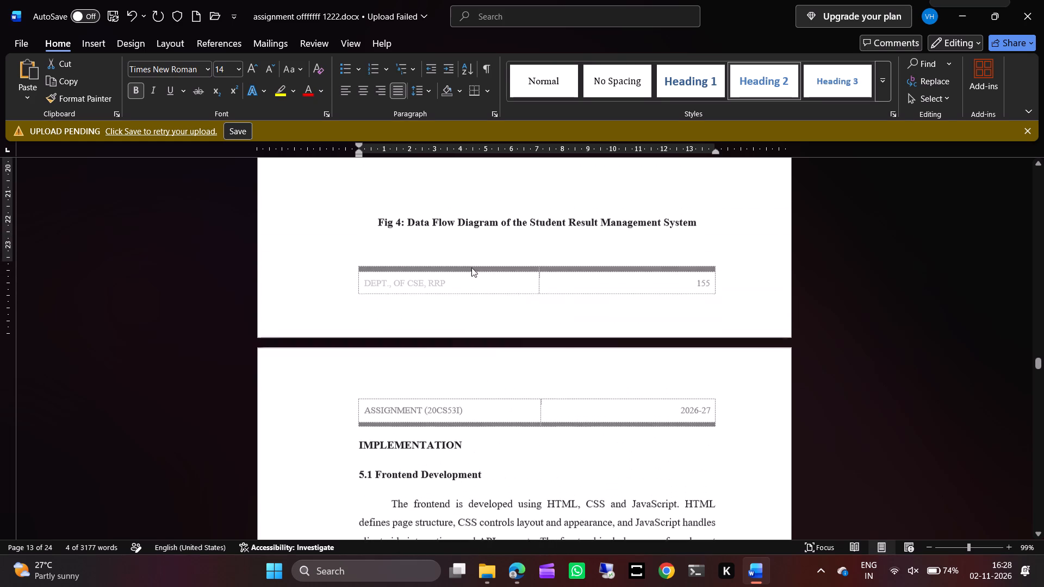
pyautogui.click(556, 259)
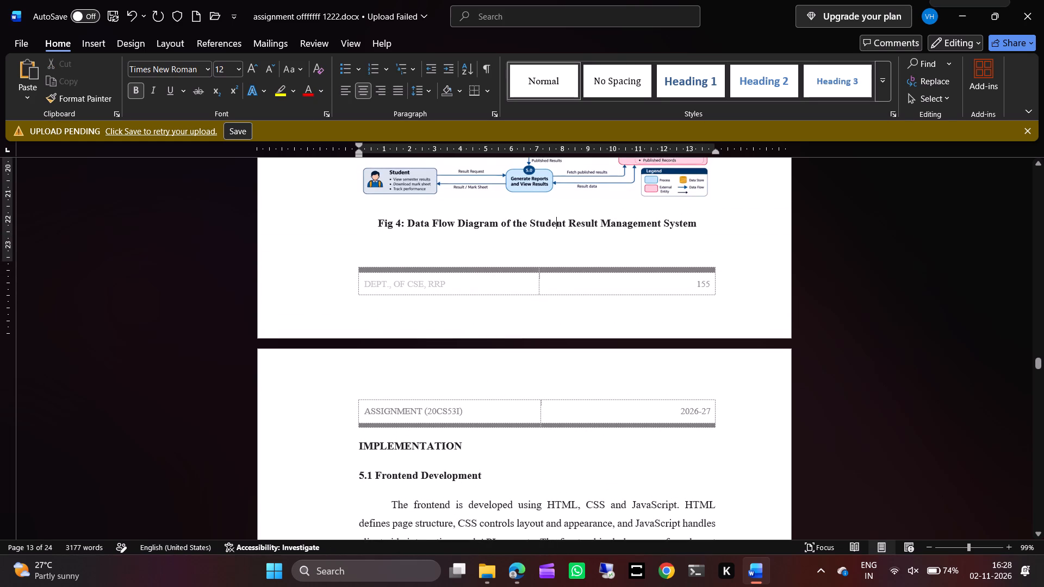
pyautogui.click(698, 233)
pyautogui.hotkey('ctrl', 'Return')
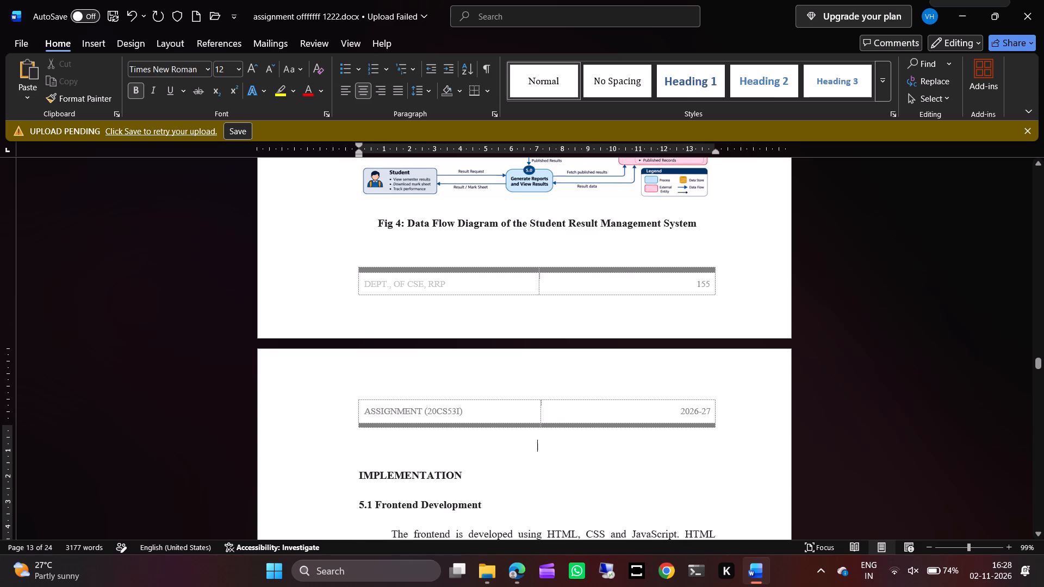
pyautogui.press('Left')
pyautogui.click(380, 451)
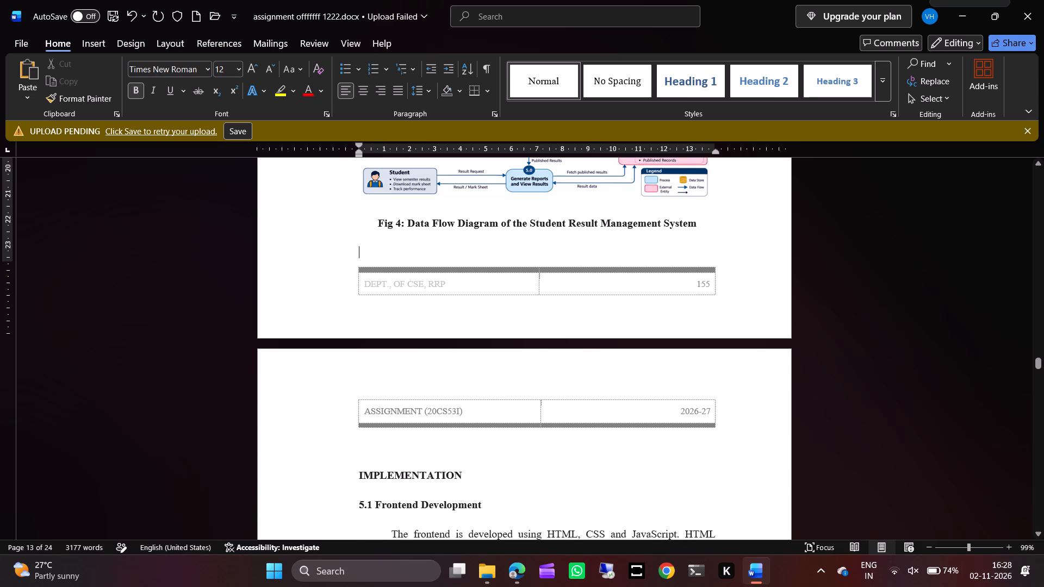
pyautogui.press('BackSpace')
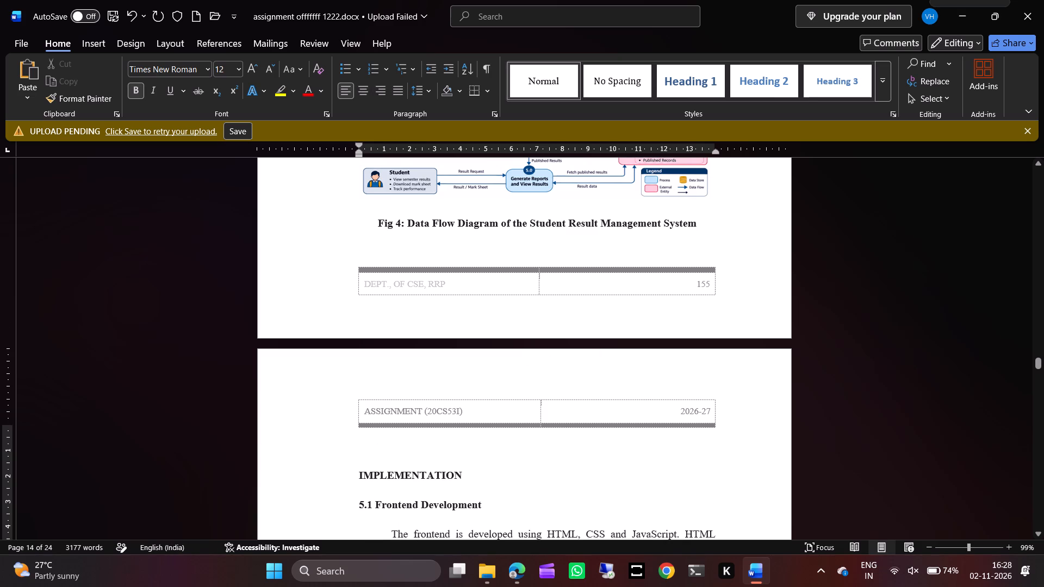
# Enter the chapter label "CHAPTER -05" on the empty line above the IMPLEMENTATION title.
pyautogui.press('c')
pyautogui.click(380, 451)
pyautogui.press('h')
pyautogui.write('APTER')
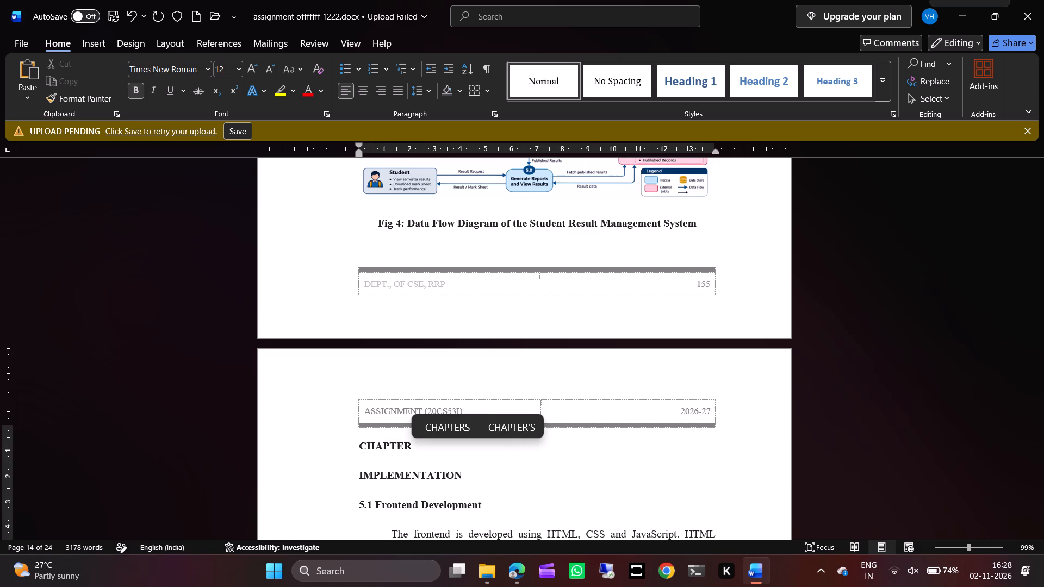
pyautogui.press('space')
pyautogui.write('-')
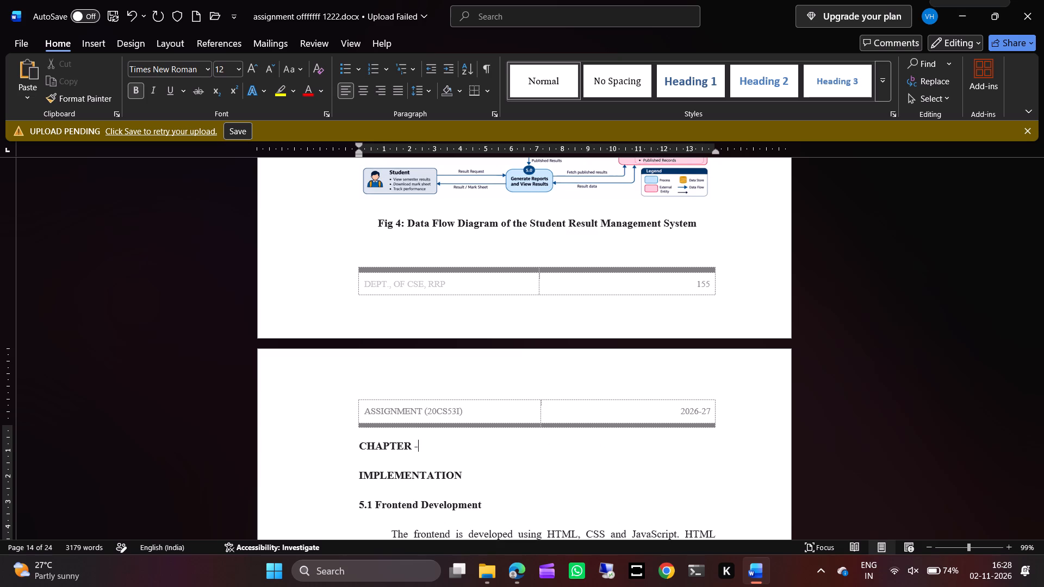
pyautogui.write('05')
# Set the CHAPTER -05 label to font size 14.
pyautogui.moveTo(357, 445); pyautogui.dragTo(443, 444)
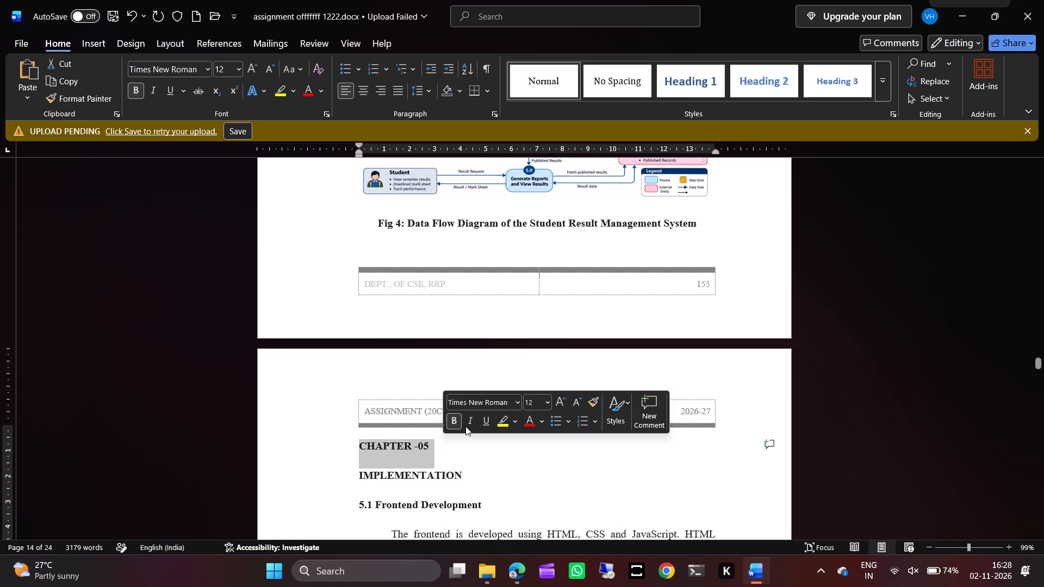
pyautogui.click(540, 407)
pyautogui.click(533, 405)
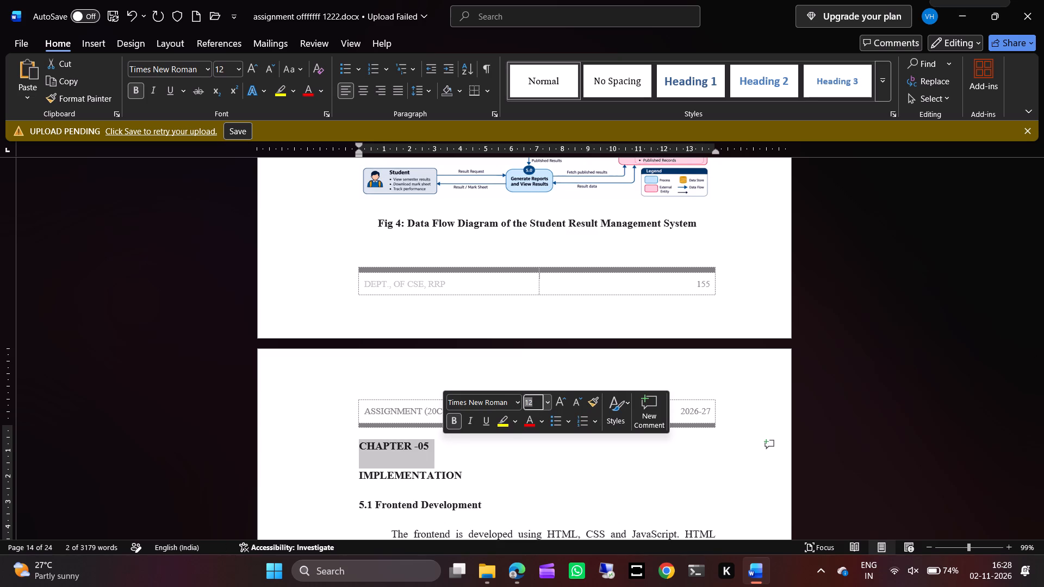
pyautogui.write('14')
pyautogui.press('Return')
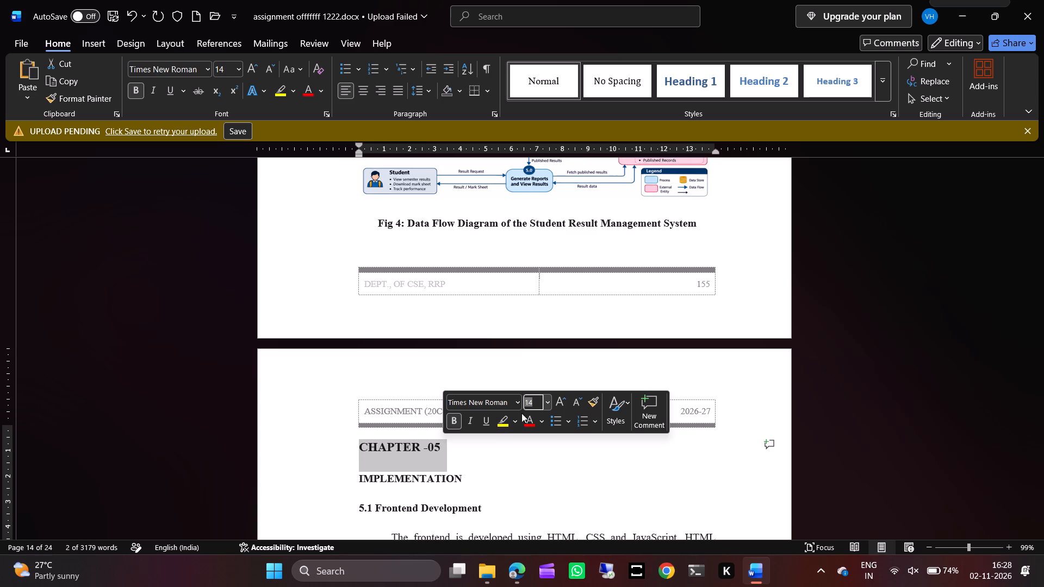
# Set the IMPLEMENTATION title to font size 14 and center it.
pyautogui.moveTo(362, 484); pyautogui.dragTo(483, 486)
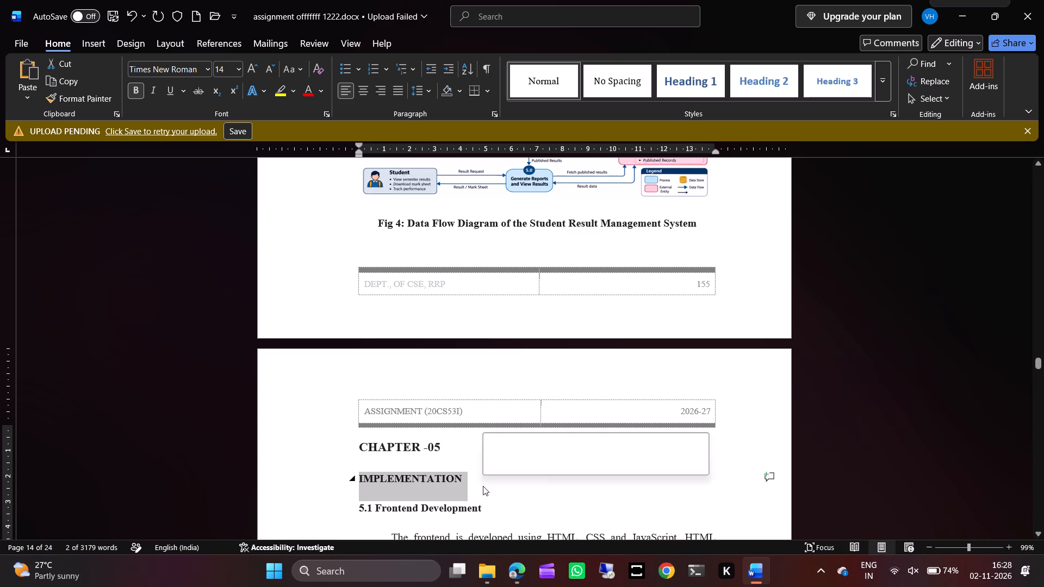
pyautogui.click(581, 446)
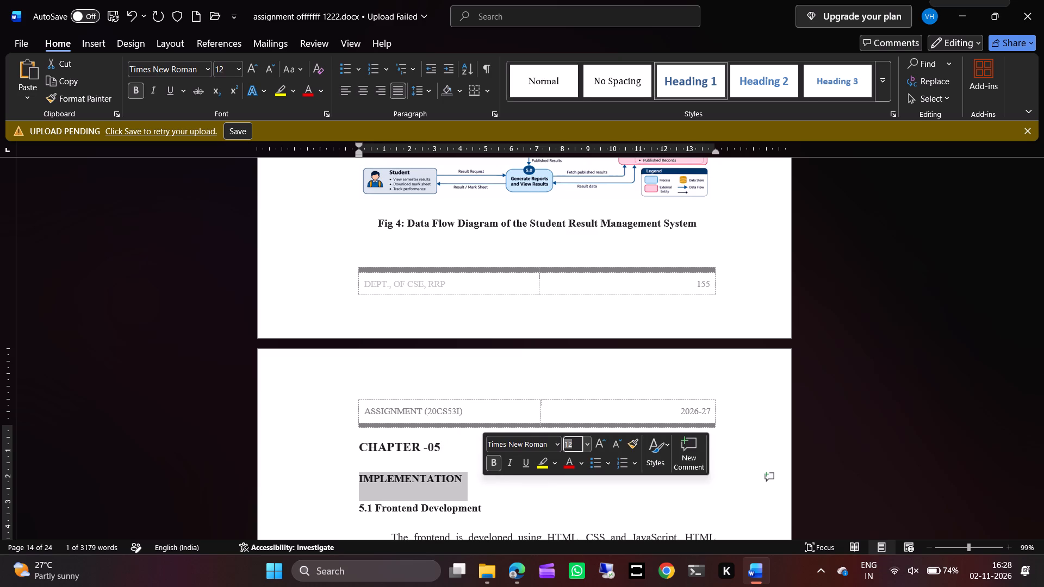
pyautogui.write('14')
pyautogui.press('Return')
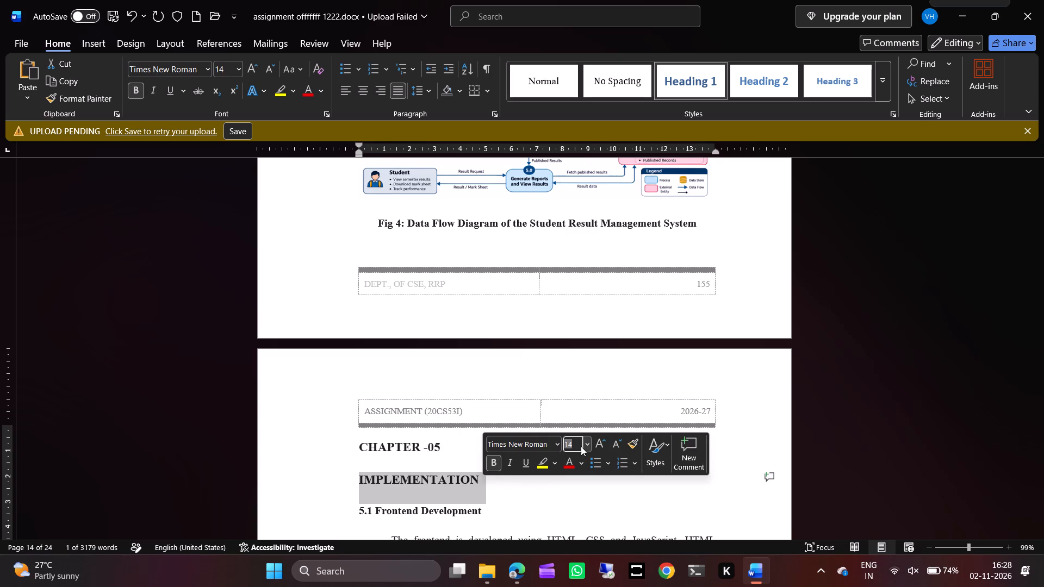
pyautogui.click(363, 92)
# Set the 5.1 Frontend Development heading to font size 14 and change it to uppercase.
pyautogui.scroll(-2, 473, 315)
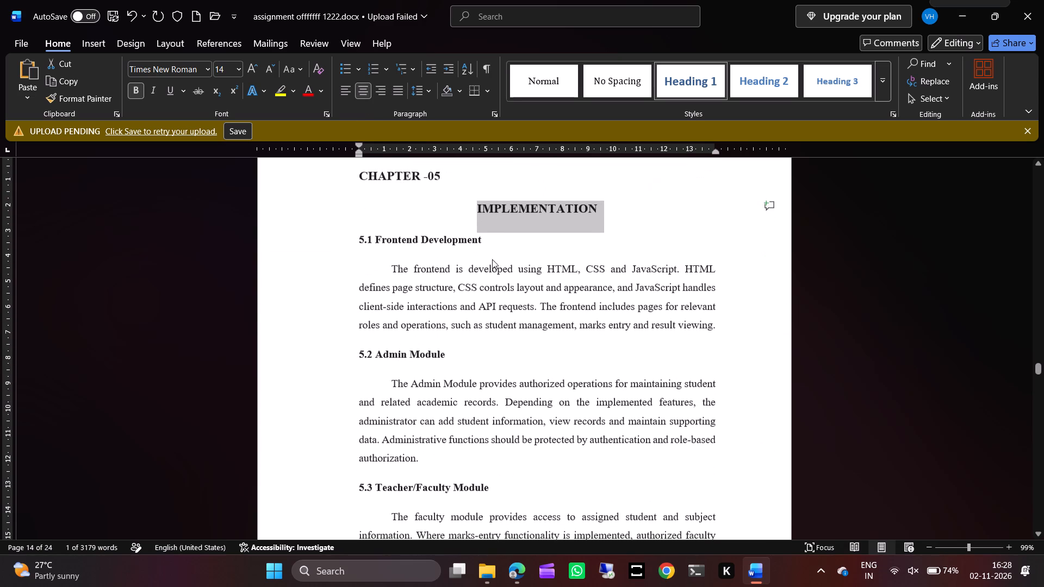
pyautogui.click(513, 239)
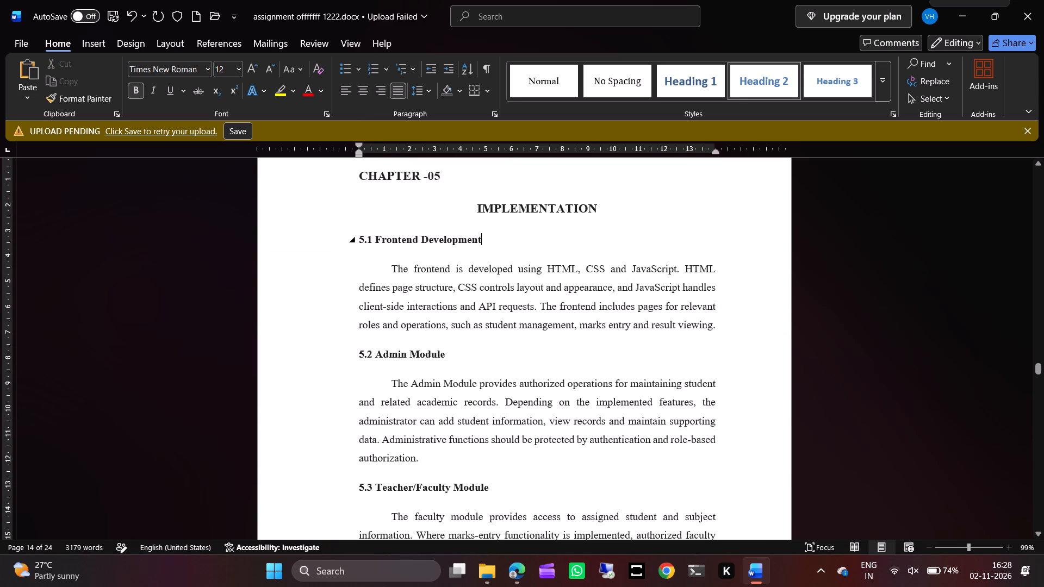
pyautogui.moveTo(489, 238); pyautogui.dragTo(351, 240)
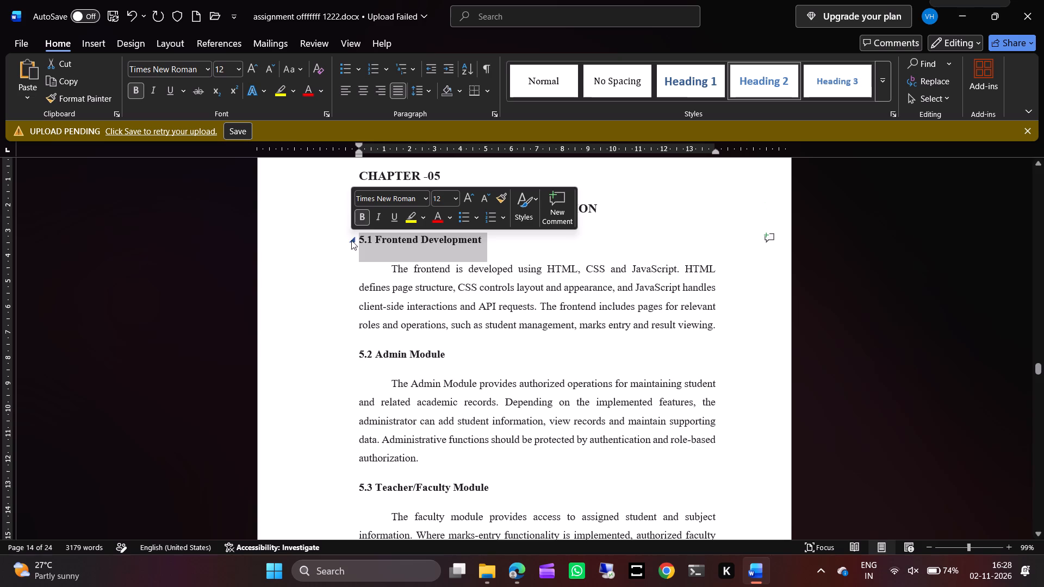
pyautogui.click(451, 201)
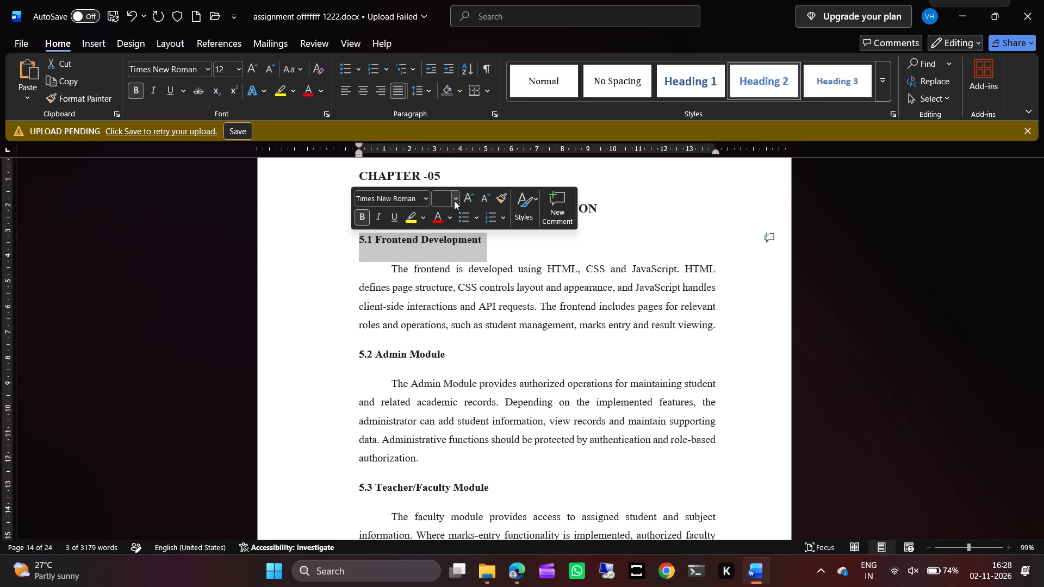
pyautogui.moveTo(454, 201); pyautogui.dragTo(443, 295)
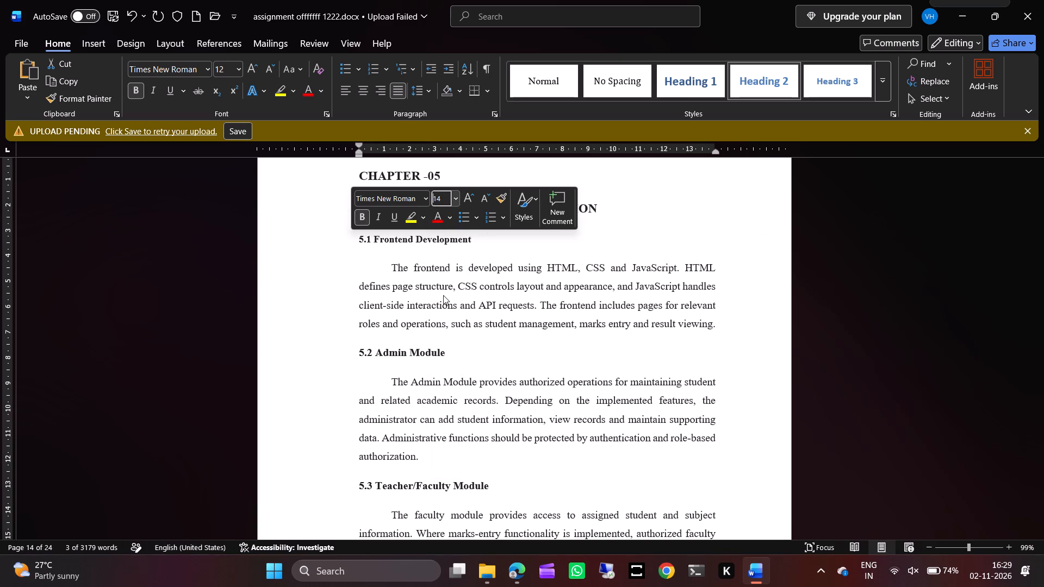
pyautogui.click(468, 258)
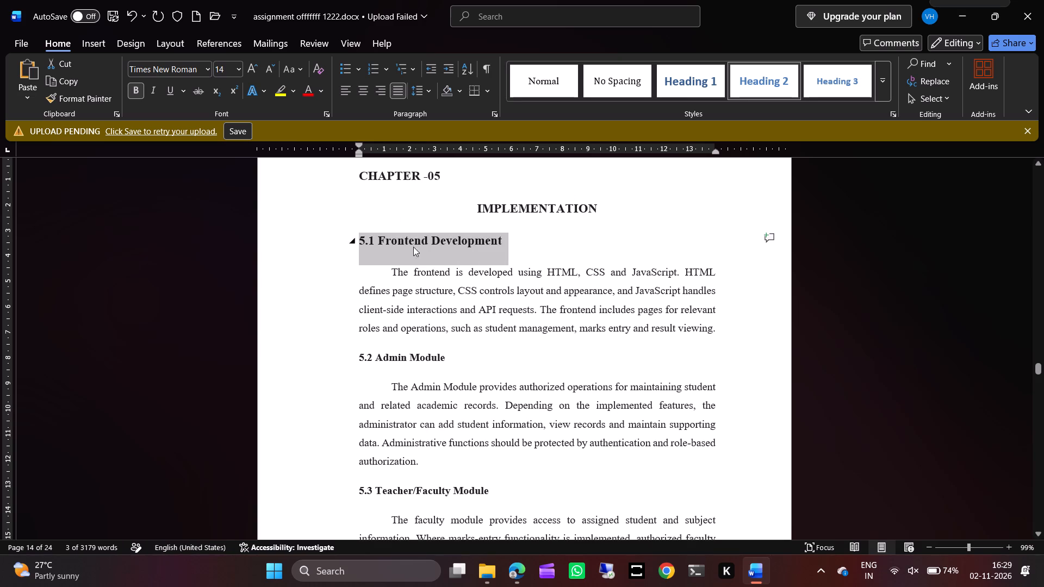
pyautogui.moveTo(299, 68); pyautogui.dragTo(313, 115)
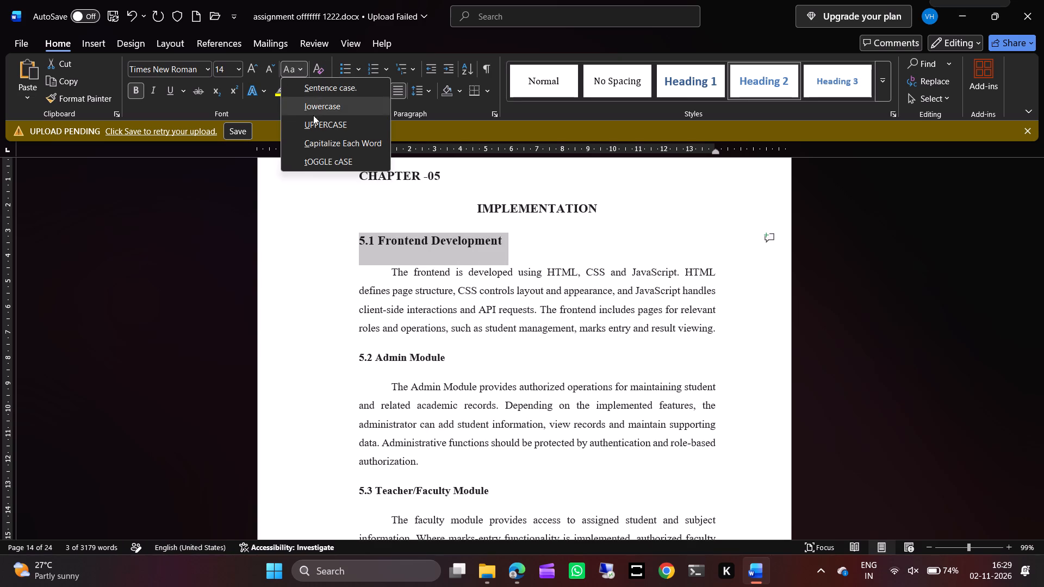
pyautogui.moveTo(313, 115); pyautogui.dragTo(315, 118)
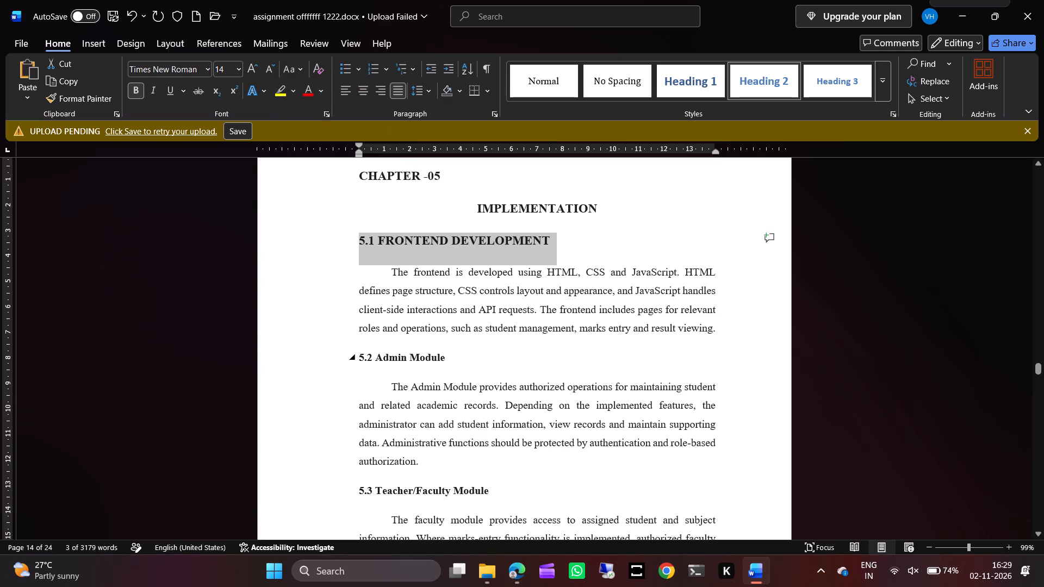
# Set the 5.2 Admin Module heading to font size 14 and change it to uppercase.
pyautogui.moveTo(361, 364); pyautogui.dragTo(431, 379)
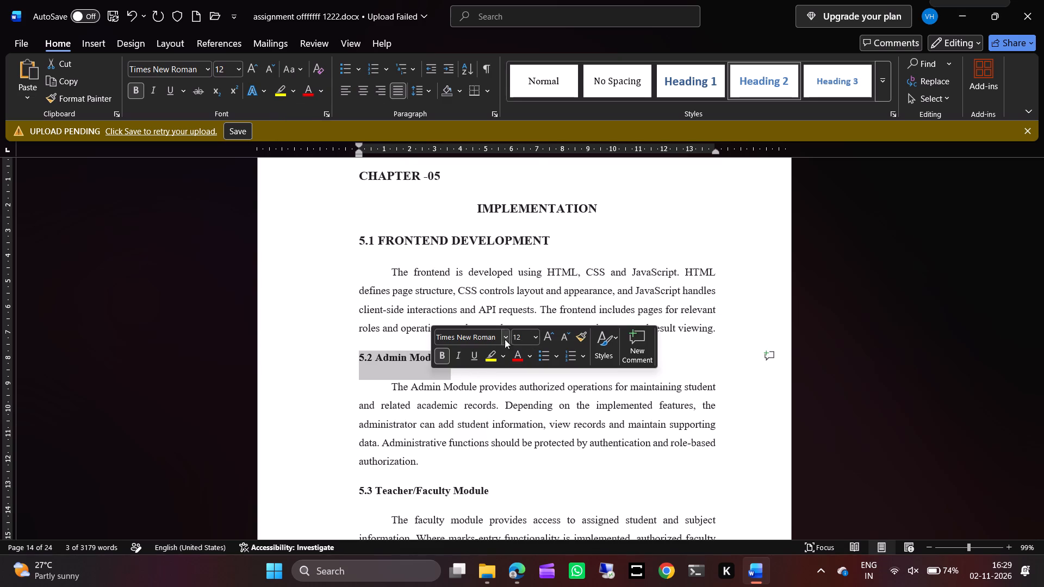
pyautogui.moveTo(536, 333); pyautogui.dragTo(521, 165)
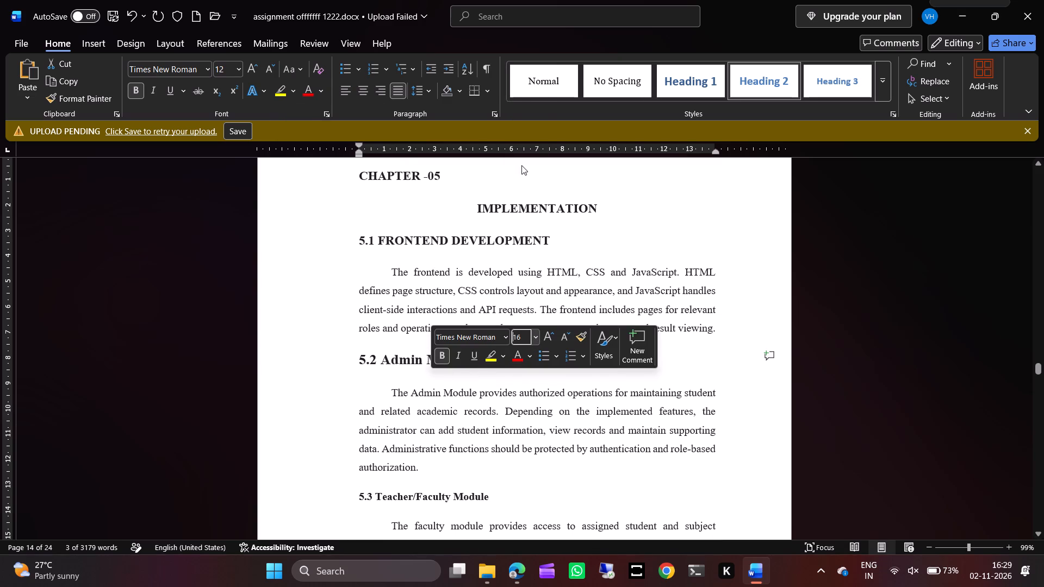
pyautogui.click(536, 339)
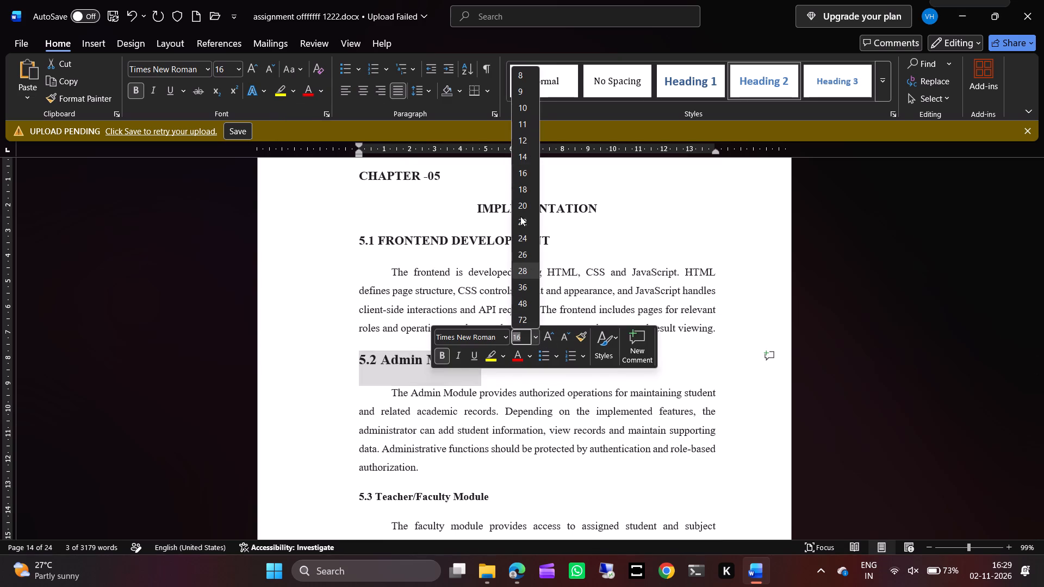
pyautogui.click(524, 155)
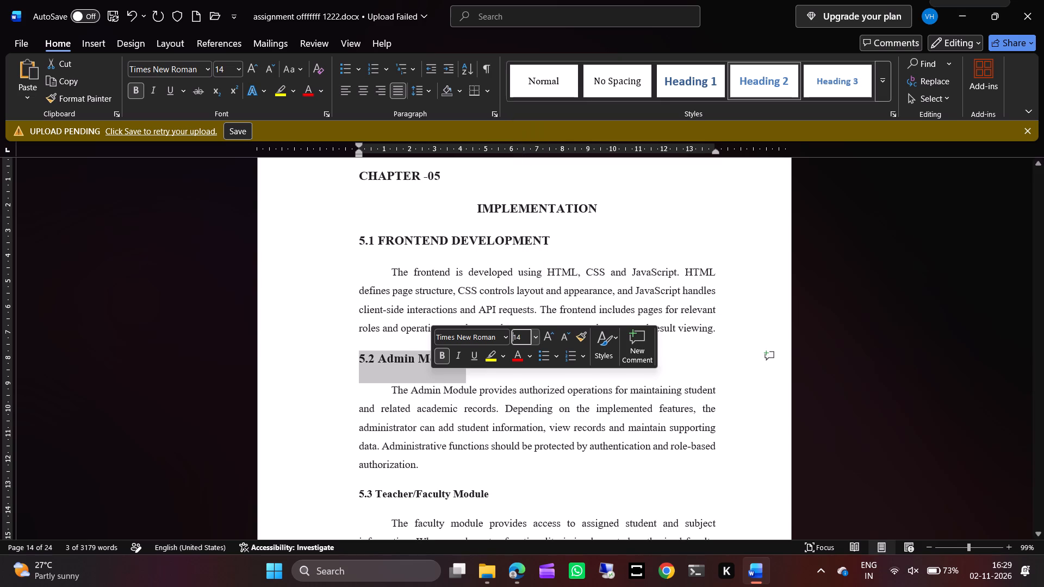
pyautogui.moveTo(293, 70); pyautogui.dragTo(305, 115)
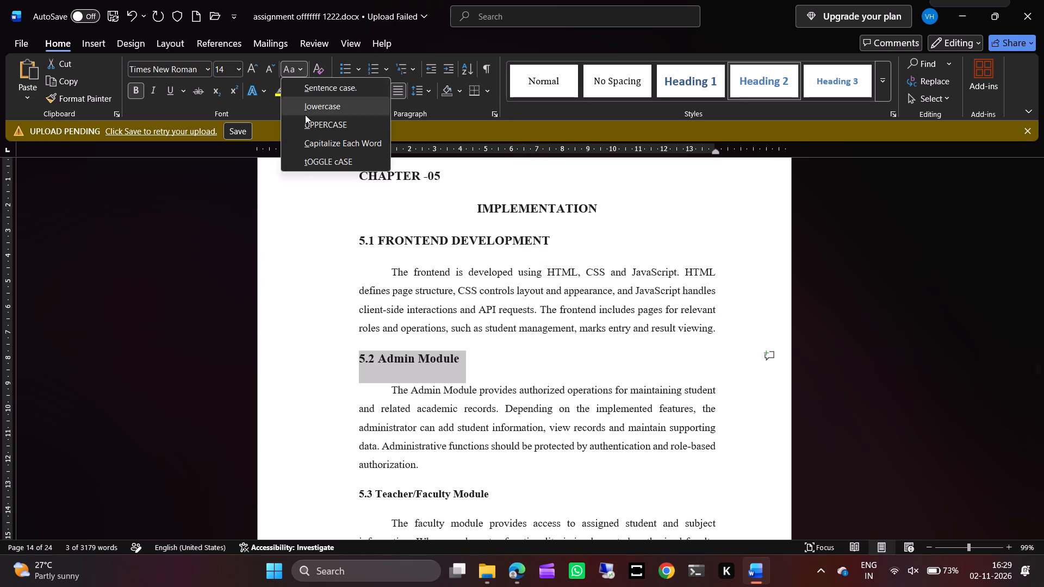
pyautogui.moveTo(305, 115); pyautogui.dragTo(307, 118)
pyautogui.click(307, 118)
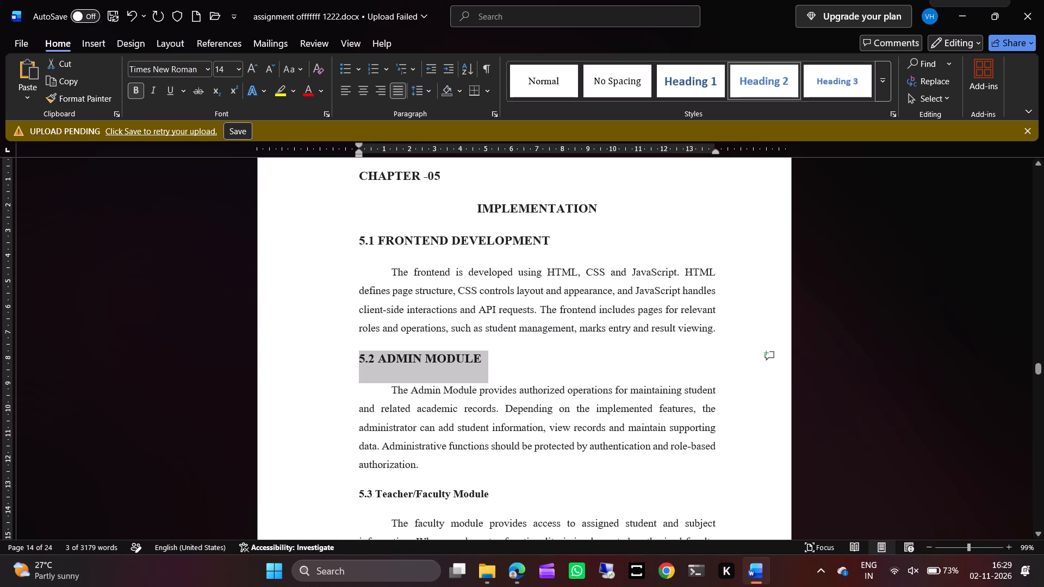
# Set the 5.3 Teacher/Faculty Module heading to font size 14 and change it to uppercase.
pyautogui.scroll(-1, 428, 414)
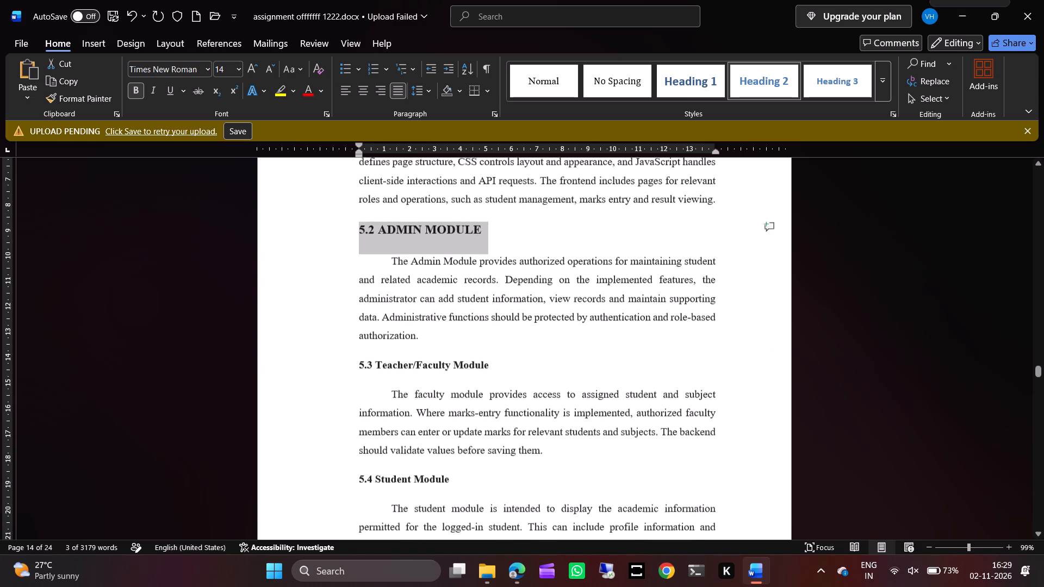
pyautogui.moveTo(488, 338); pyautogui.dragTo(359, 342)
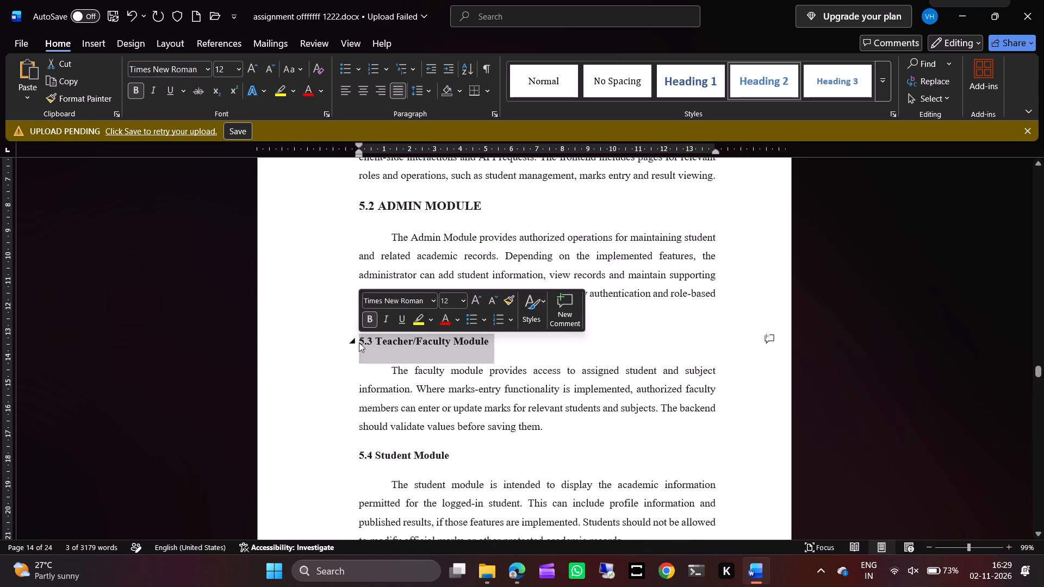
pyautogui.moveTo(463, 299); pyautogui.dragTo(457, 132)
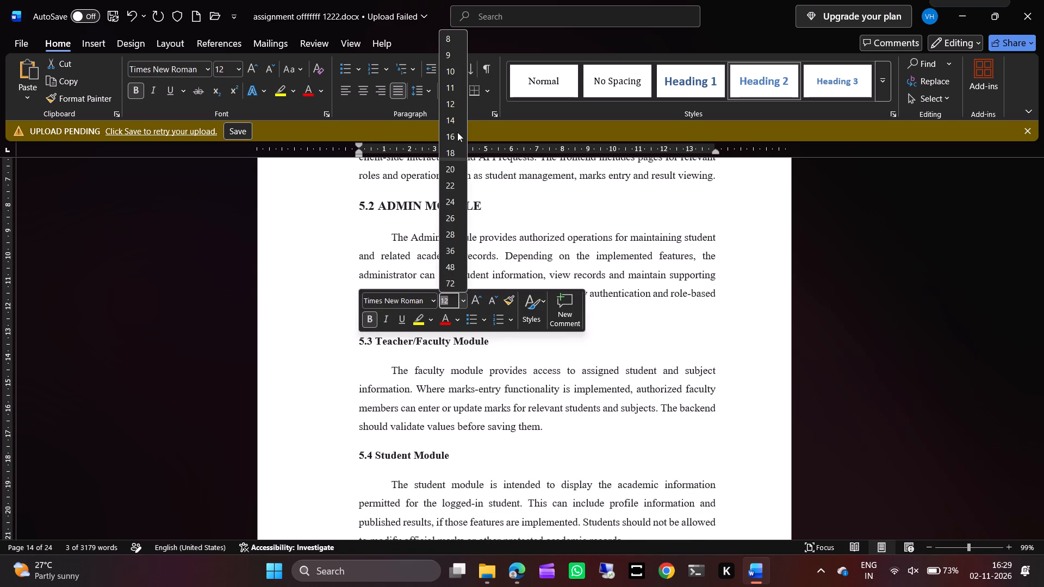
pyautogui.moveTo(457, 132); pyautogui.dragTo(457, 123)
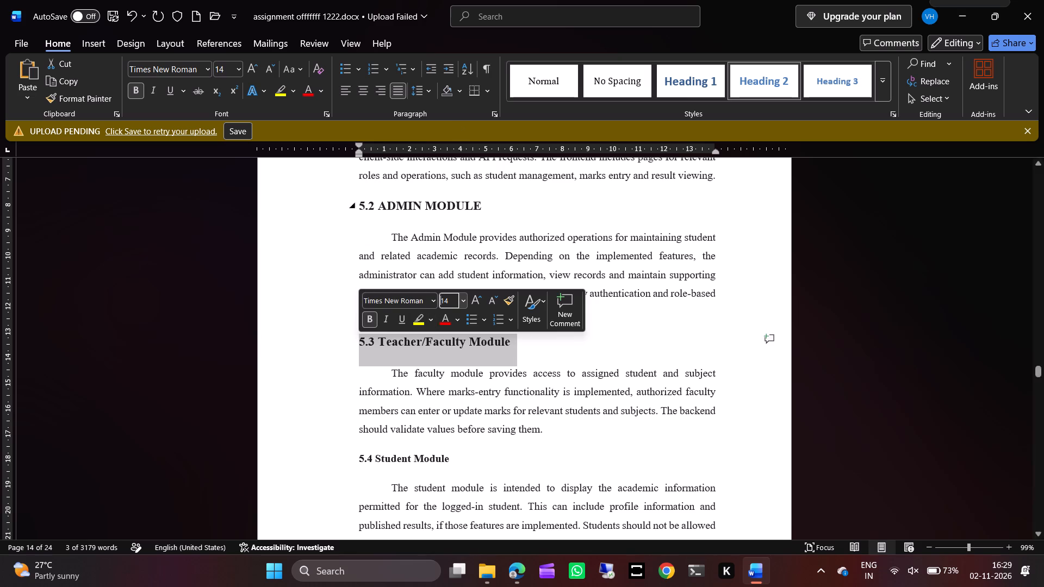
pyautogui.moveTo(292, 72); pyautogui.dragTo(302, 122)
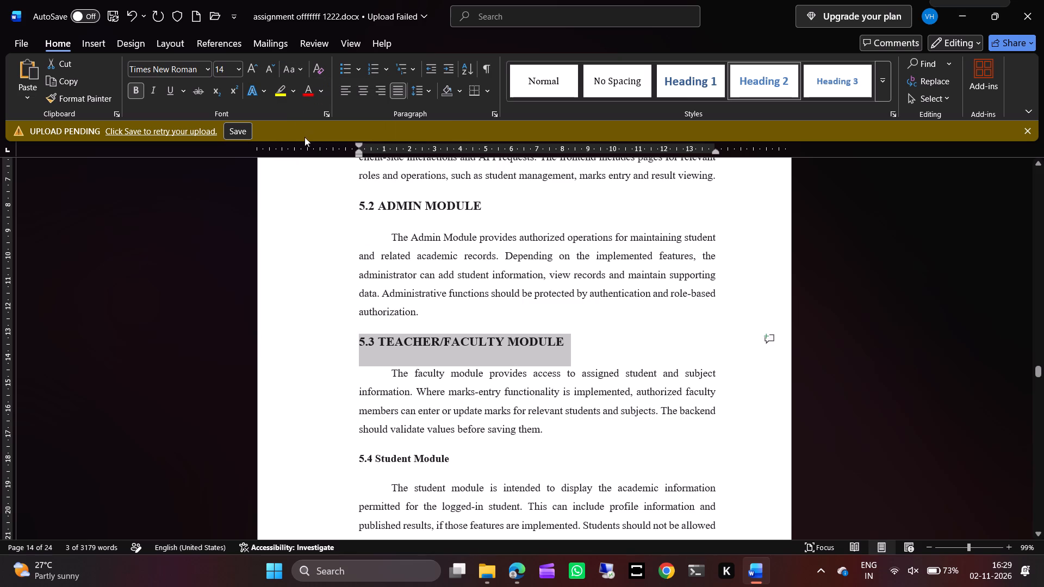
# Set the 5.4 Student Module heading to font size 14 and change it to uppercase.
pyautogui.moveTo(358, 455); pyautogui.dragTo(491, 452)
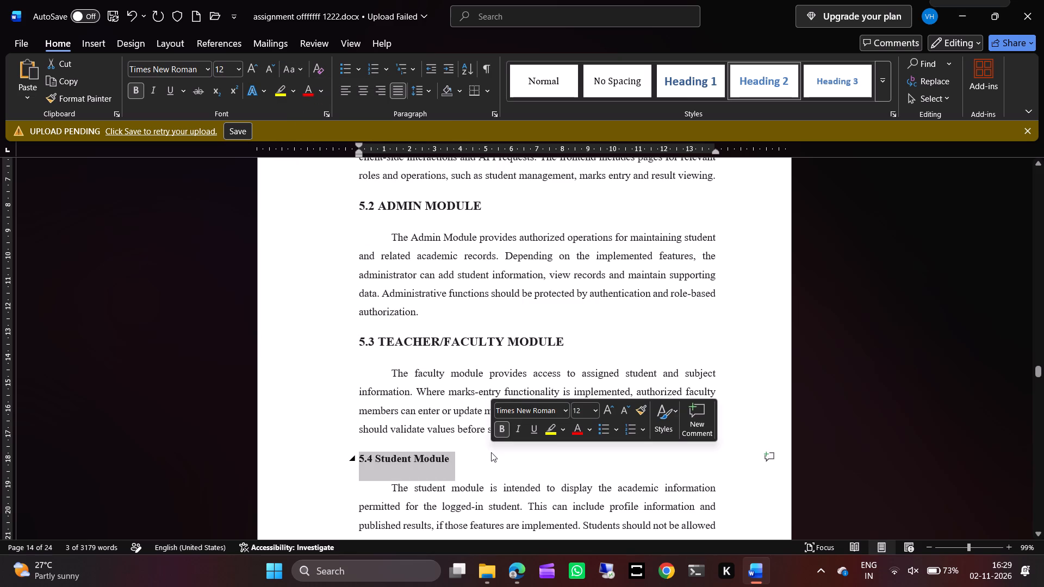
pyautogui.click(594, 416)
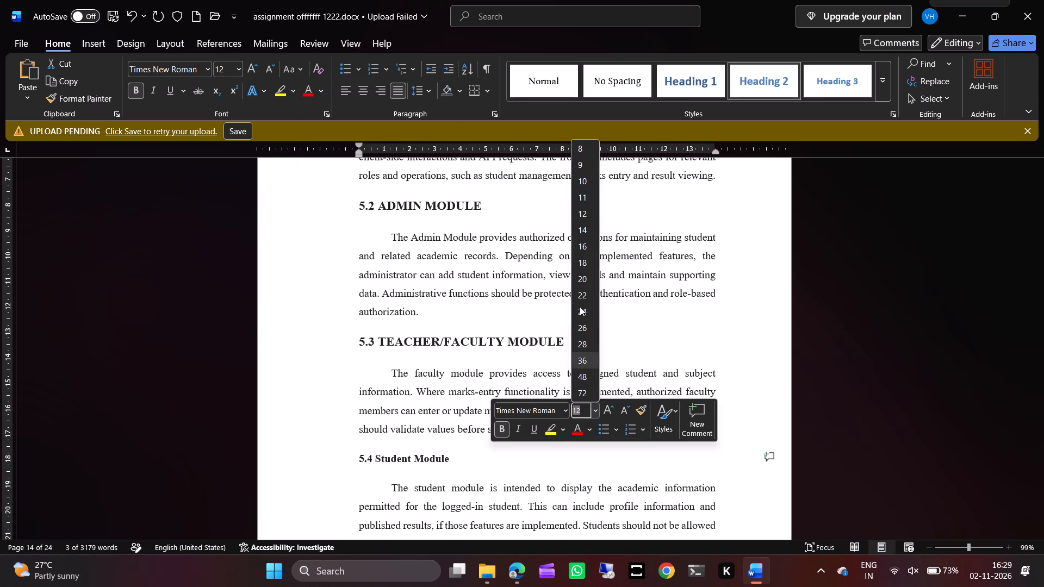
pyautogui.click(581, 222)
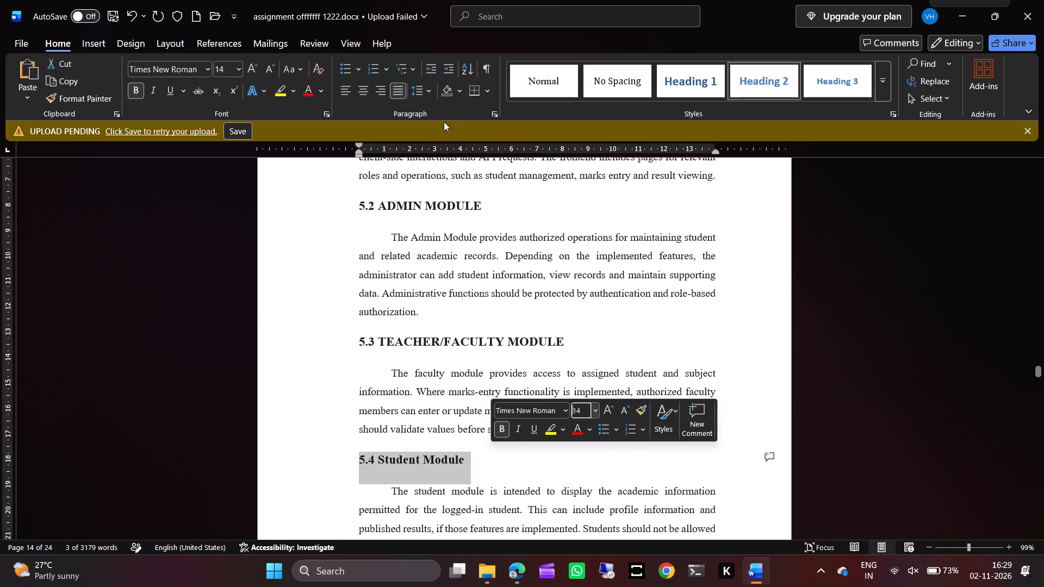
pyautogui.moveTo(285, 66); pyautogui.dragTo(306, 120)
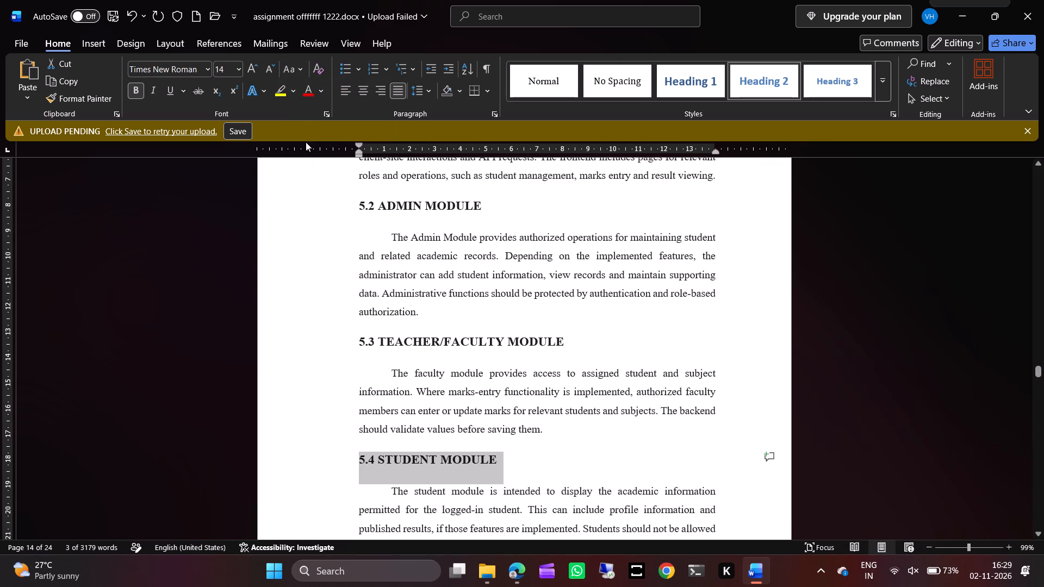
# Set the 5.5 Student and Subject Management heading to font size 14 and change it to uppercase.
pyautogui.scroll(-1, 361, 371)
pyautogui.scroll(-1, 447, 399)
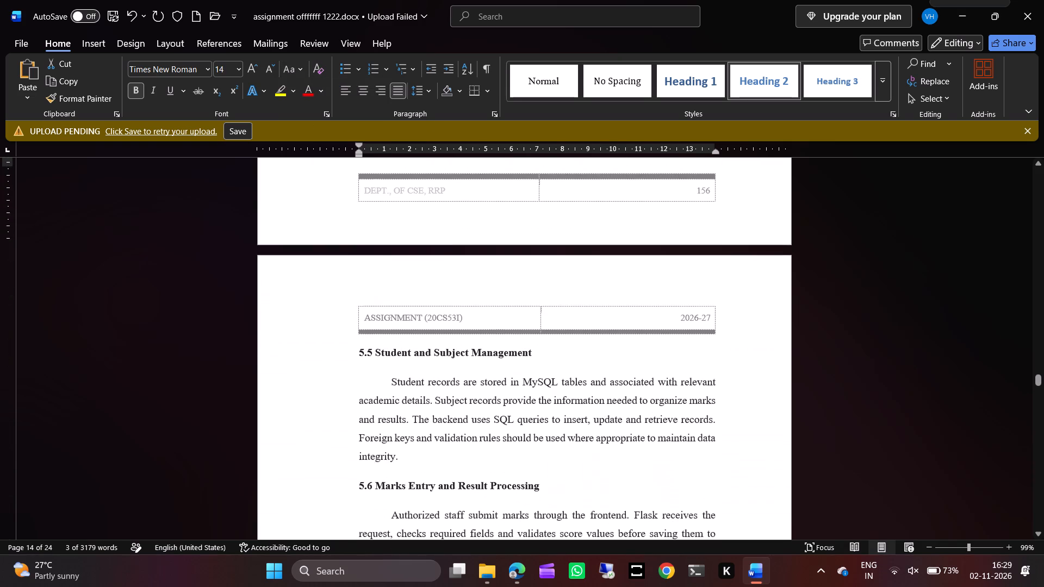
pyautogui.scroll(-1, 447, 399)
pyautogui.moveTo(361, 310); pyautogui.dragTo(440, 322)
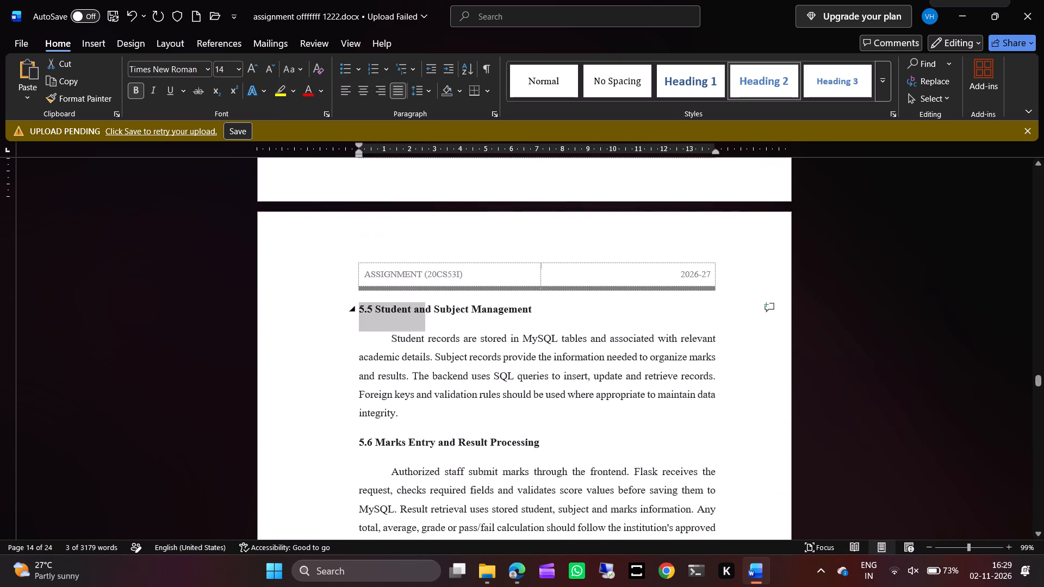
pyautogui.moveTo(440, 322); pyautogui.dragTo(518, 327)
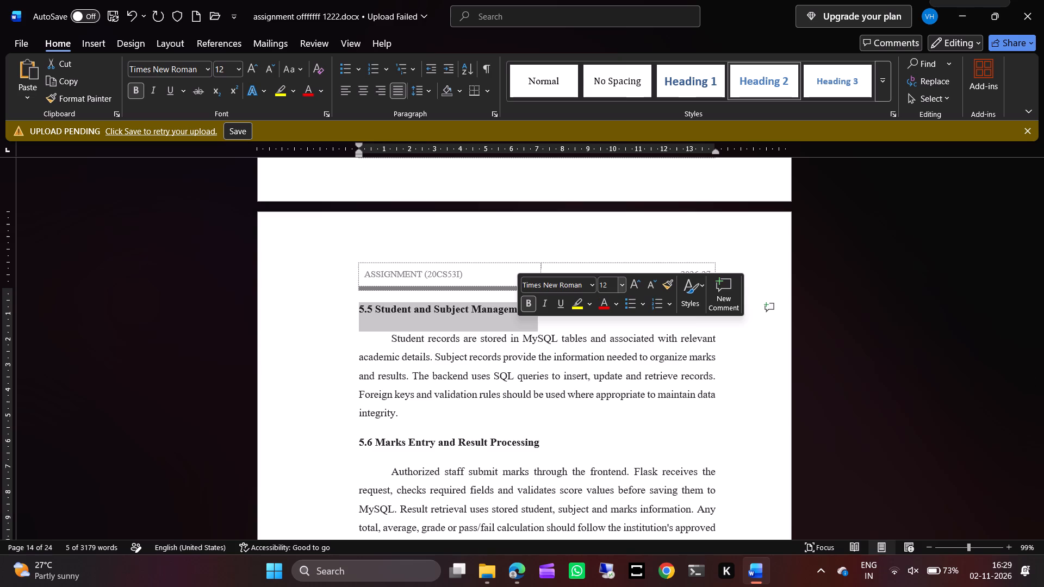
pyautogui.click(619, 285)
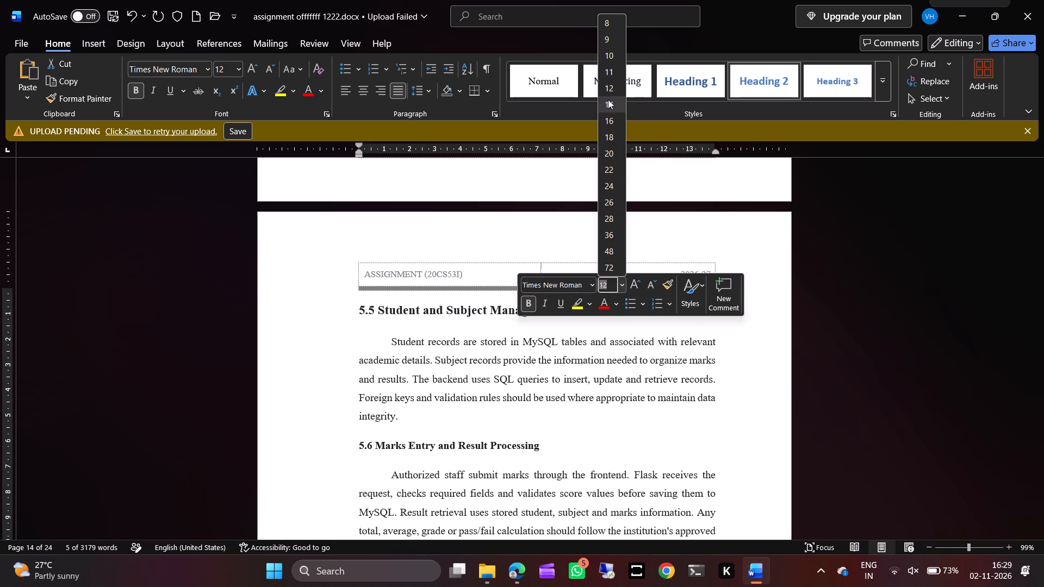
pyautogui.click(608, 99)
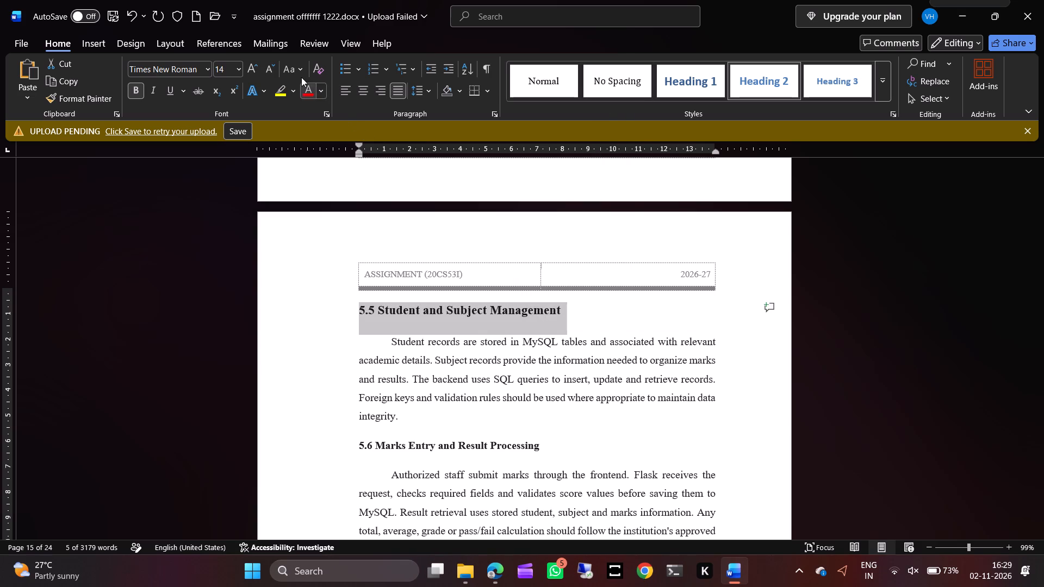
pyautogui.moveTo(293, 68); pyautogui.dragTo(318, 124)
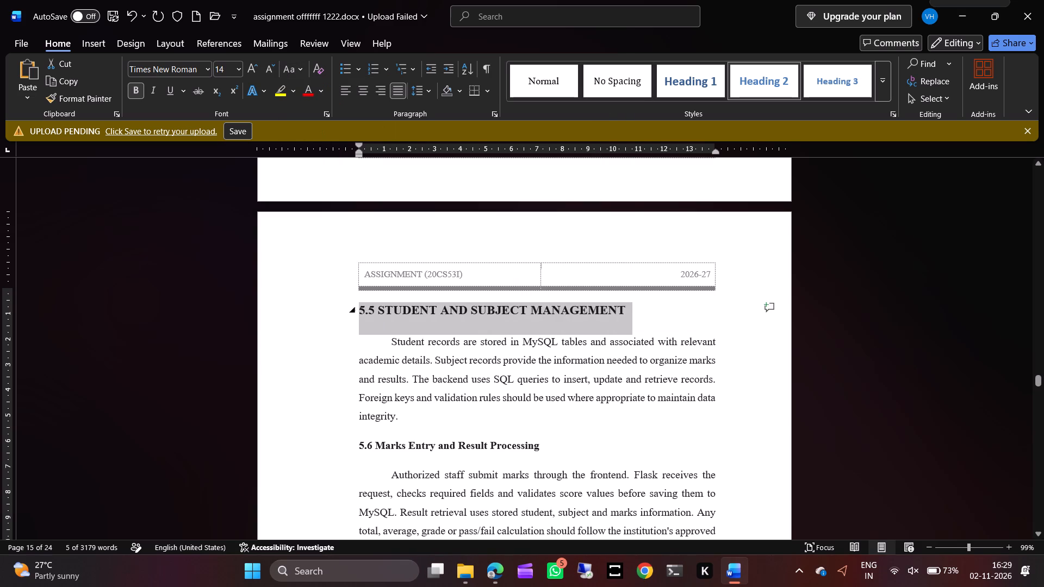
# Set the 5.6 Marks Entry and Result Processing heading to font size 14 and change it to uppercase.
pyautogui.scroll(-1, 392, 338)
pyautogui.moveTo(548, 371); pyautogui.dragTo(355, 365)
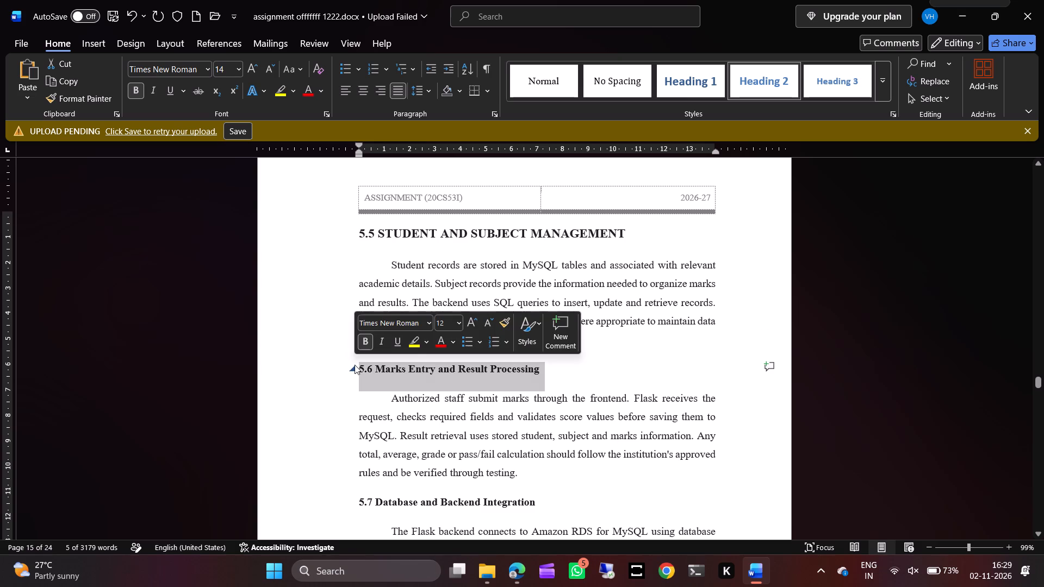
pyautogui.moveTo(458, 326); pyautogui.dragTo(449, 178)
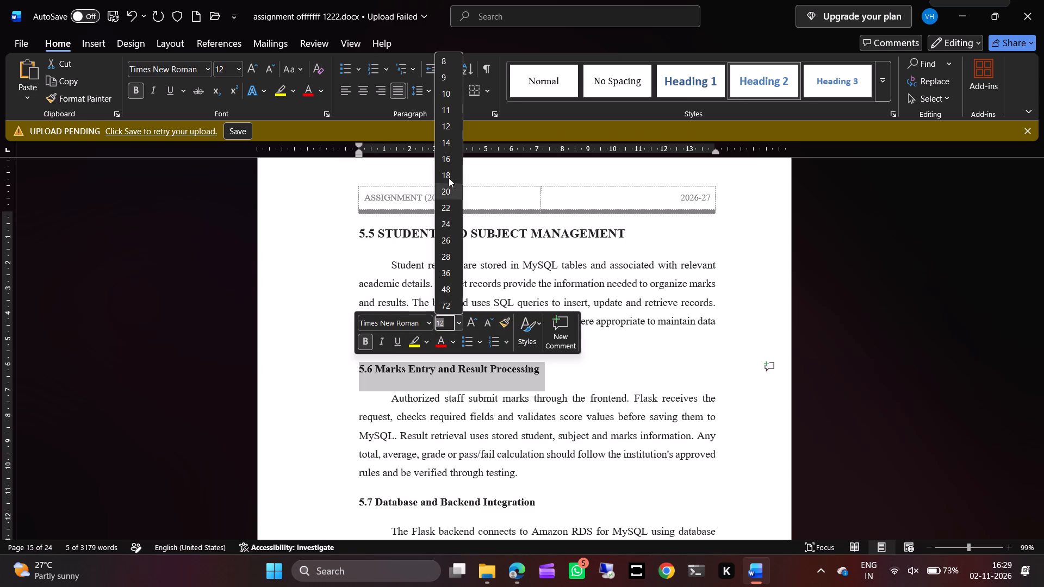
pyautogui.moveTo(449, 178); pyautogui.dragTo(445, 148)
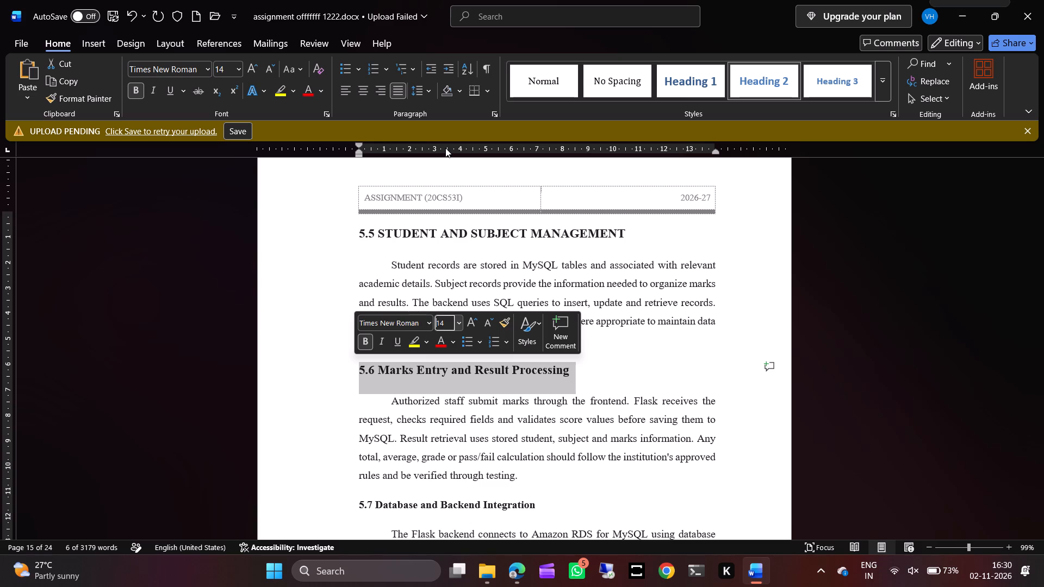
pyautogui.moveTo(296, 77); pyautogui.dragTo(312, 118)
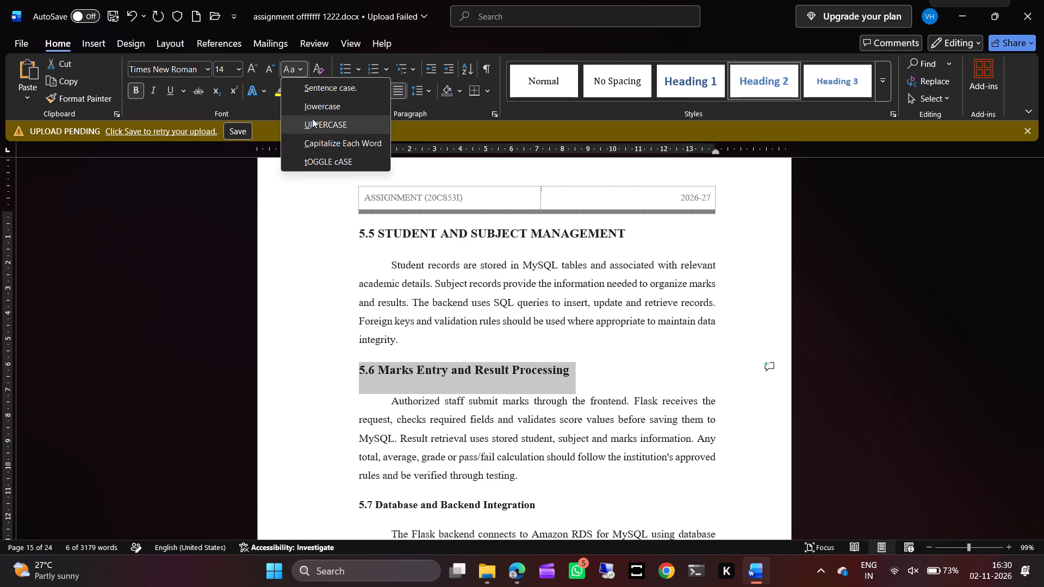
pyautogui.moveTo(312, 118); pyautogui.dragTo(312, 121)
pyautogui.click(312, 121)
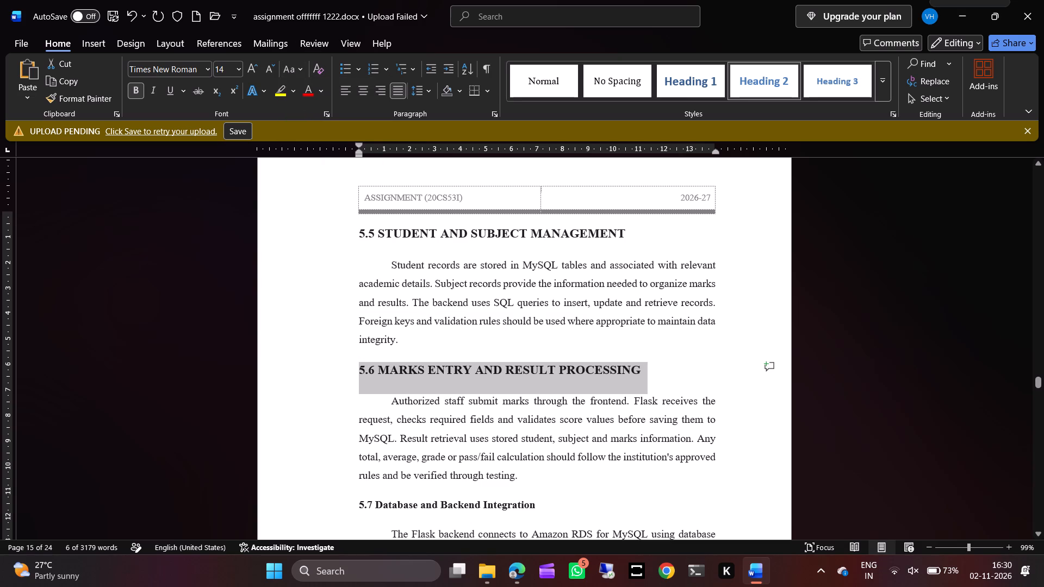
# Change the 5.7 Database and Backend Integration heading to uppercase and set it to font size 14.
pyautogui.scroll(-1, 391, 323)
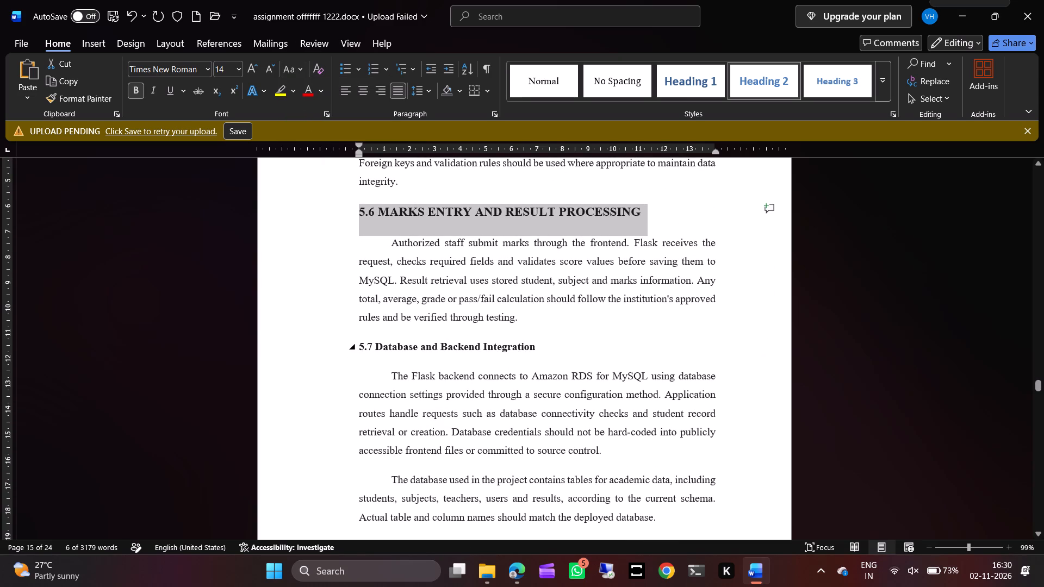
pyautogui.moveTo(542, 351); pyautogui.dragTo(364, 349)
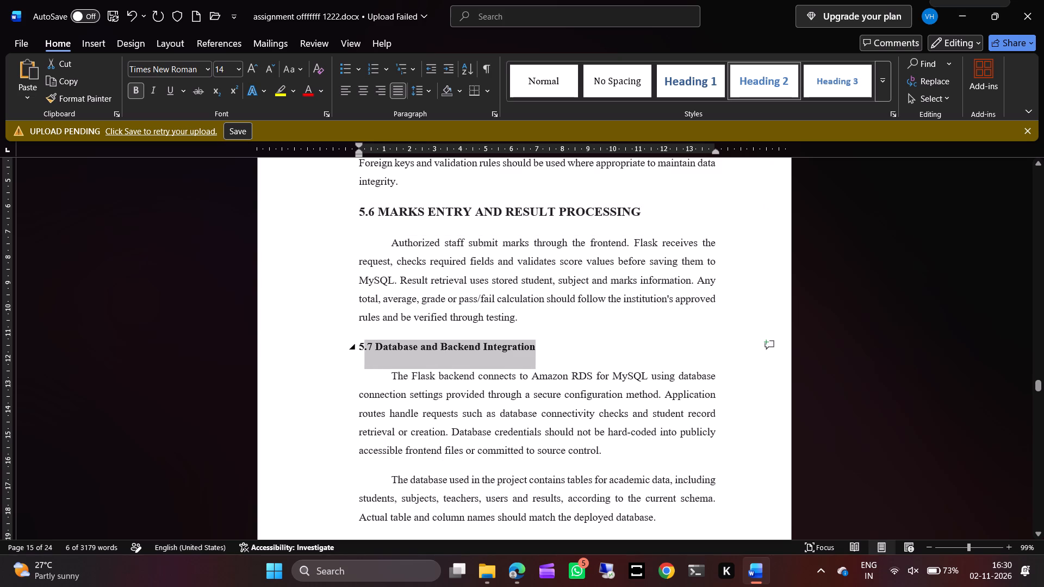
pyautogui.moveTo(364, 349); pyautogui.dragTo(361, 349)
pyautogui.moveTo(297, 75); pyautogui.dragTo(304, 102)
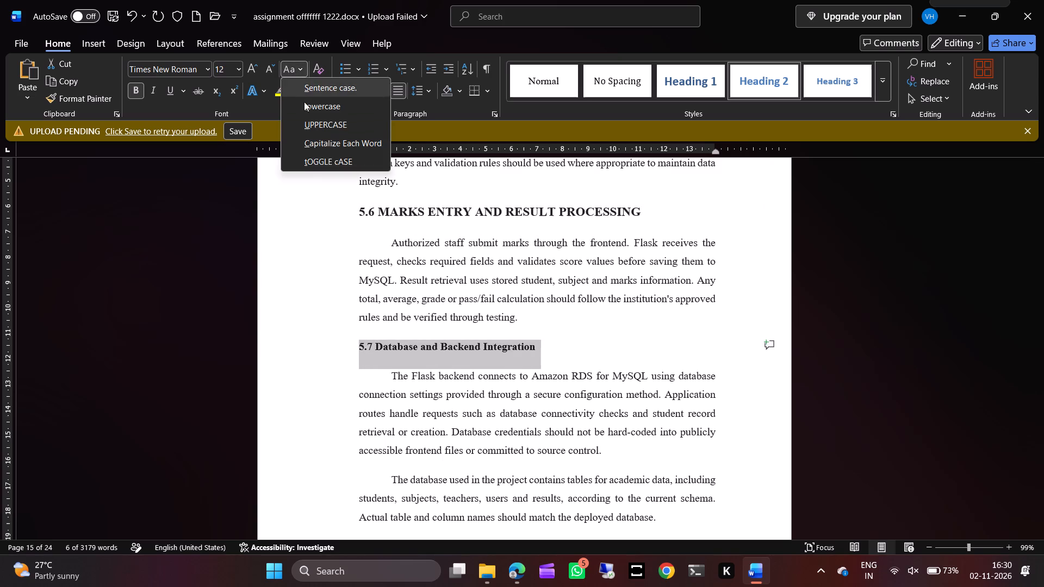
pyautogui.moveTo(304, 102); pyautogui.dragTo(314, 132)
pyautogui.click(229, 71)
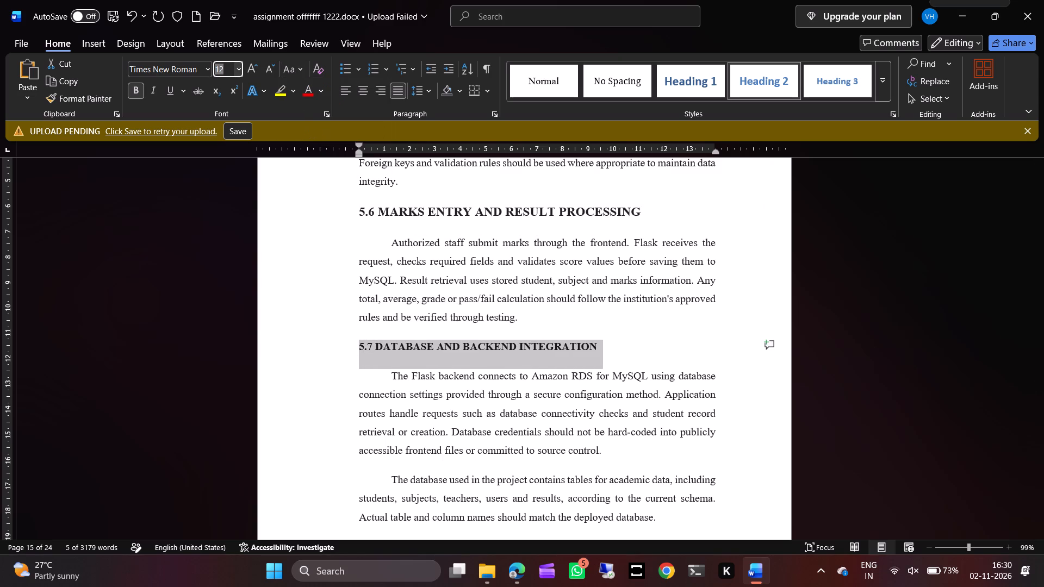
pyautogui.write('14')
pyautogui.press('Return')
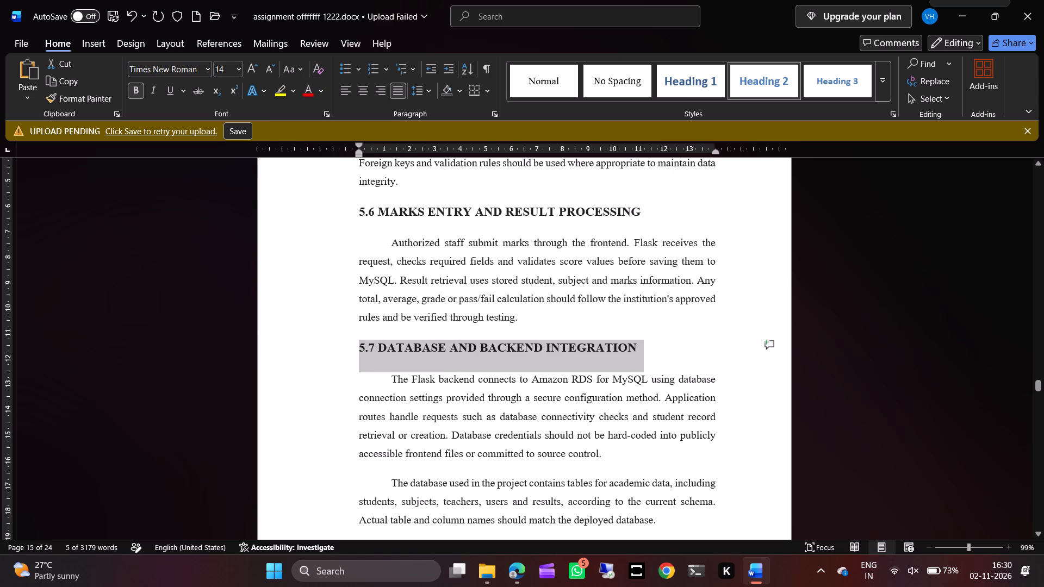
# Set the 5.8 AWS Deployment heading to font size 14 and change it to uppercase.
pyautogui.scroll(-2, 365, 299)
pyautogui.moveTo(462, 291); pyautogui.dragTo(366, 292)
pyautogui.click(366, 292)
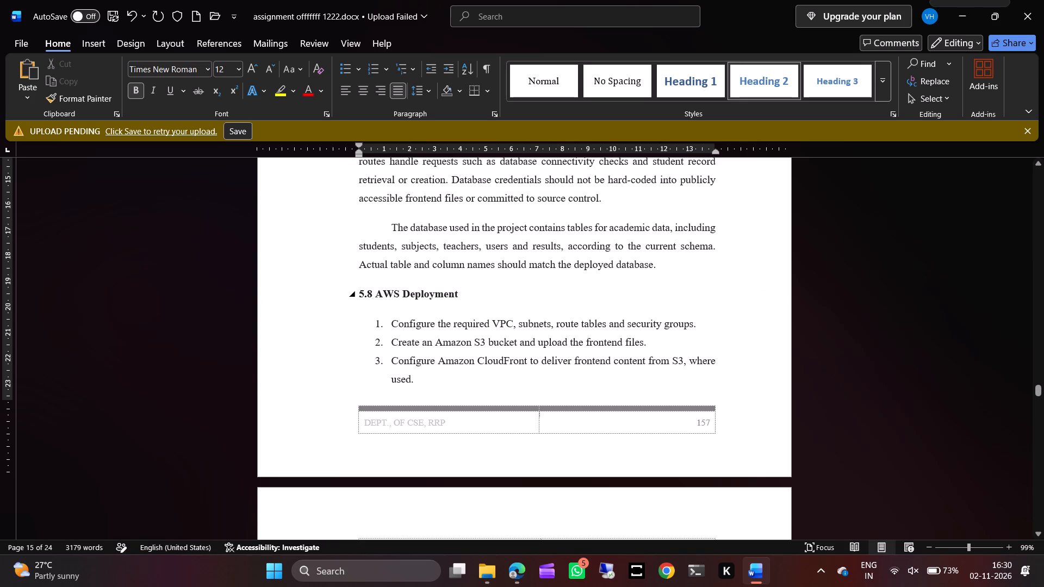
pyautogui.moveTo(362, 292); pyautogui.dragTo(459, 294)
pyautogui.click(459, 294)
pyautogui.moveTo(459, 294); pyautogui.dragTo(406, 293)
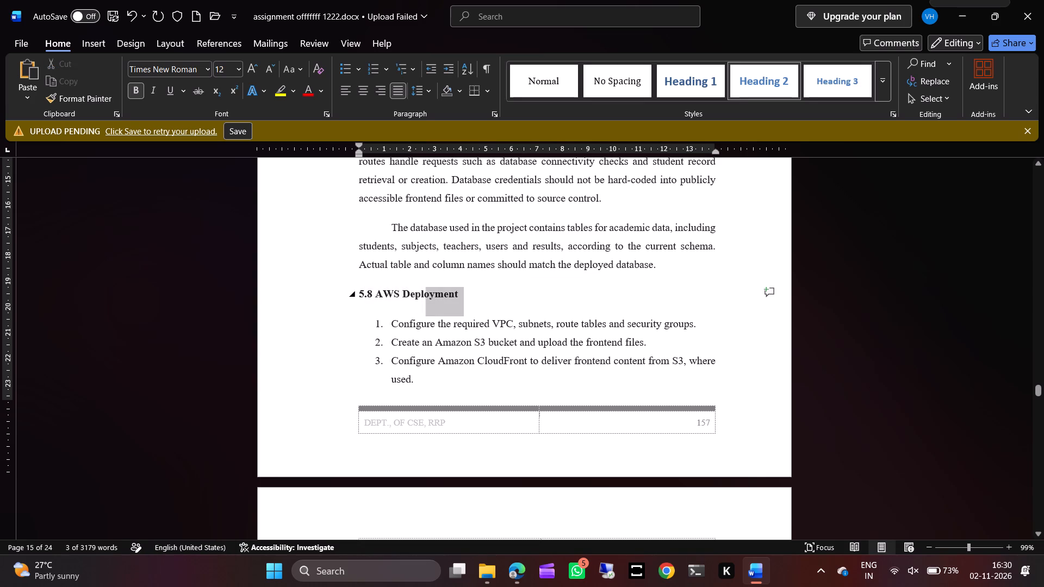
pyautogui.moveTo(406, 293); pyautogui.dragTo(351, 296)
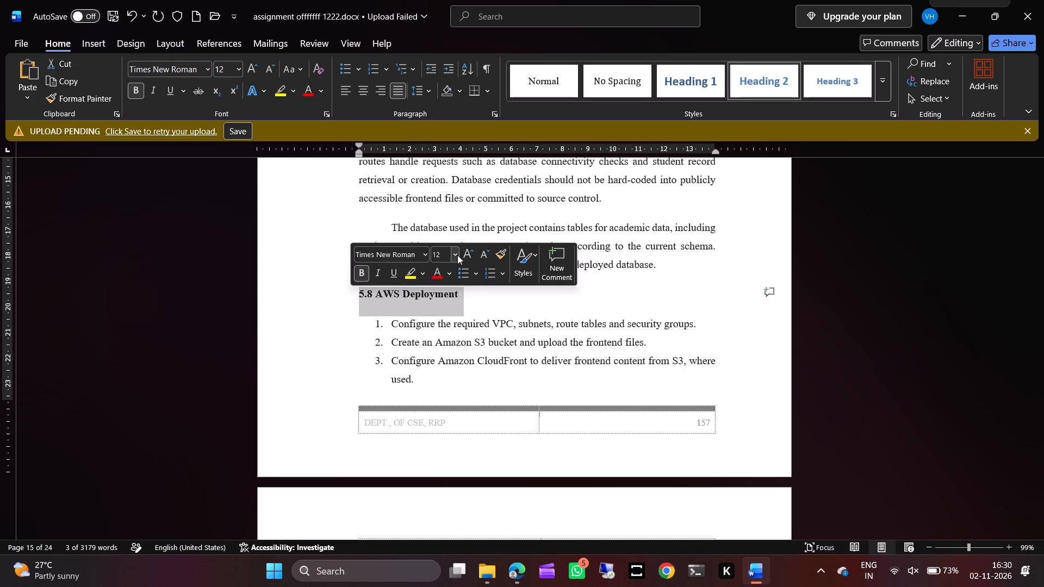
pyautogui.click(442, 257)
pyautogui.write('14')
pyautogui.moveTo(295, 73); pyautogui.dragTo(302, 101)
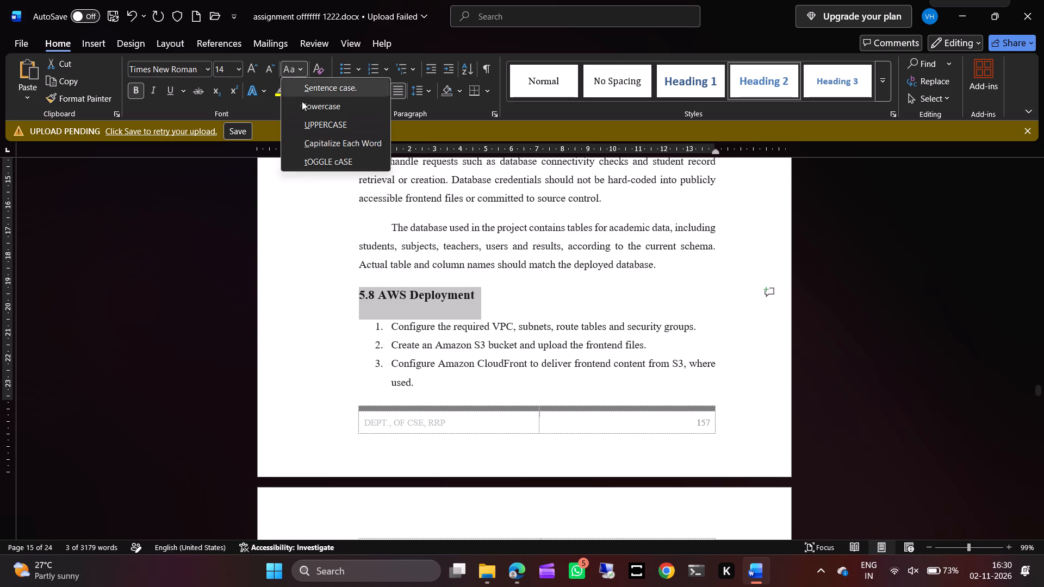
pyautogui.moveTo(302, 101); pyautogui.dragTo(309, 118)
# Set the 5.9 Frontend API Request heading to font size 14 and change it to uppercase.
pyautogui.scroll(-1, 362, 298)
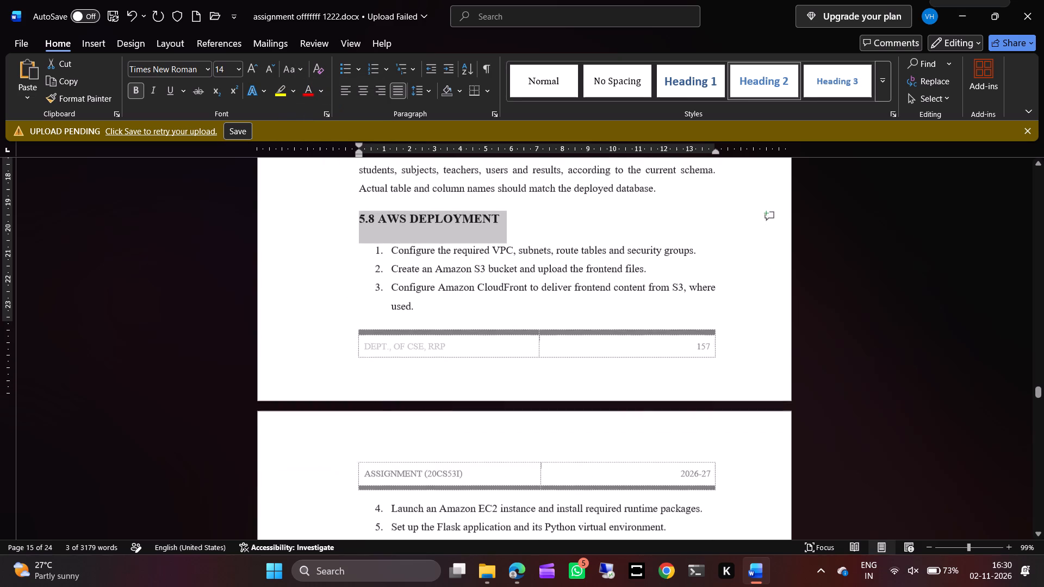
pyautogui.scroll(-3, 362, 298)
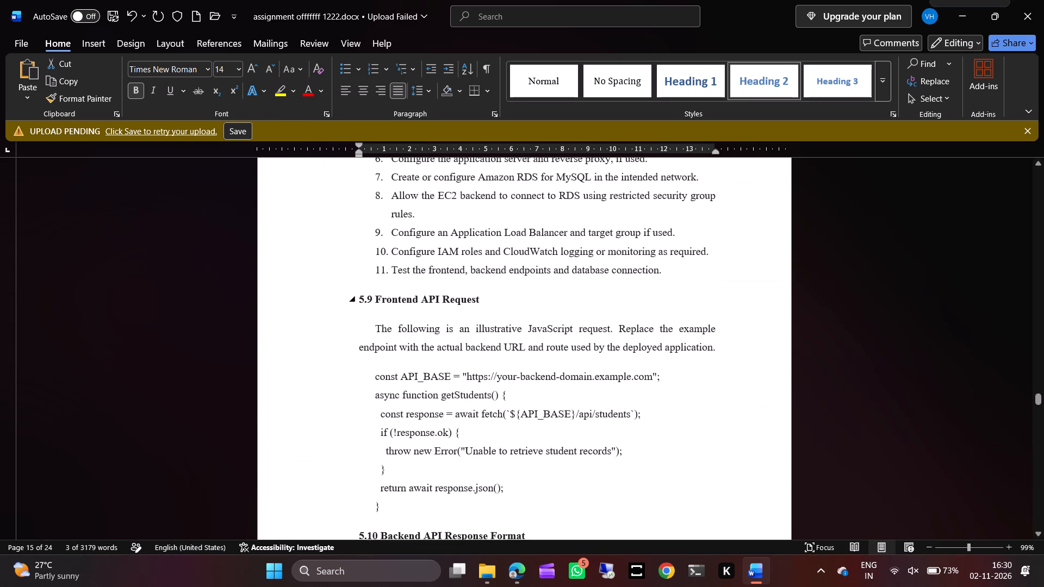
pyautogui.moveTo(363, 301); pyautogui.dragTo(455, 311)
pyautogui.doubleClick(455, 311)
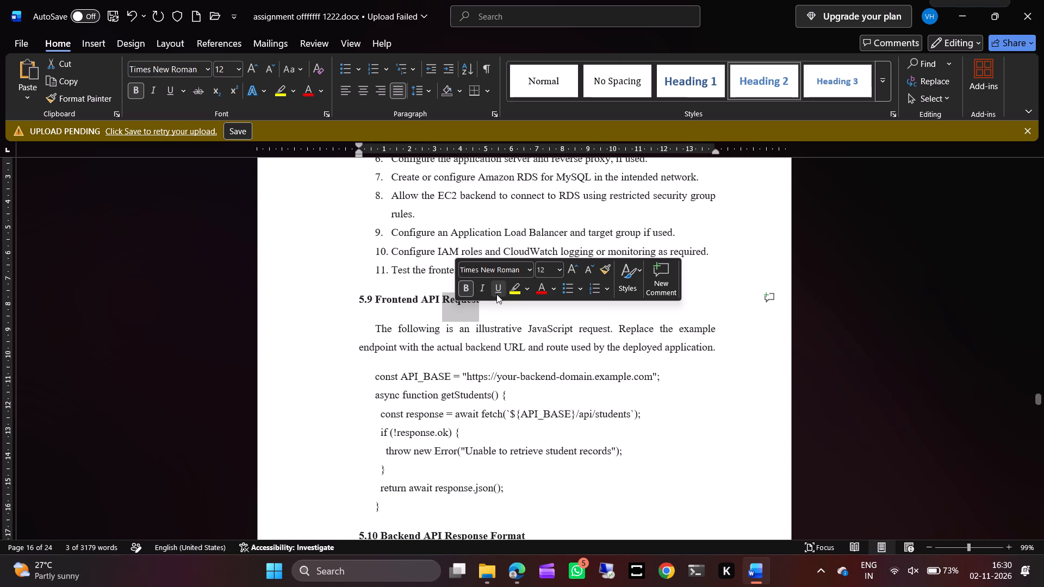
pyautogui.click(490, 307)
pyautogui.moveTo(489, 302); pyautogui.dragTo(381, 288)
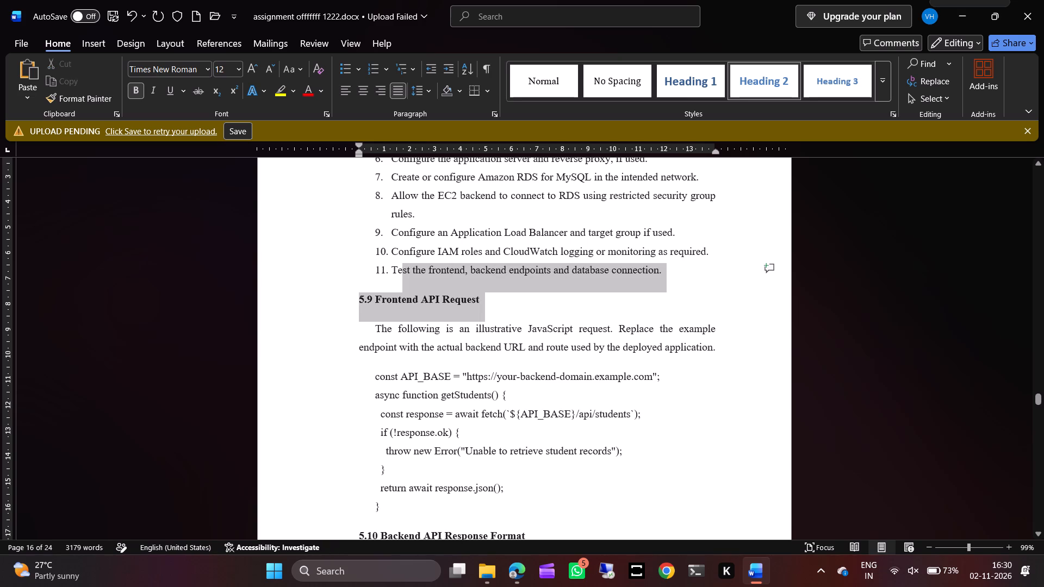
pyautogui.moveTo(381, 288); pyautogui.dragTo(353, 298)
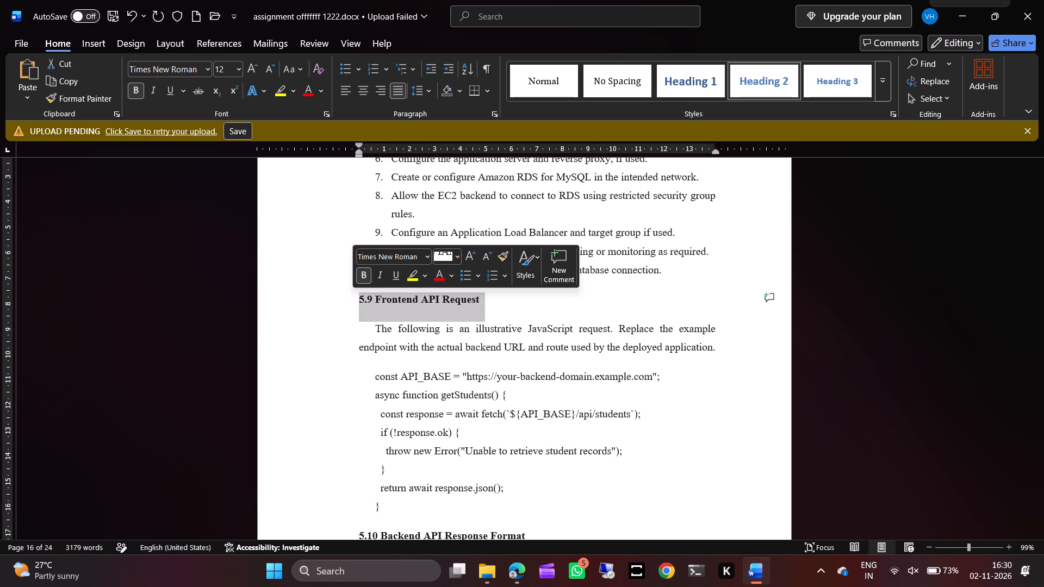
pyautogui.click(452, 259)
pyautogui.write('14')
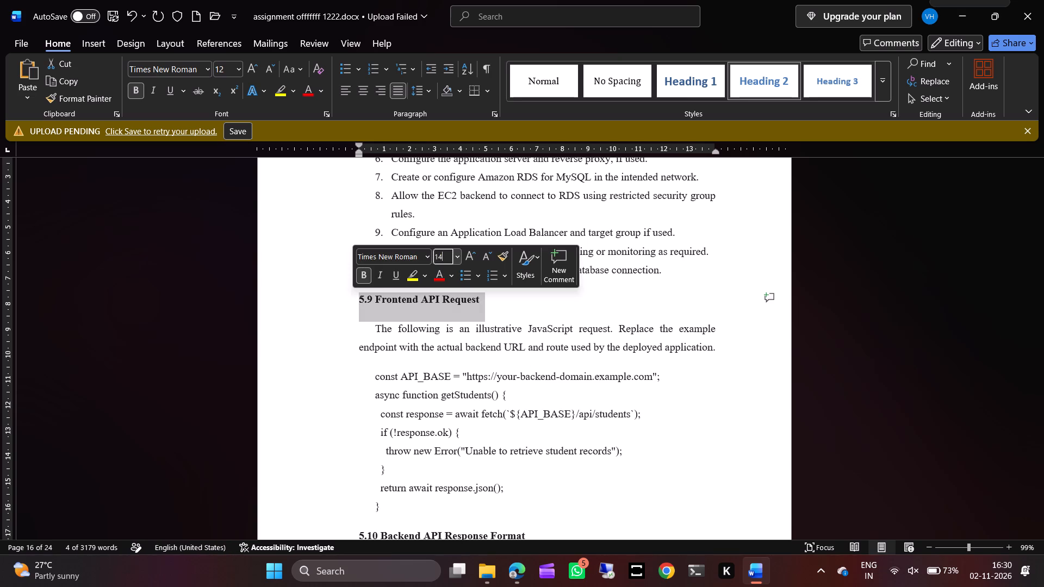
pyautogui.moveTo(285, 66); pyautogui.dragTo(320, 123)
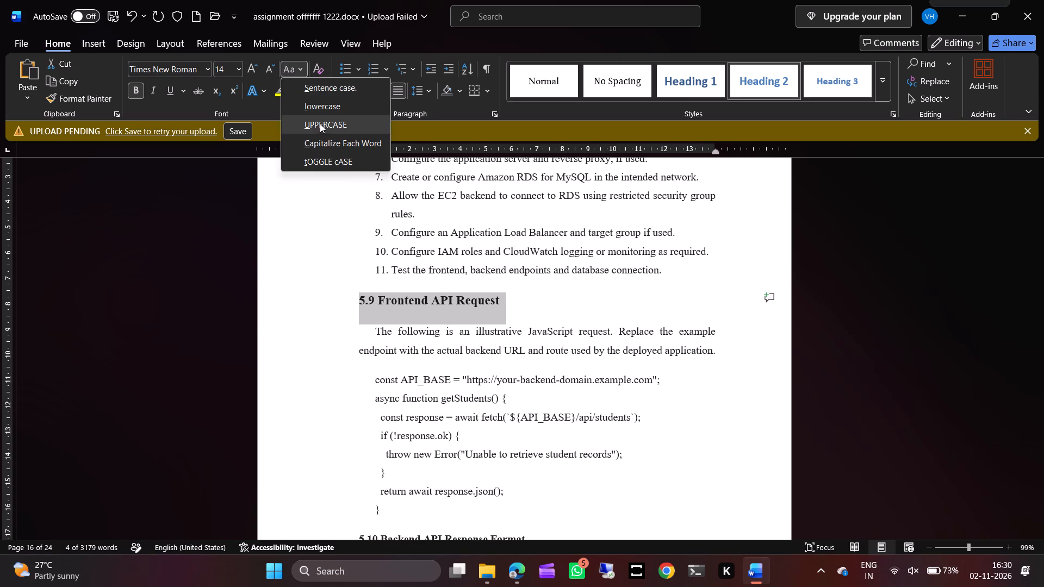
pyautogui.moveTo(320, 123); pyautogui.dragTo(320, 124)
# Set the 5.10 Backend API Response Format heading to font size 14 and change it to uppercase.
pyautogui.scroll(-3, 335, 349)
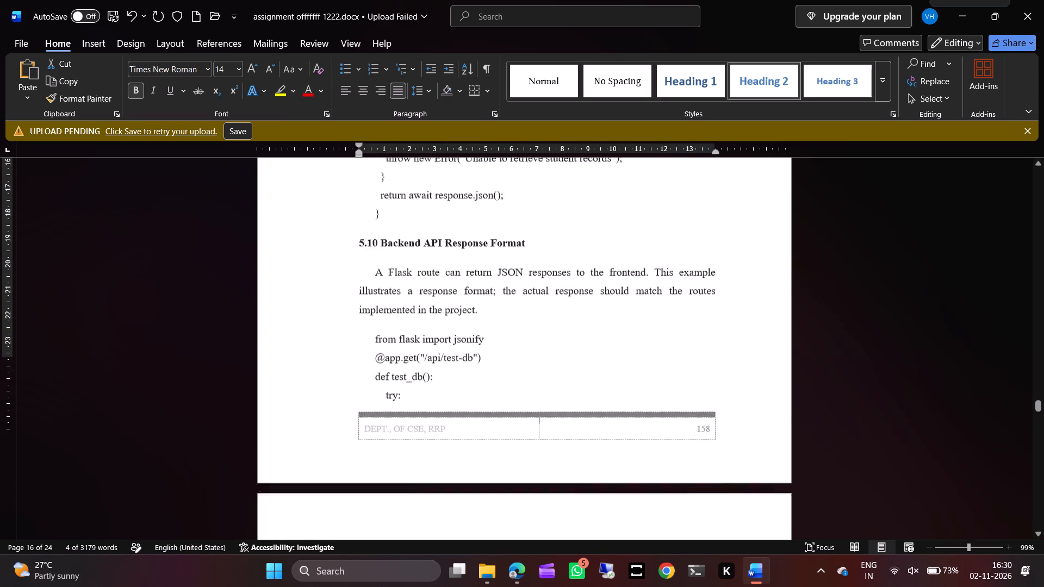
pyautogui.scroll(-1, 335, 349)
pyautogui.moveTo(359, 192); pyautogui.dragTo(473, 207)
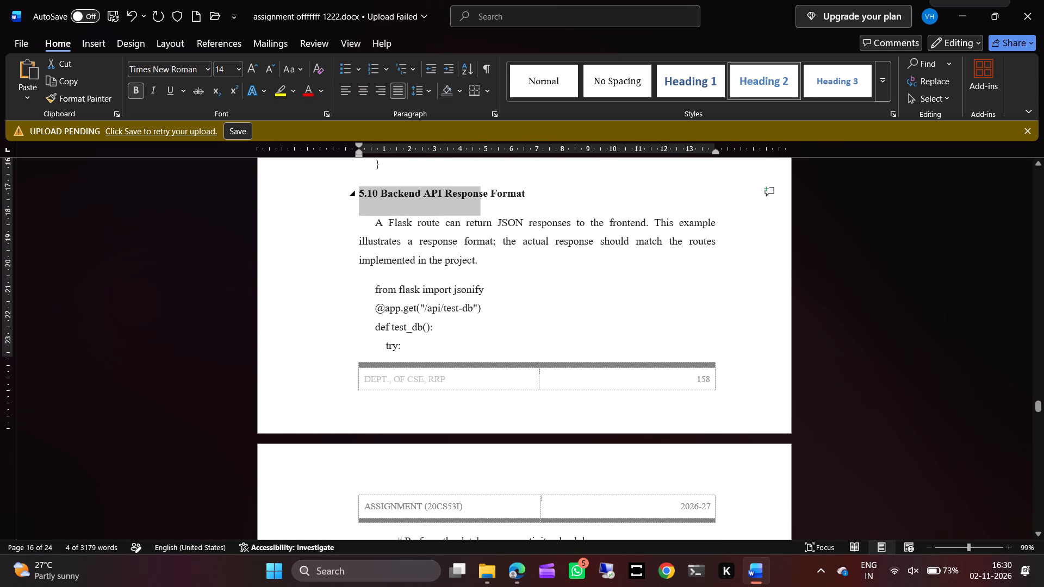
pyautogui.moveTo(473, 207); pyautogui.dragTo(524, 206)
pyautogui.click(619, 161)
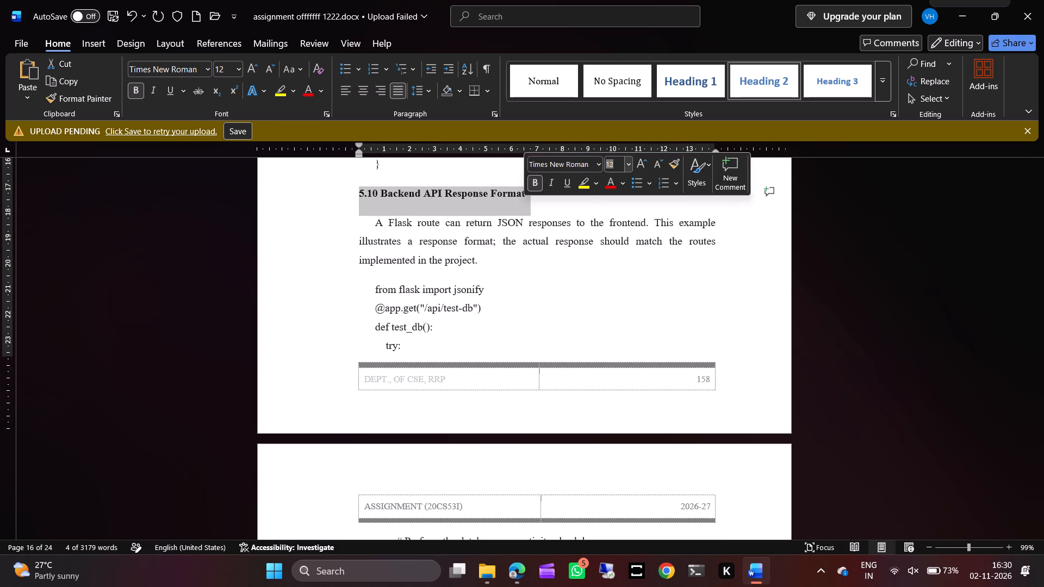
pyautogui.write('14')
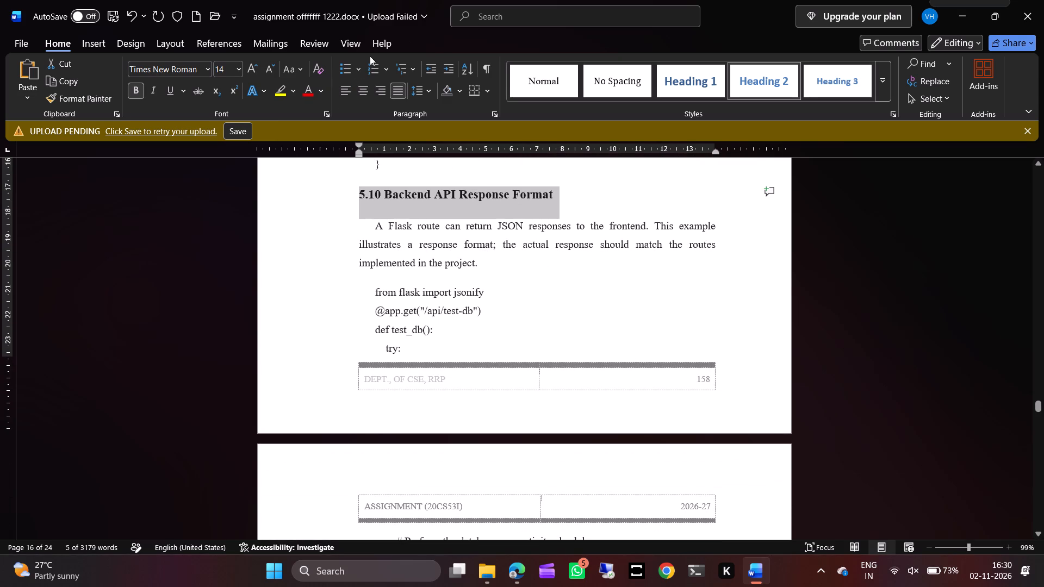
pyautogui.moveTo(289, 73); pyautogui.dragTo(306, 118)
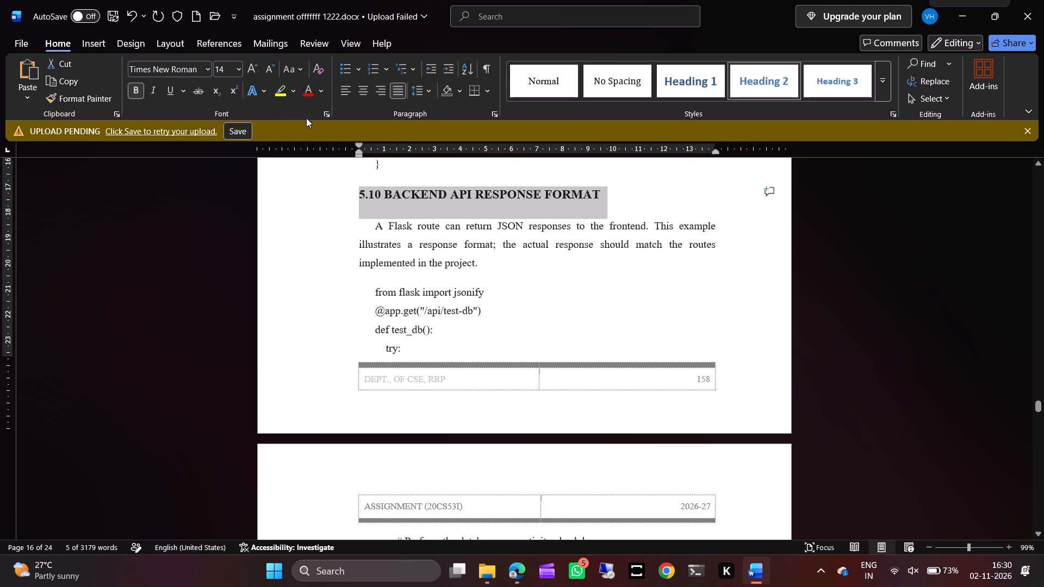
# Insert a page break after the Flask response code so DEPLOYING THE APPLICATION ON AMAZON EC2 starts on a new page.
pyautogui.scroll(-3, 403, 226)
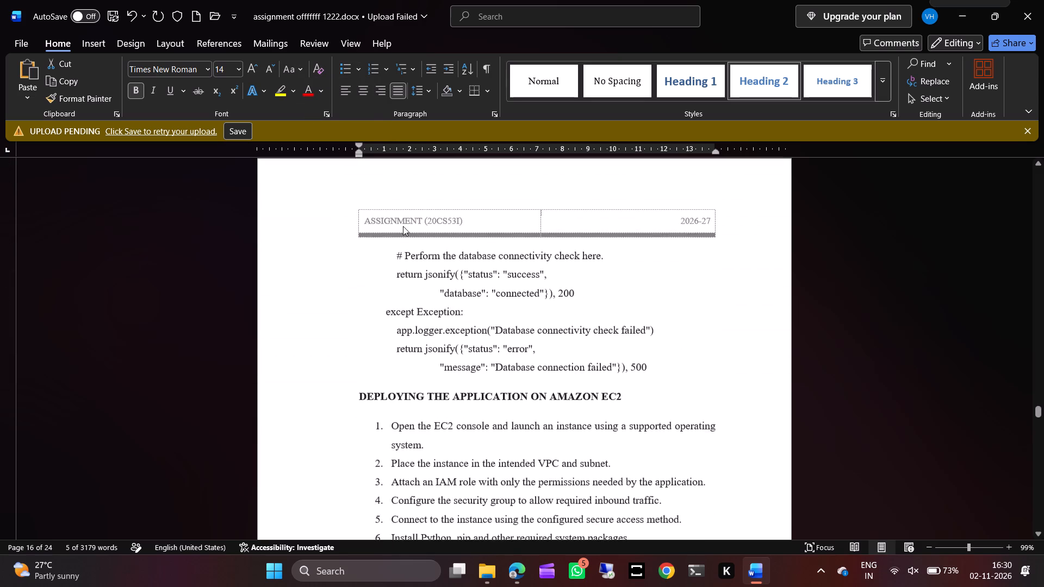
pyautogui.scroll(-1, 403, 226)
pyautogui.moveTo(359, 233); pyautogui.dragTo(427, 243)
pyautogui.click(427, 243)
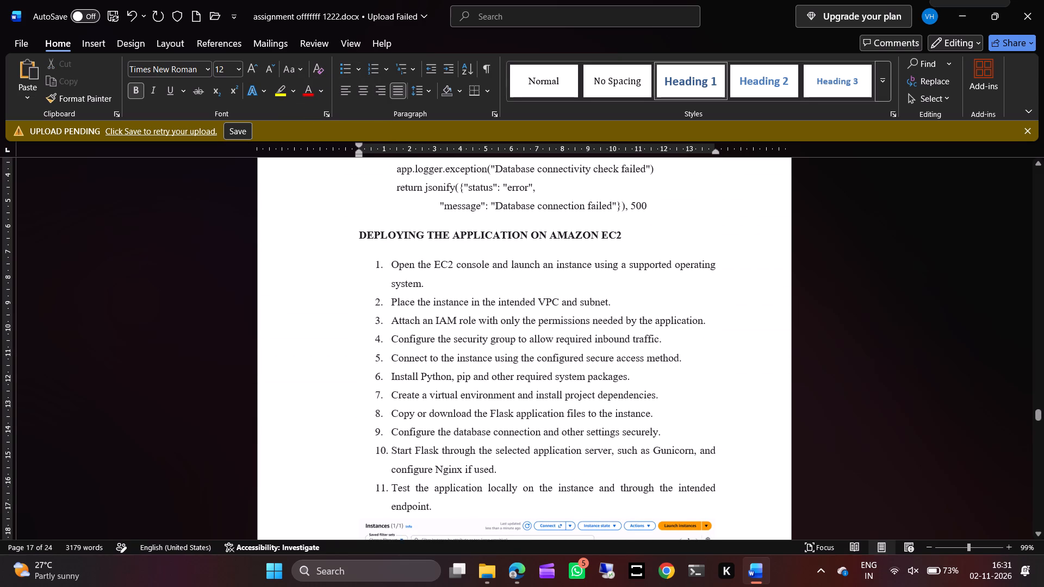
pyautogui.click(652, 208)
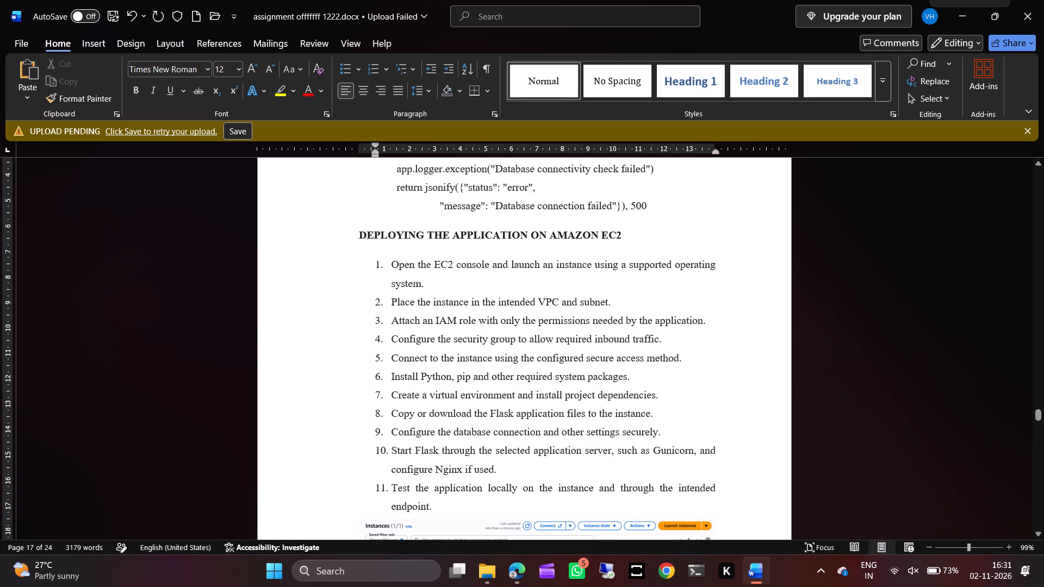
pyautogui.hotkey('ctrl', 'Return')
# Add the label CHAPTER -06 above the DEPLOYING THE APPLICATION ON AMAZON EC2 title and remove its indent.
pyautogui.scroll(-1, 513, 377)
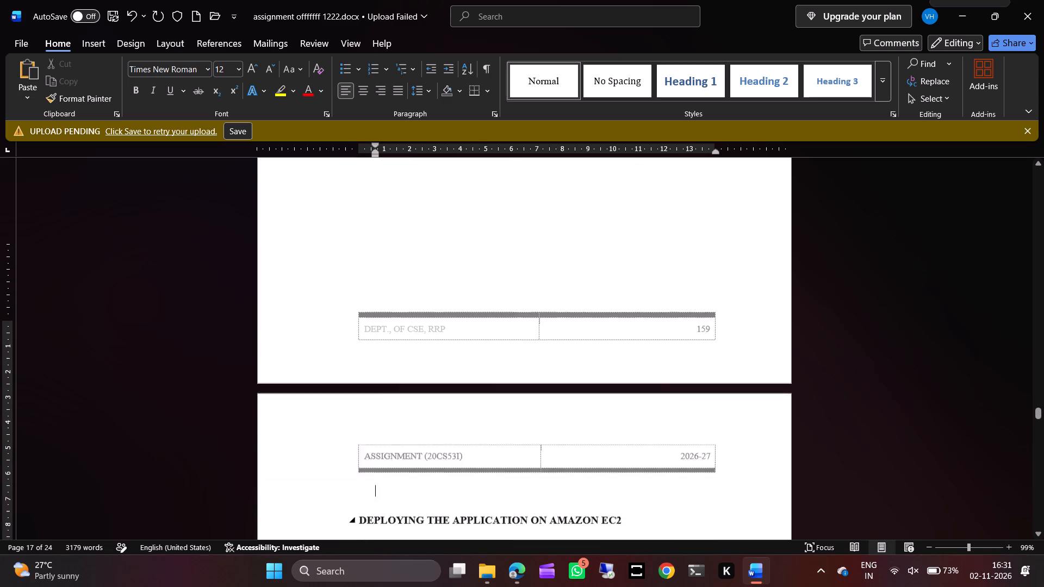
pyautogui.scroll(-1, 513, 377)
pyautogui.write('CHAPTER -0')
pyautogui.press('6')
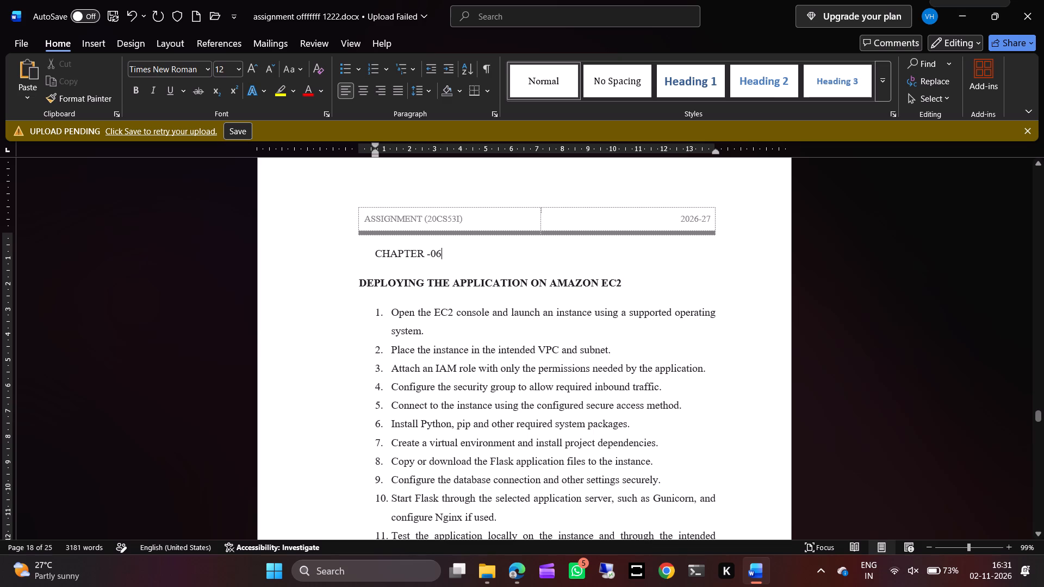
pyautogui.click(376, 255)
pyautogui.press('BackSpace')
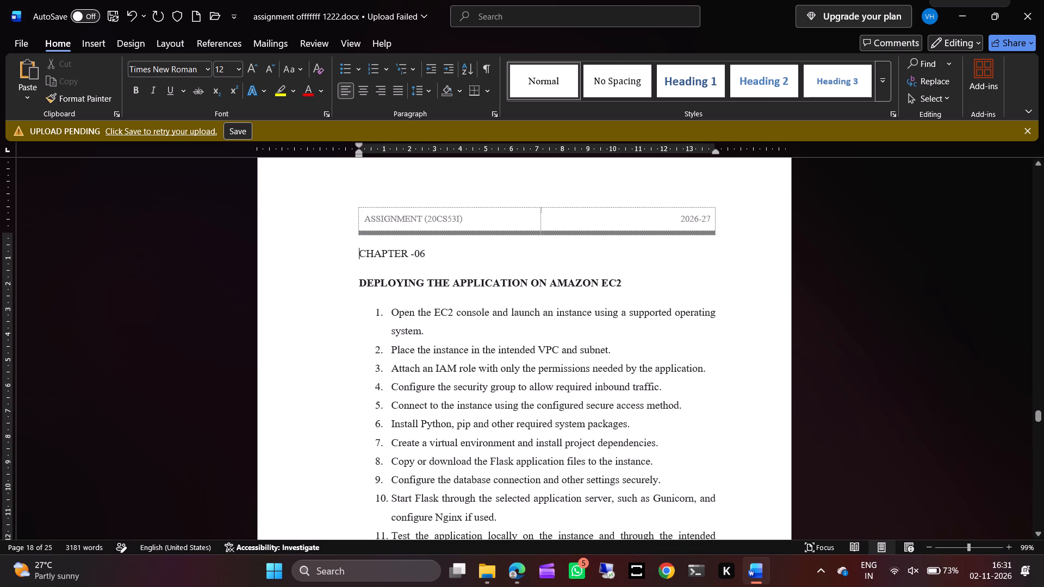
# Make the CHAPTER -06 label bold and set it to font size 14.
pyautogui.moveTo(351, 253); pyautogui.dragTo(442, 249)
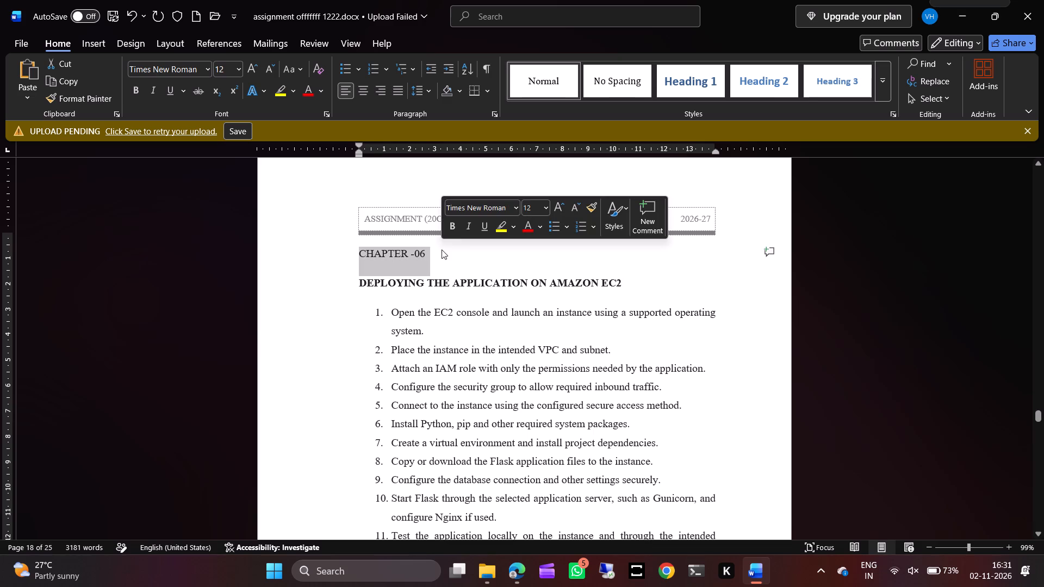
pyautogui.click(449, 227)
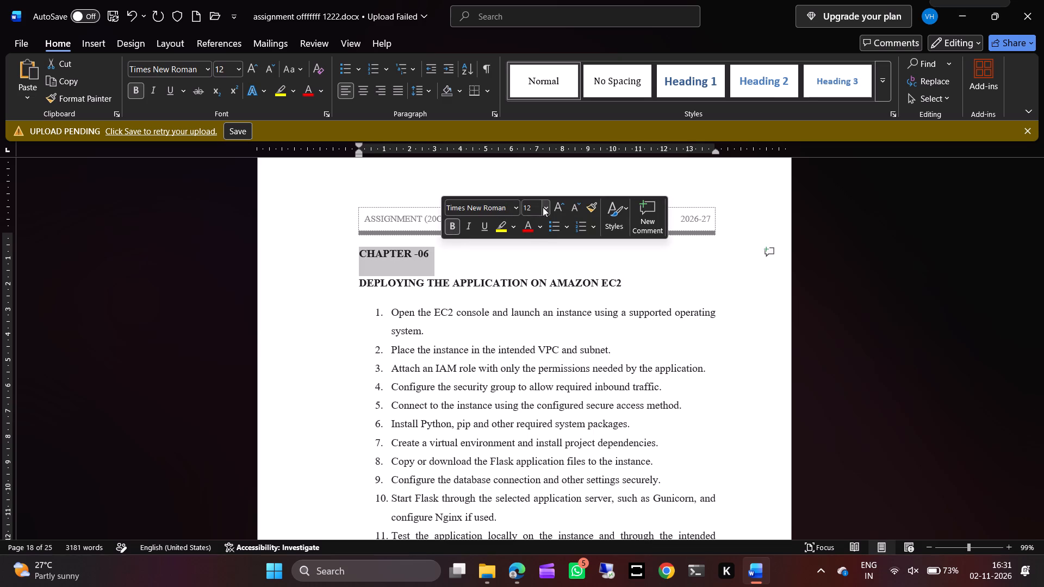
pyautogui.moveTo(543, 207); pyautogui.dragTo(534, 266)
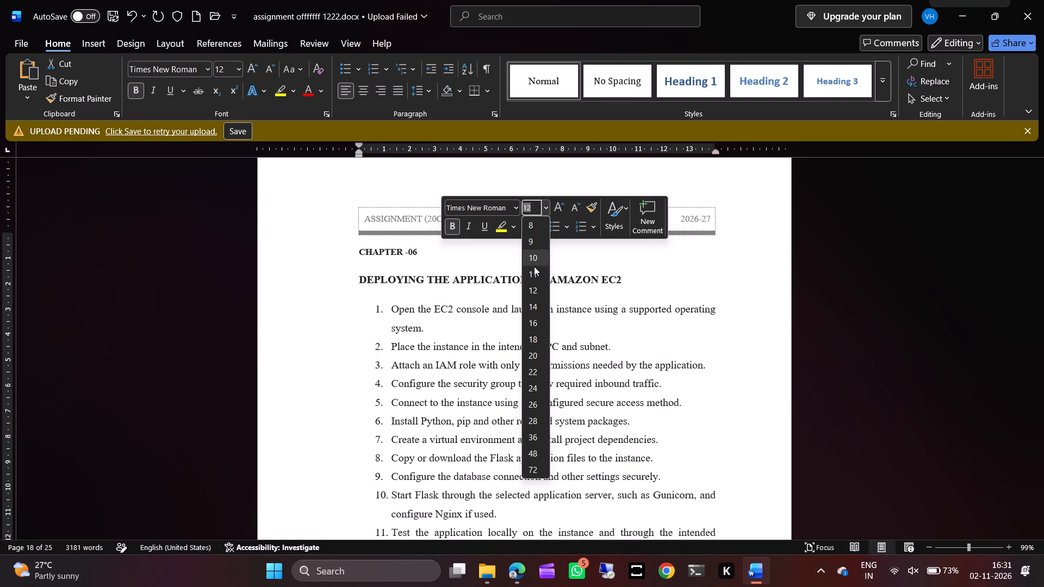
pyautogui.moveTo(534, 266); pyautogui.dragTo(531, 310)
pyautogui.click(531, 310)
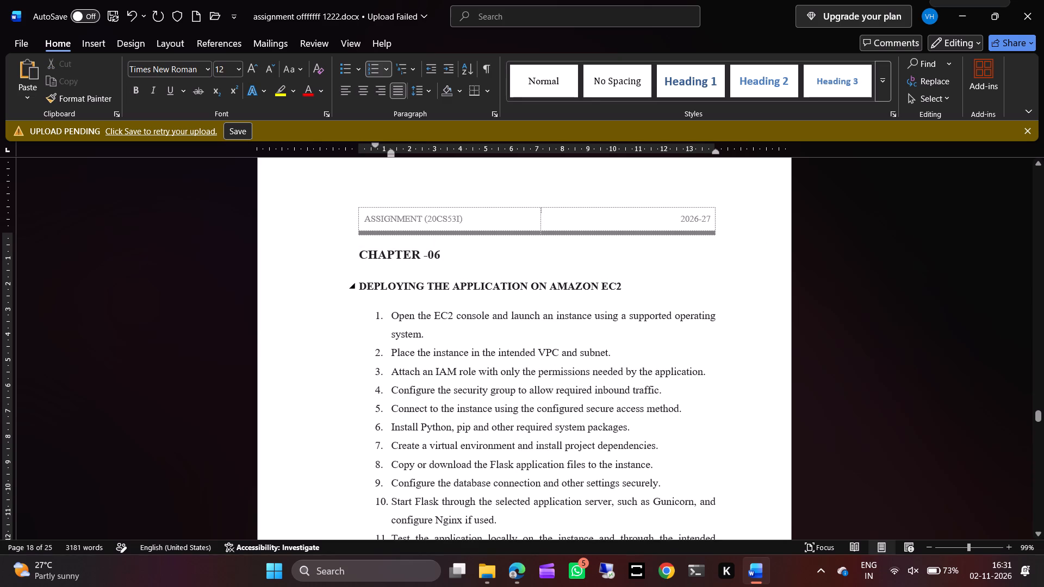
# Set the DEPLOYING THE APPLICATION ON AMAZON EC2 title to font size 14 and center it.
pyautogui.moveTo(358, 286); pyautogui.dragTo(634, 284)
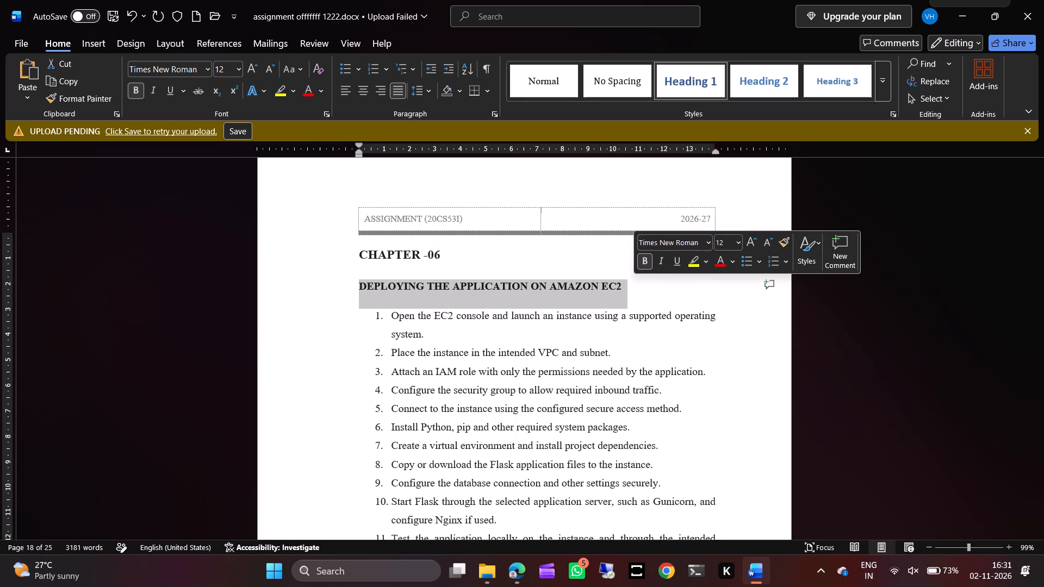
pyautogui.click(728, 242)
pyautogui.write('14')
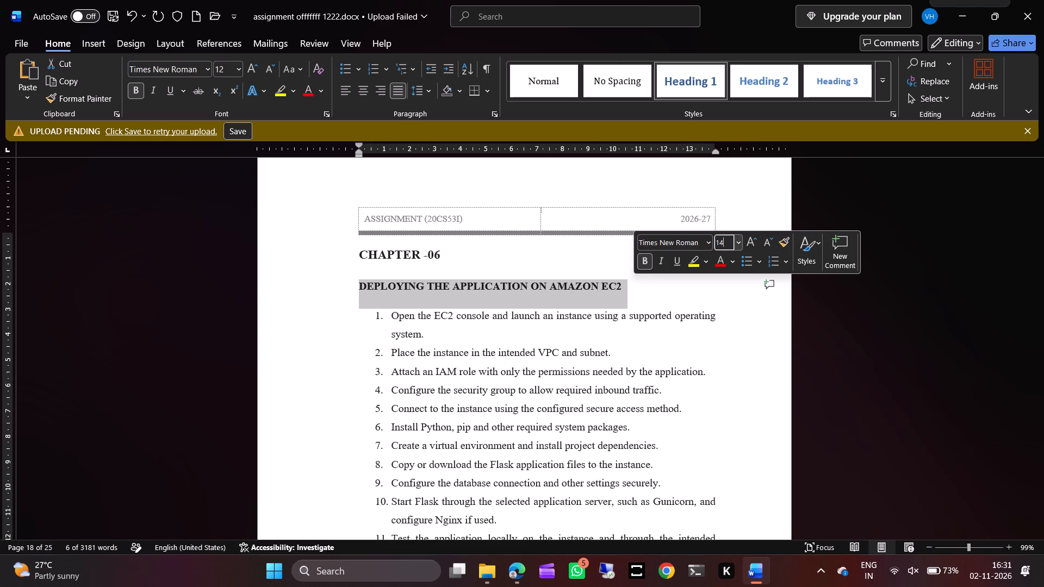
pyautogui.press('Return')
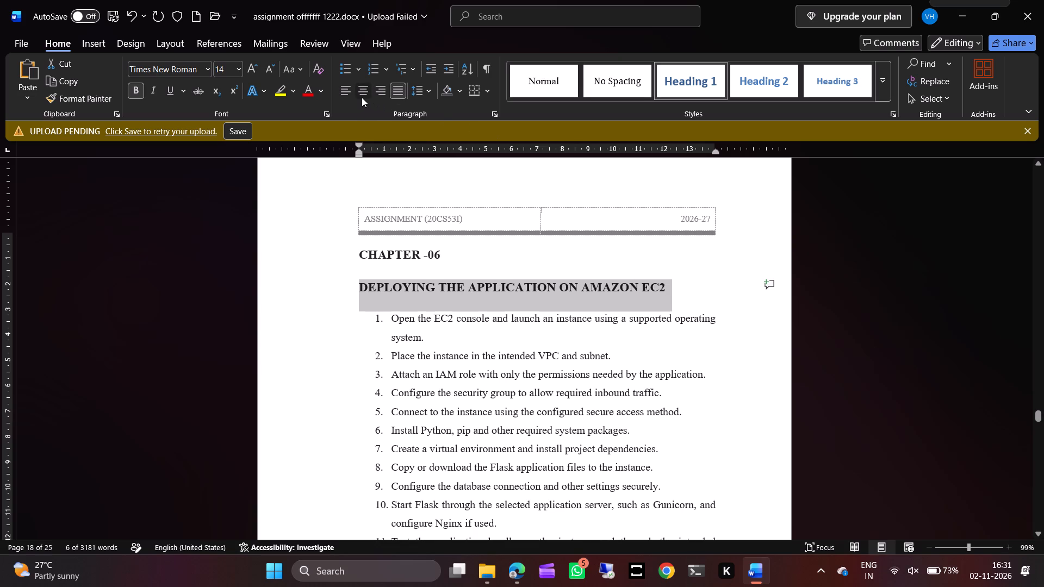
pyautogui.click(362, 97)
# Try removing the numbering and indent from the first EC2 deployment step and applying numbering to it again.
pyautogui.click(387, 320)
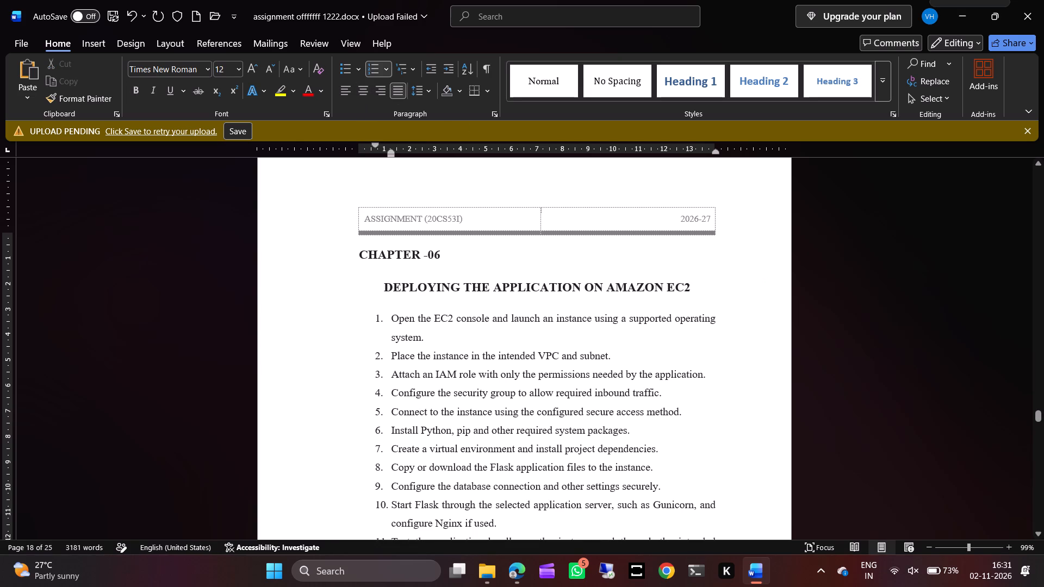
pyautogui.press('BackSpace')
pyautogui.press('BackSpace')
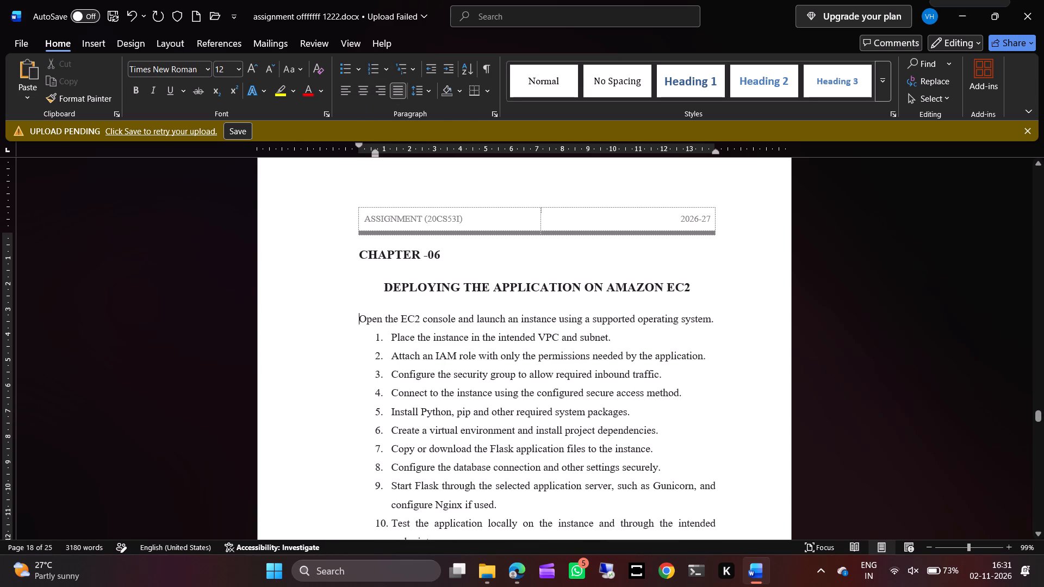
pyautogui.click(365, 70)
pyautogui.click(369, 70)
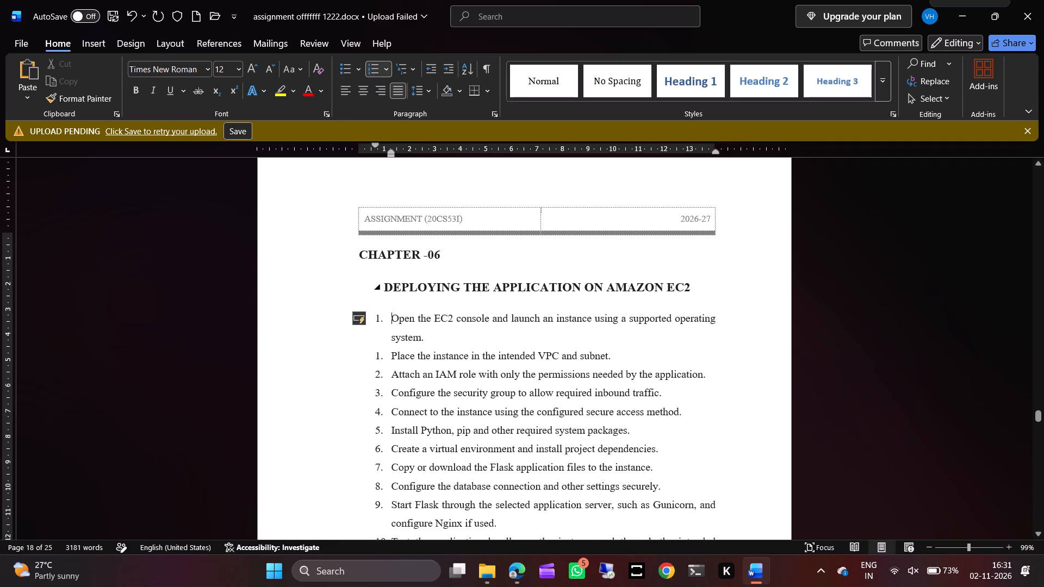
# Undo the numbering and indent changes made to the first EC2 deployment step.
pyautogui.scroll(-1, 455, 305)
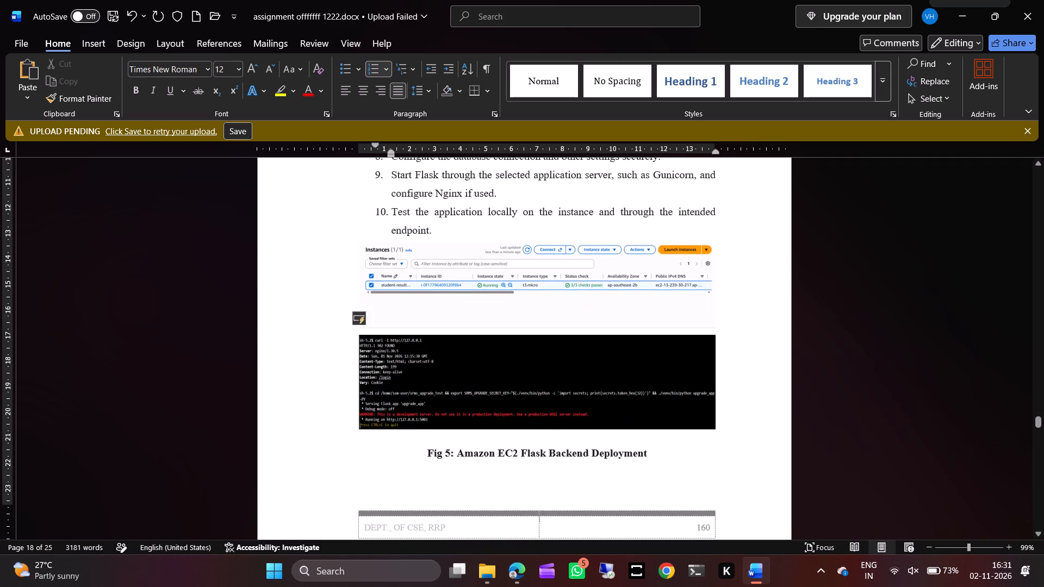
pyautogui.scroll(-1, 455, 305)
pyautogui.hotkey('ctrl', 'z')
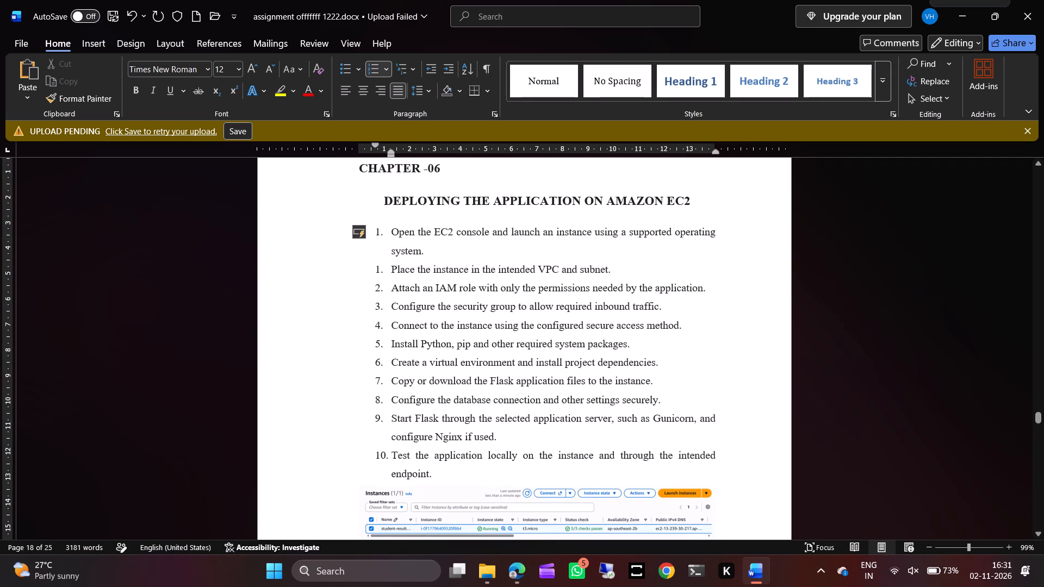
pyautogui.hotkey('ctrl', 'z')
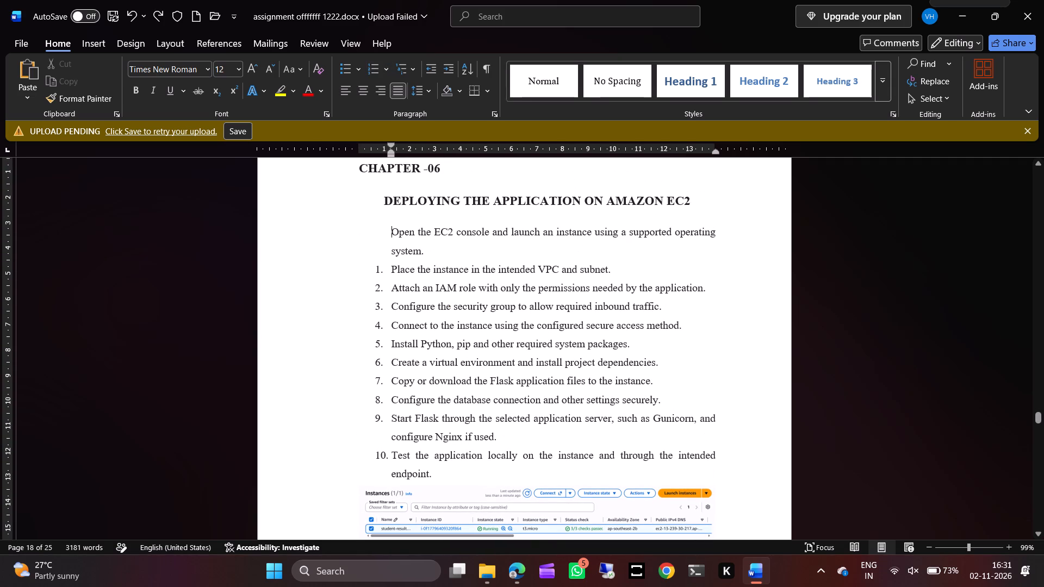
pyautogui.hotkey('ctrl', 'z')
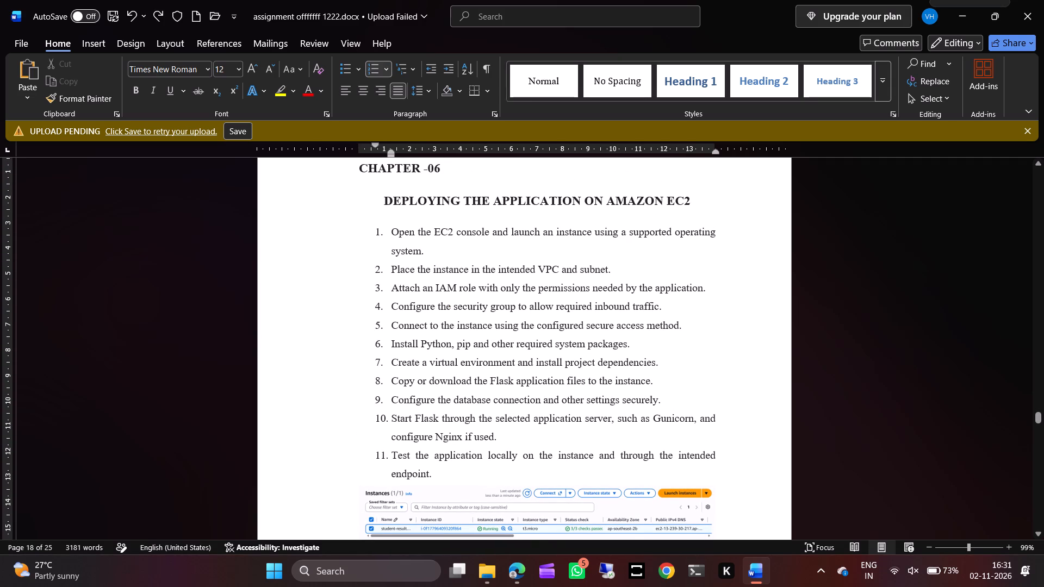
# Insert a page break after the Fig 5 caption and add the left-aligned label CHAPTER -07 above the CONFIGURING AMAZON S3 title.
pyautogui.scroll(-4, 408, 288)
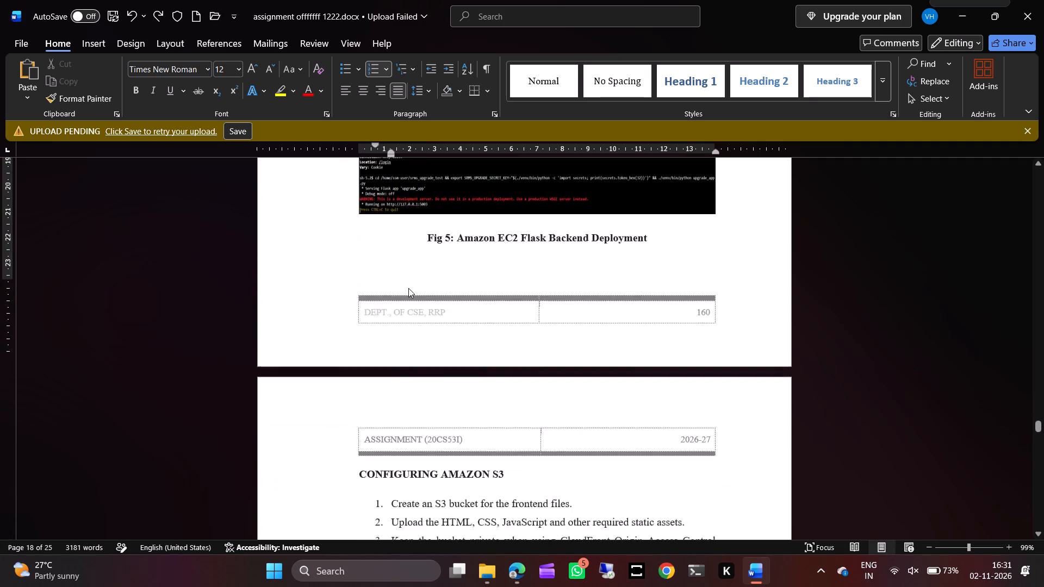
pyautogui.scroll(-2, 408, 288)
pyautogui.scroll(2, 408, 288)
pyautogui.hscroll(1, 408, 288)
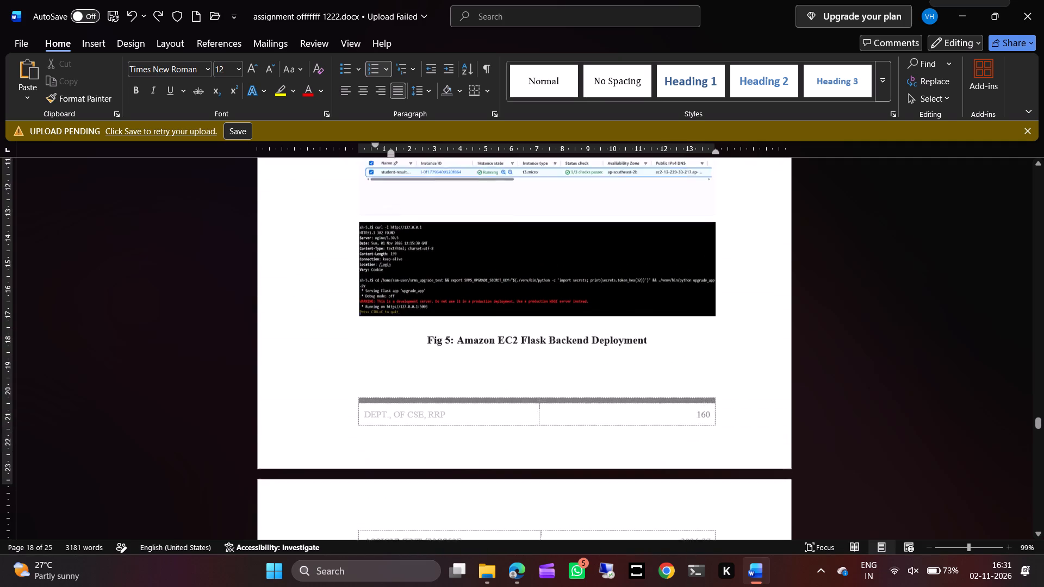
pyautogui.hscroll(1, 408, 288)
pyautogui.scroll(-1, 408, 288)
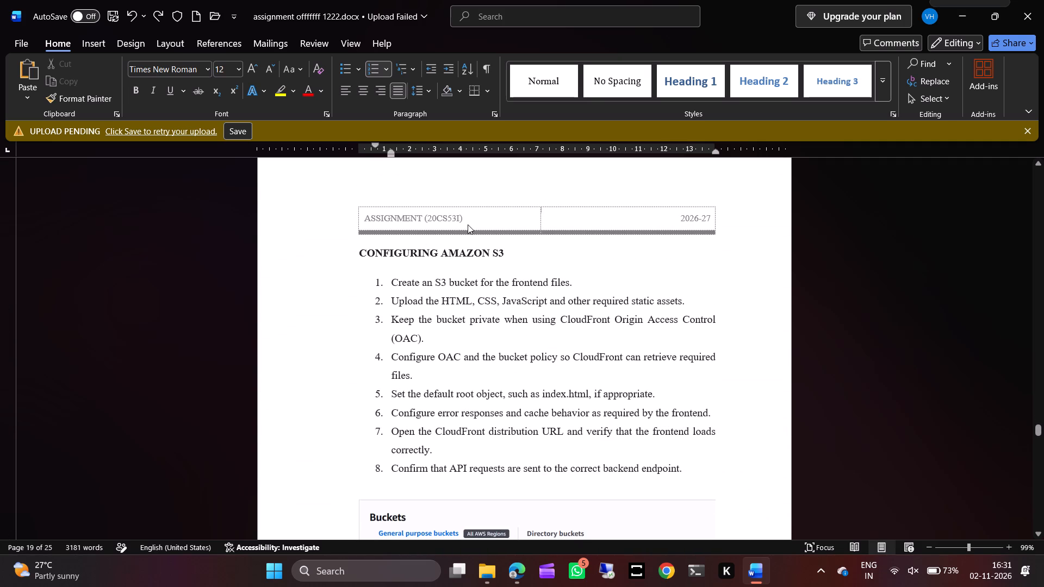
pyautogui.scroll(1, 468, 224)
pyautogui.scroll(1, 567, 193)
pyautogui.click(567, 193)
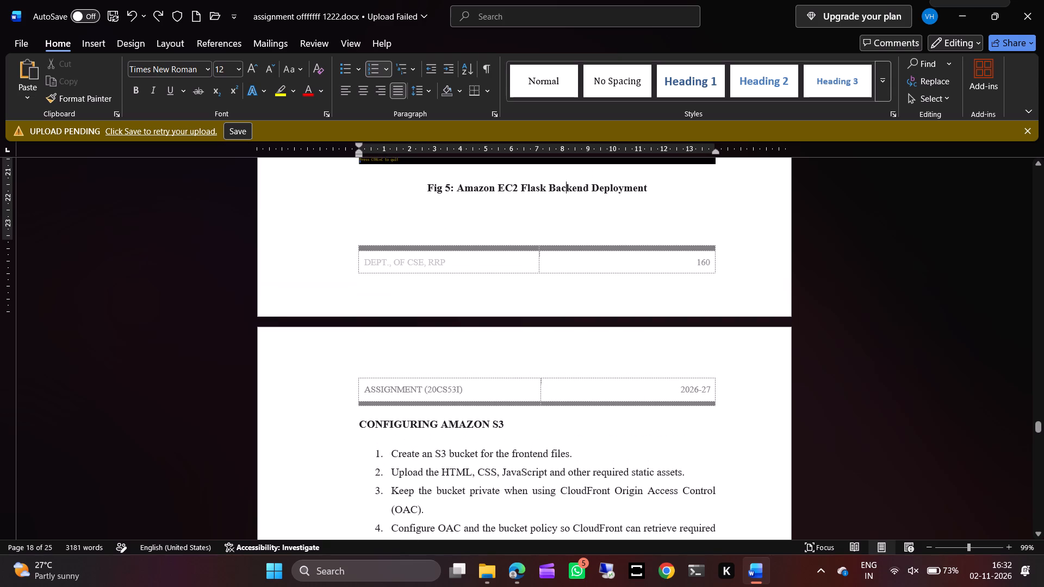
pyautogui.press('Down')
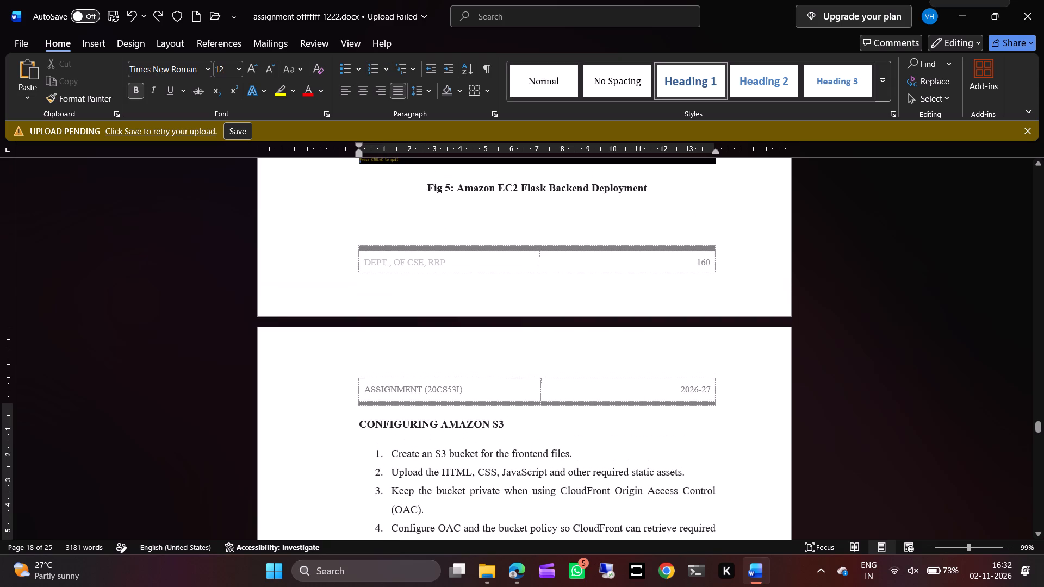
pyautogui.press('Up')
pyautogui.press('Right')
pyautogui.press('Right')
pyautogui.press('Right')
pyautogui.press('Right')
pyautogui.press('Right')
pyautogui.press('Right')
pyautogui.press('Right')
pyautogui.press('Right')
pyautogui.press('Right')
pyautogui.press('Right')
pyautogui.press('Right')
pyautogui.press('Right')
pyautogui.press('Right')
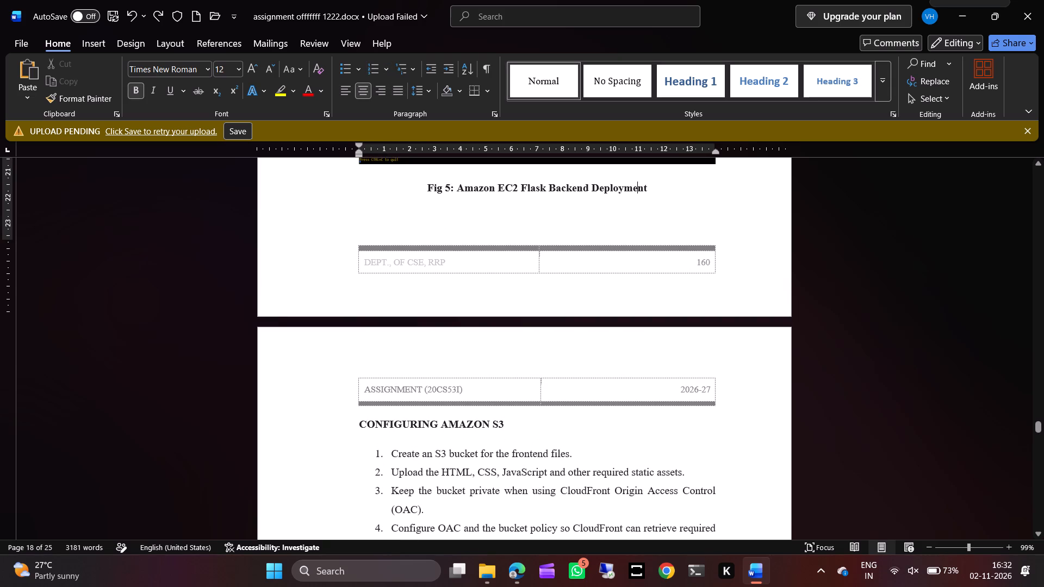
pyautogui.press('Right')
pyautogui.press('Right')
pyautogui.hotkey('ctrl', 'Return')
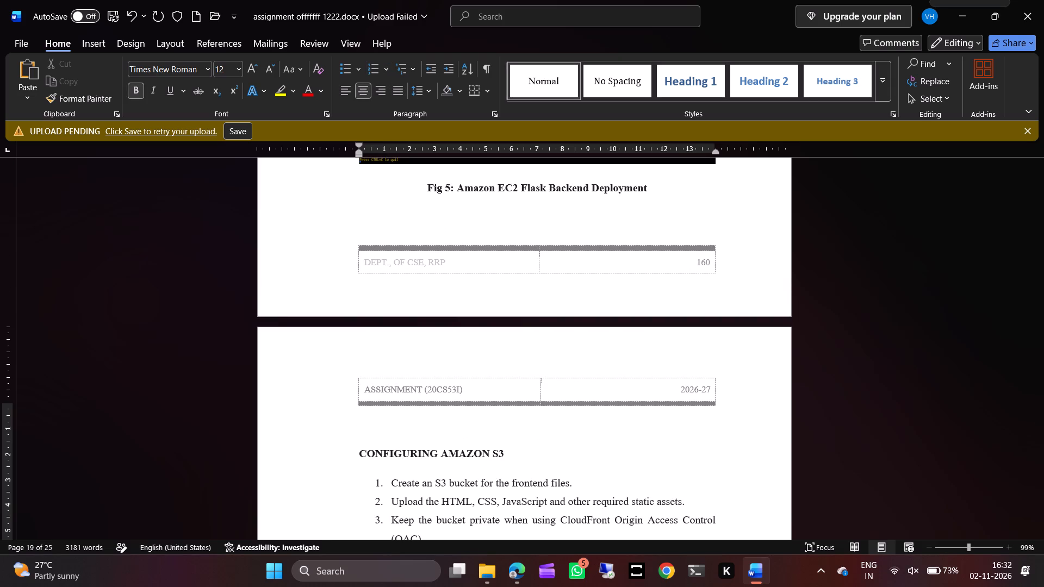
pyautogui.press('BackSpace')
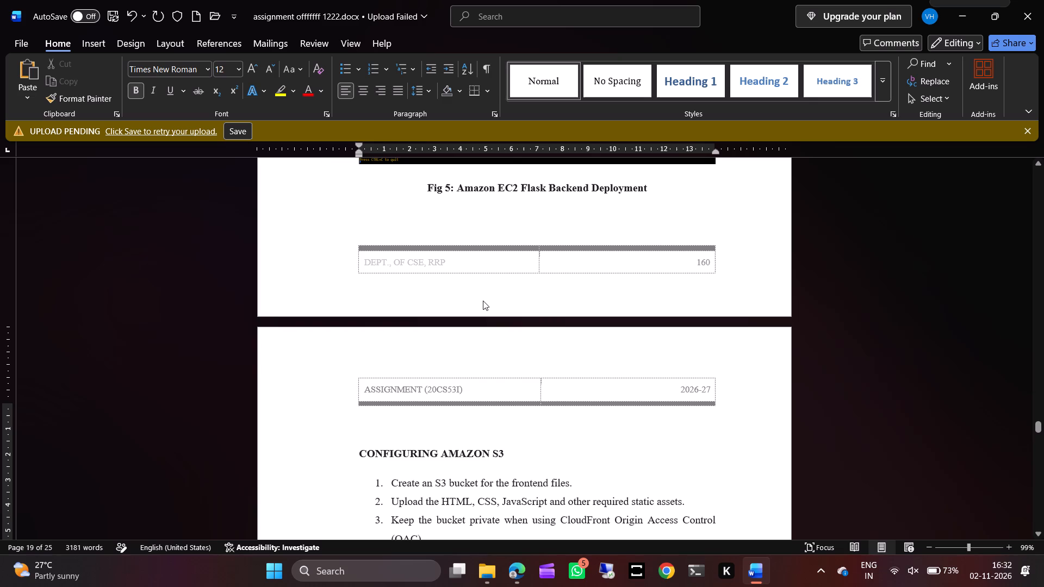
pyautogui.write('CHAPTER -07')
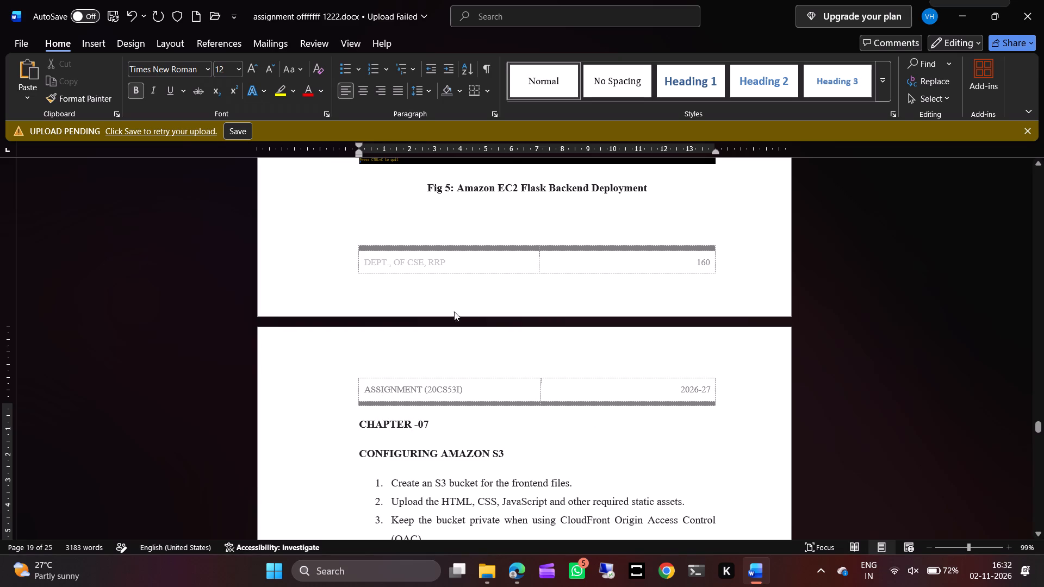
# Set the CHAPTER -07 label to font size 14.
pyautogui.moveTo(358, 428); pyautogui.dragTo(428, 424)
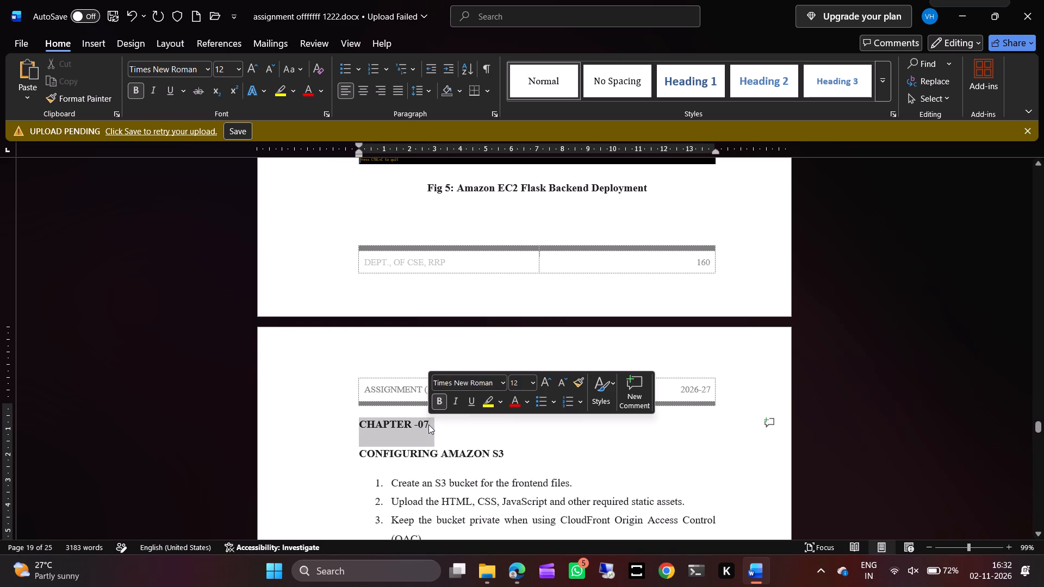
pyautogui.click(533, 384)
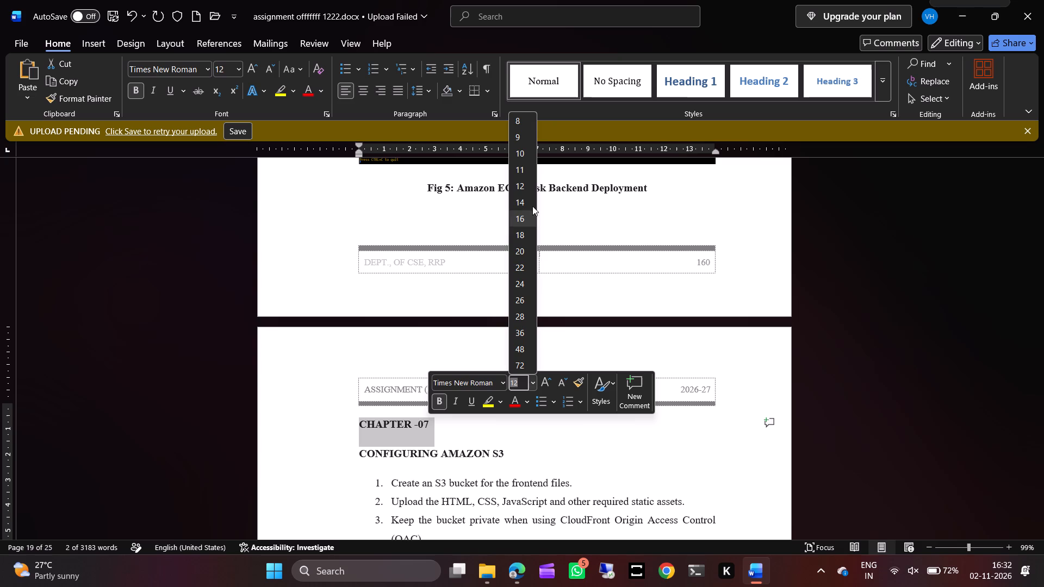
pyautogui.click(524, 197)
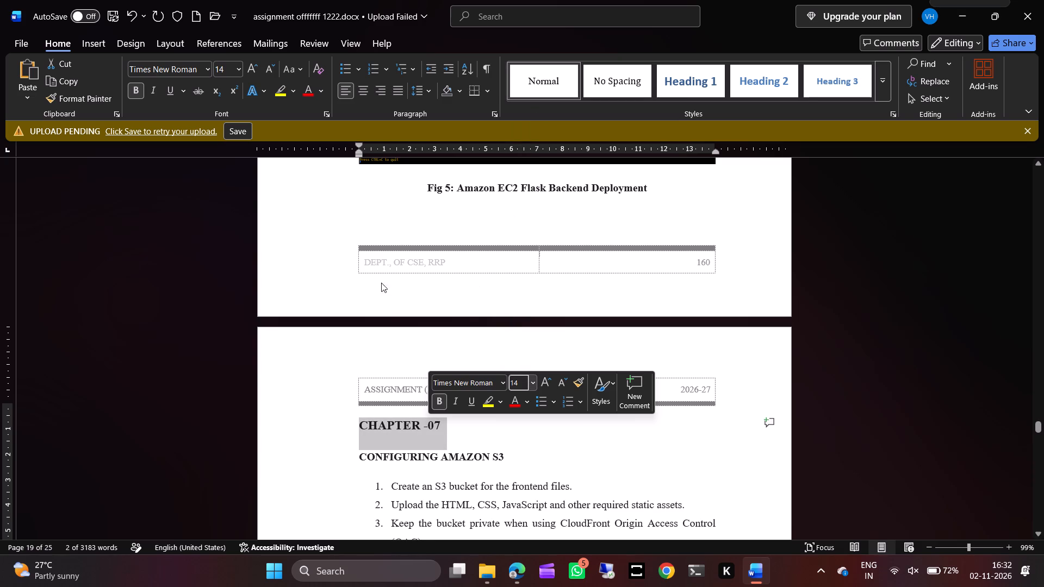
# Set the CONFIGURING AMAZON S3 title to font size 14 and center it.
pyautogui.moveTo(357, 457); pyautogui.dragTo(544, 447)
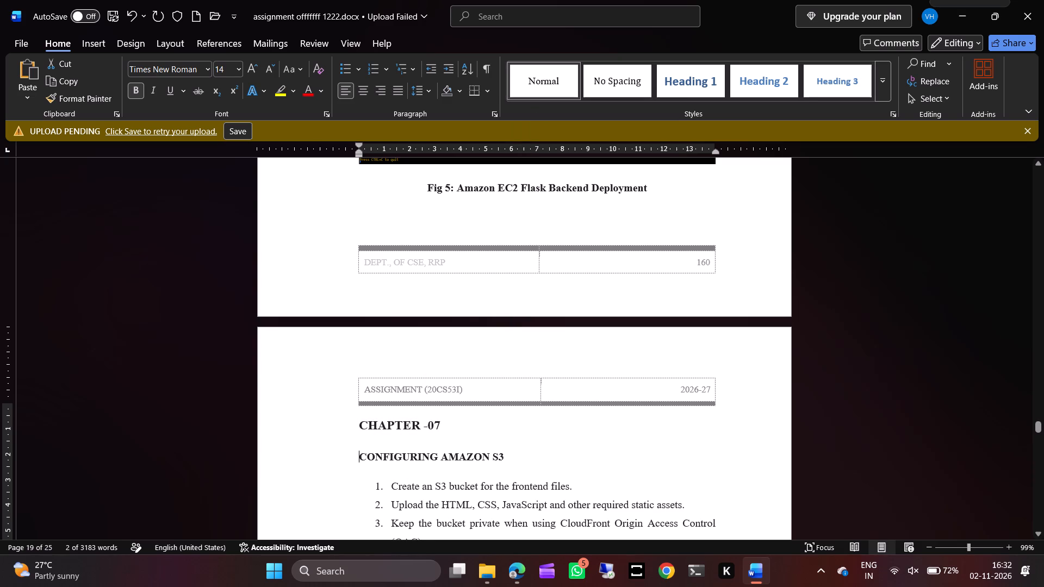
pyautogui.moveTo(544, 447); pyautogui.dragTo(545, 447)
pyautogui.moveTo(510, 457); pyautogui.dragTo(372, 458)
pyautogui.click(472, 419)
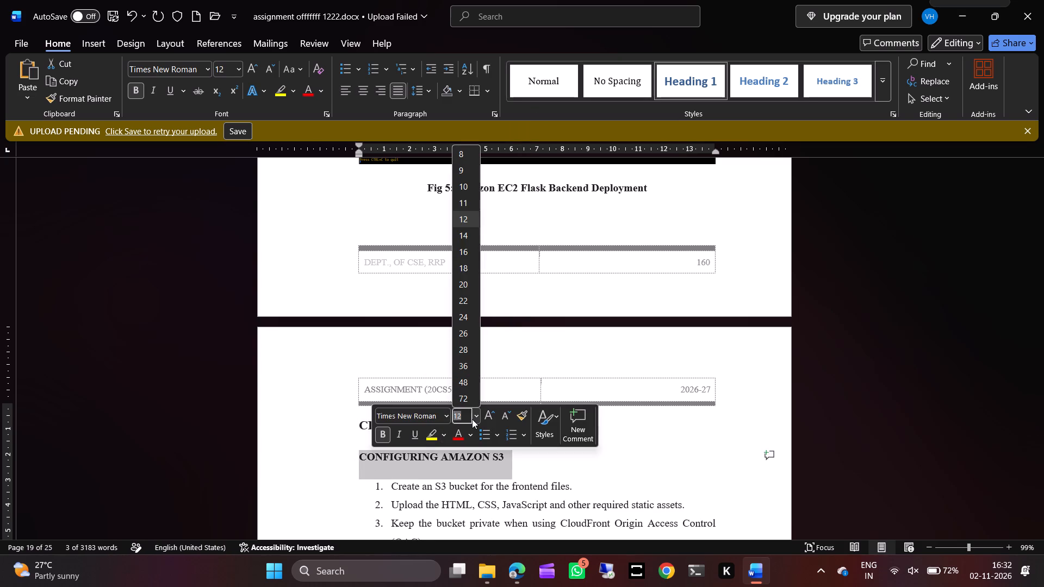
pyautogui.click(463, 235)
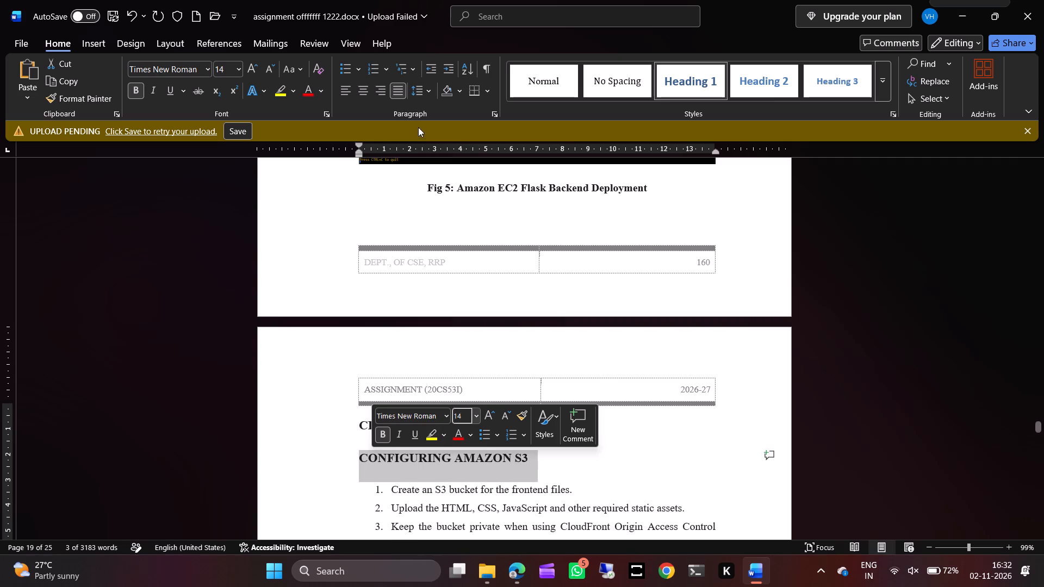
pyautogui.click(364, 94)
# Insert a page break after the Fig 6 caption and add the left-aligned label CHAPTER -08 above the TESTING title.
pyautogui.scroll(-1, 483, 260)
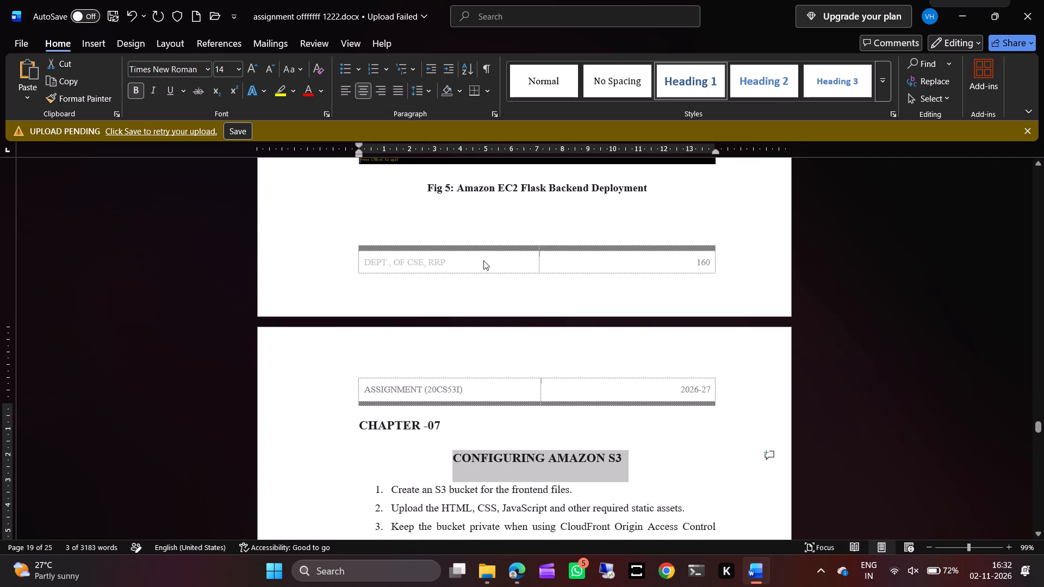
pyautogui.scroll(-6, 483, 260)
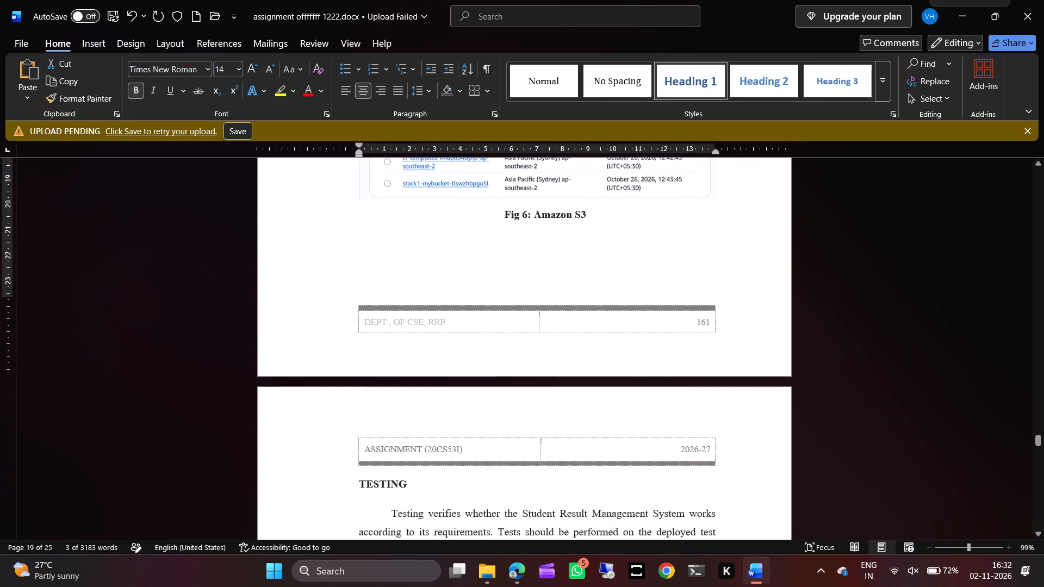
pyautogui.scroll(1, 483, 260)
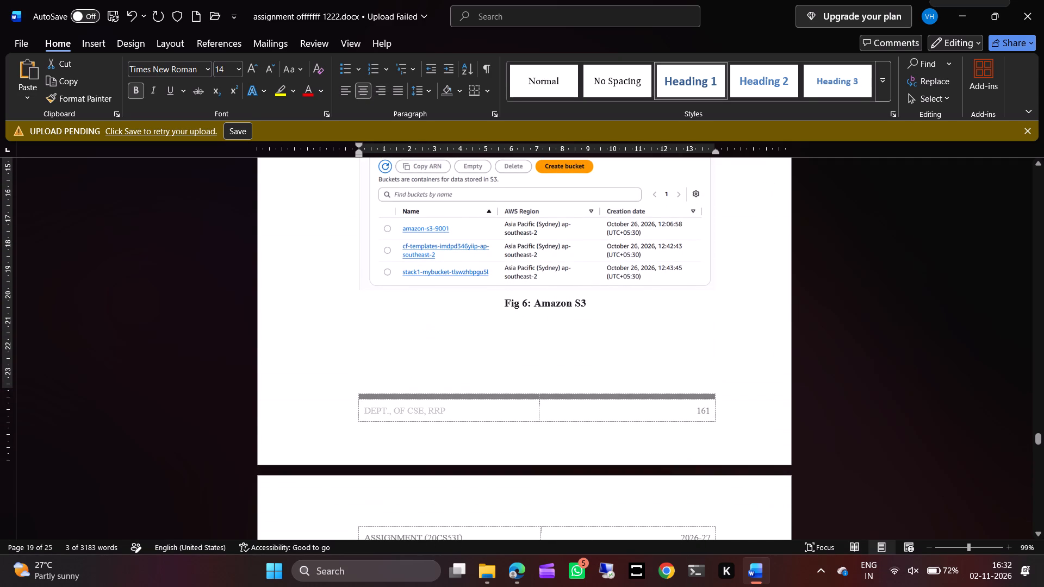
pyautogui.click(598, 312)
pyautogui.press('Down')
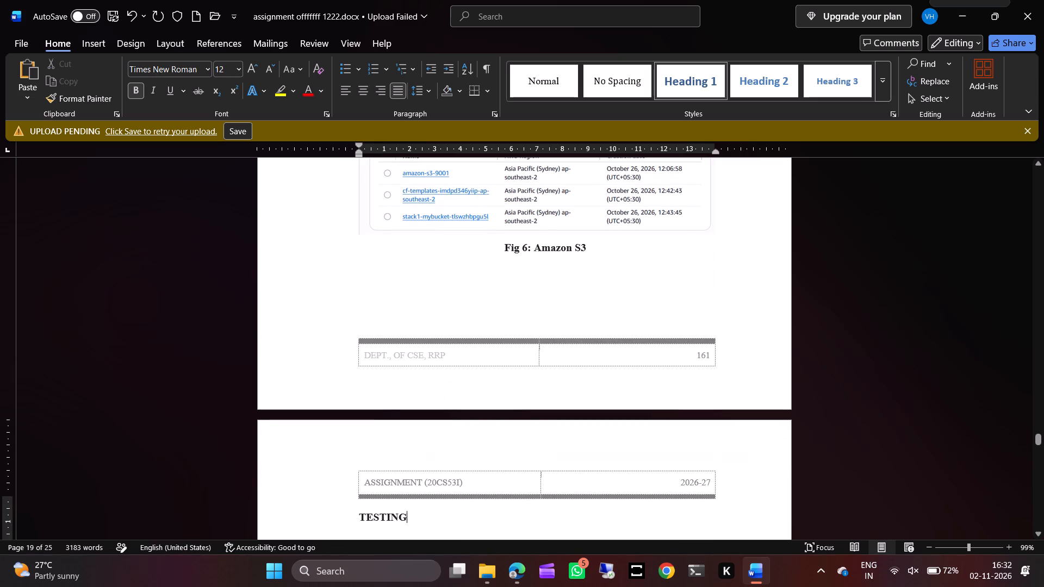
pyautogui.press('Up')
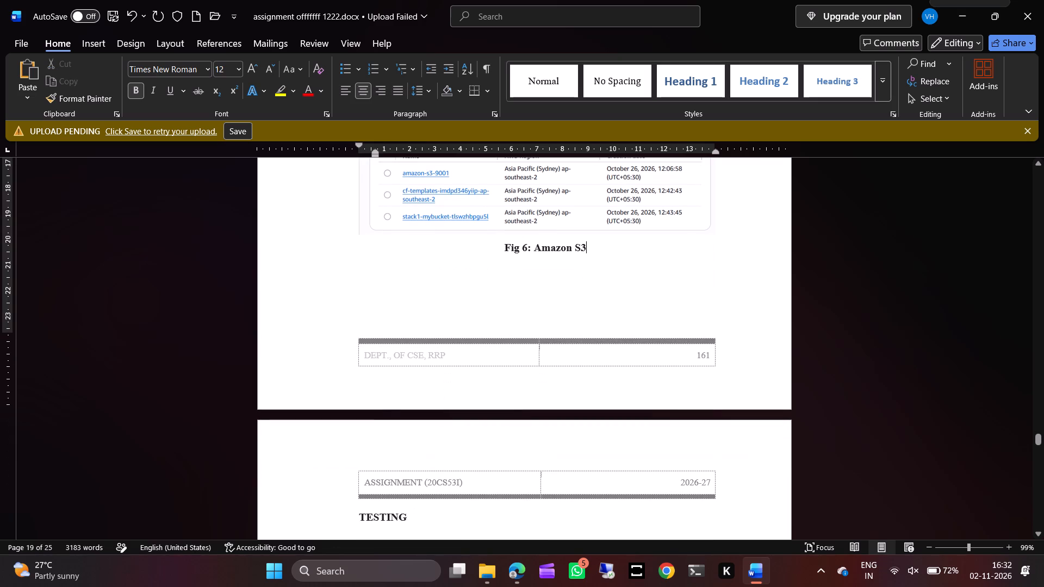
pyautogui.hotkey('ctrl', 'Return')
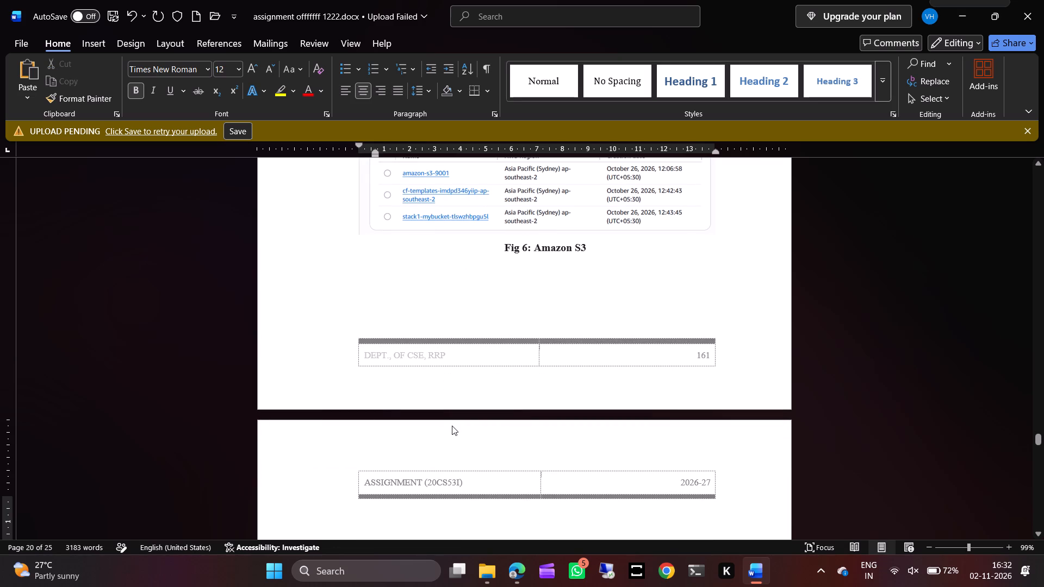
pyautogui.press('BackSpace')
pyautogui.write('CJ')
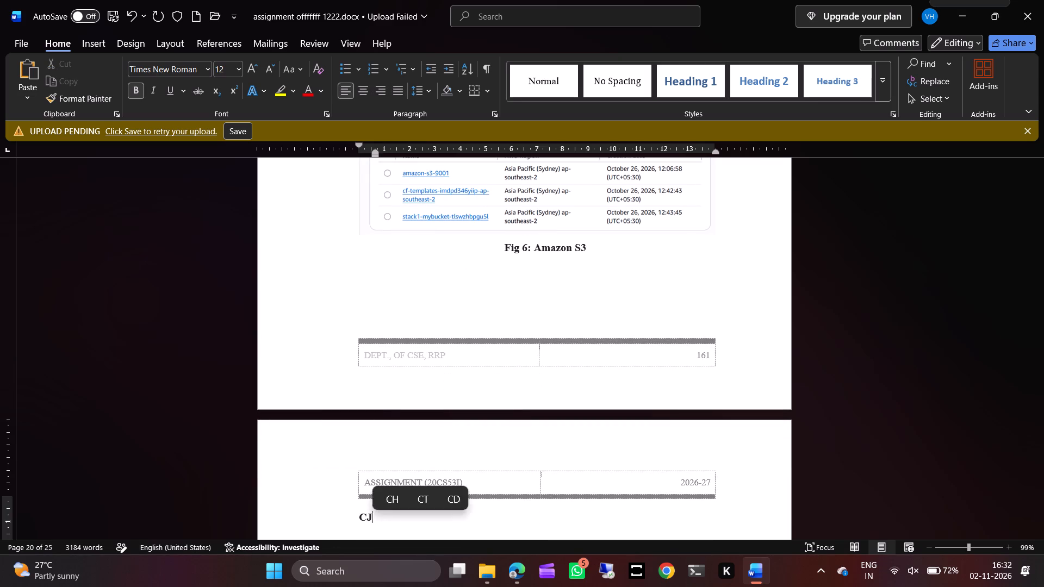
pyautogui.press('BackSpace')
pyautogui.write('HAPTER -0')
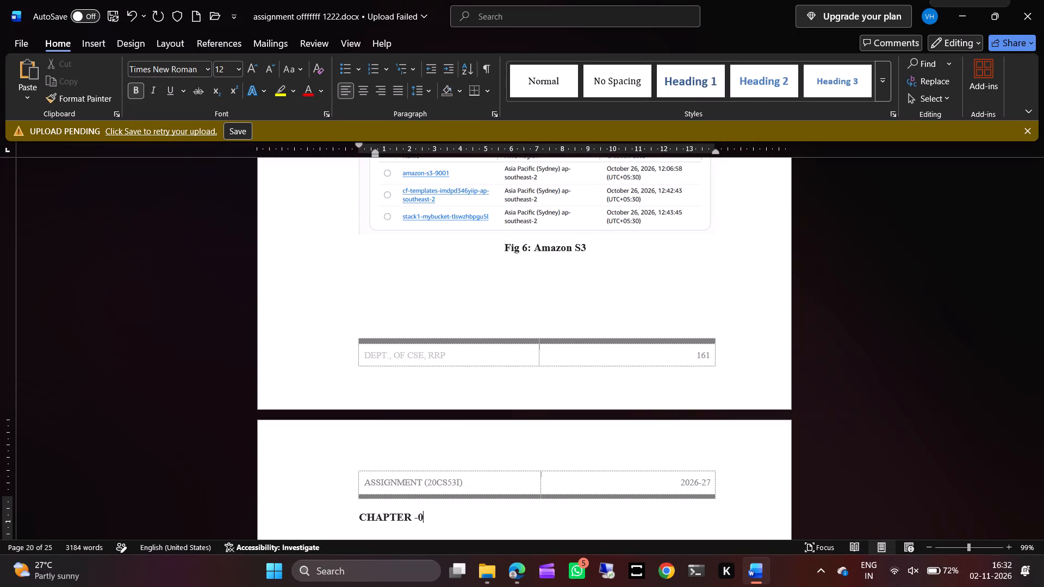
pyautogui.press('8')
# Set the CHAPTER -08 label to font size 14.
pyautogui.scroll(2, 438, 401)
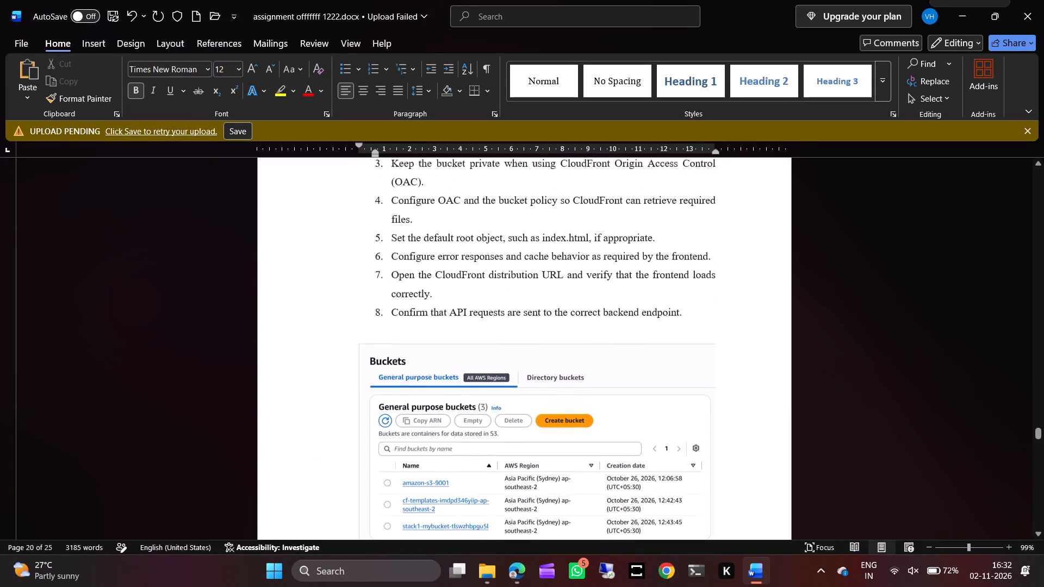
pyautogui.scroll(-2, 438, 401)
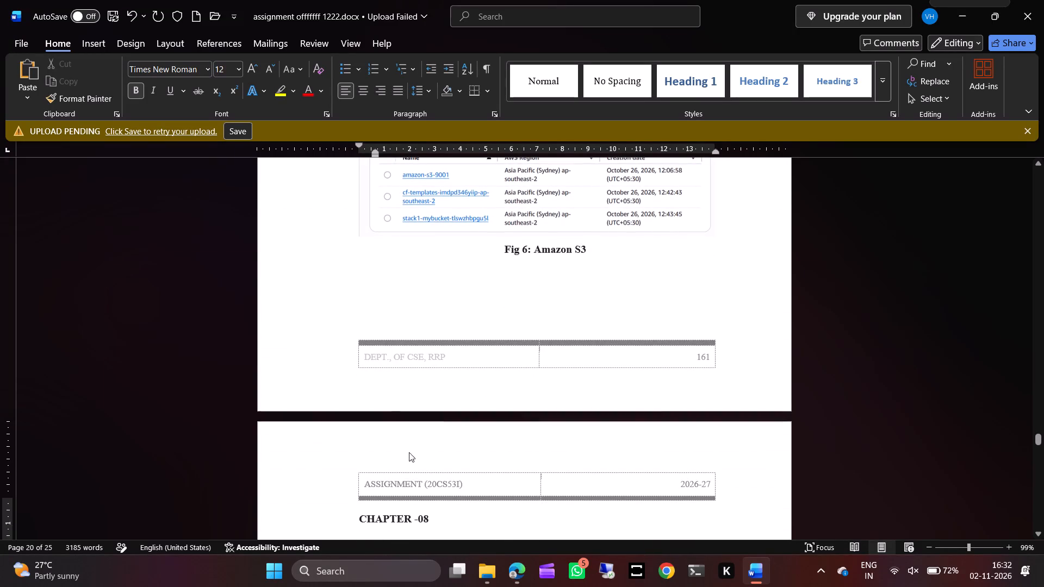
pyautogui.scroll(-1, 408, 459)
pyautogui.moveTo(440, 255); pyautogui.dragTo(438, 255)
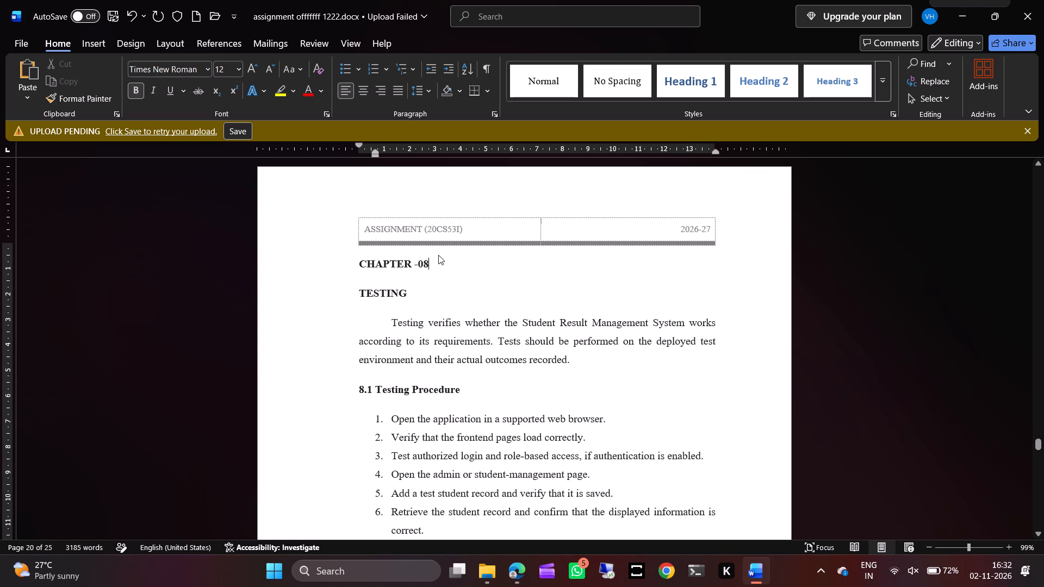
pyautogui.moveTo(438, 255); pyautogui.dragTo(362, 267)
pyautogui.click(455, 221)
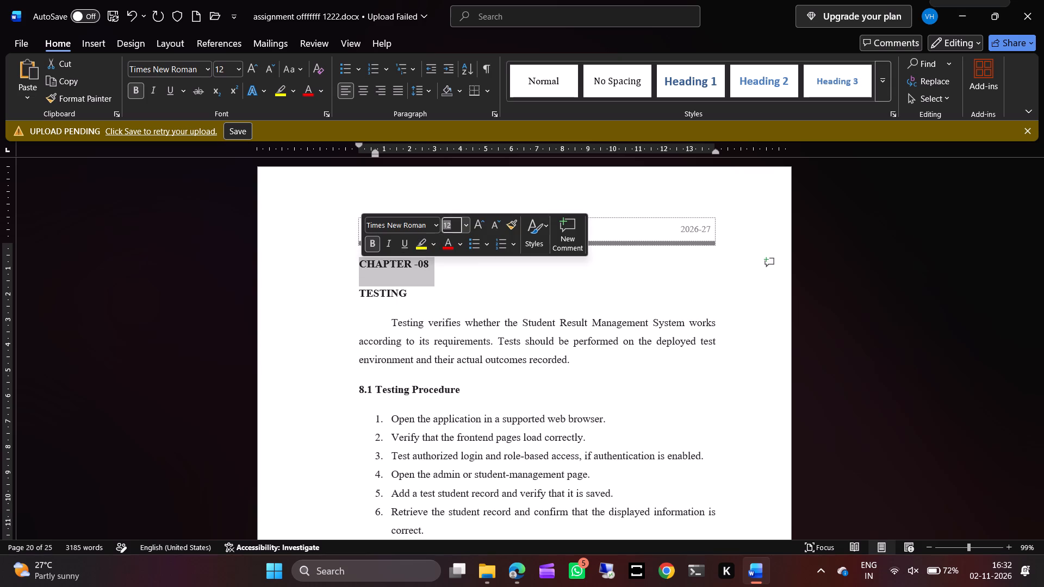
pyautogui.press('1')
pyautogui.press('4')
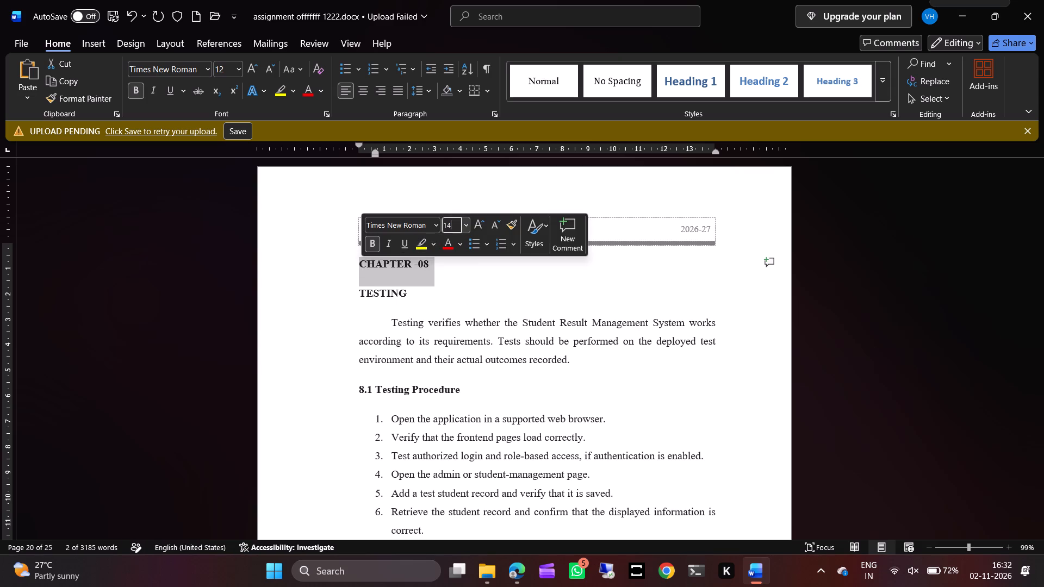
pyautogui.press('Return')
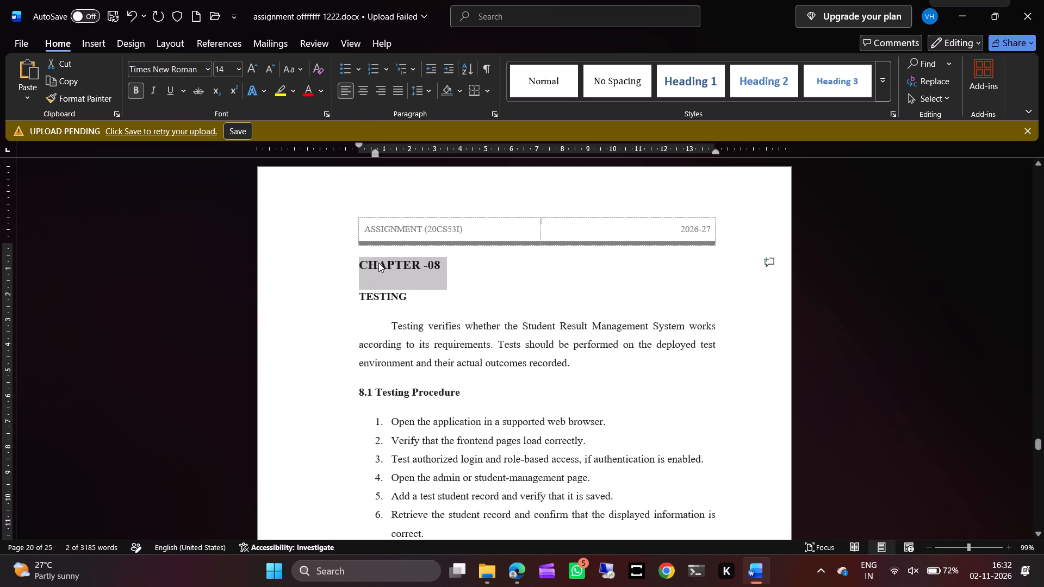
# Set the TESTING title to font size 14 and center it.
pyautogui.moveTo(361, 298); pyautogui.dragTo(406, 303)
pyautogui.click(497, 264)
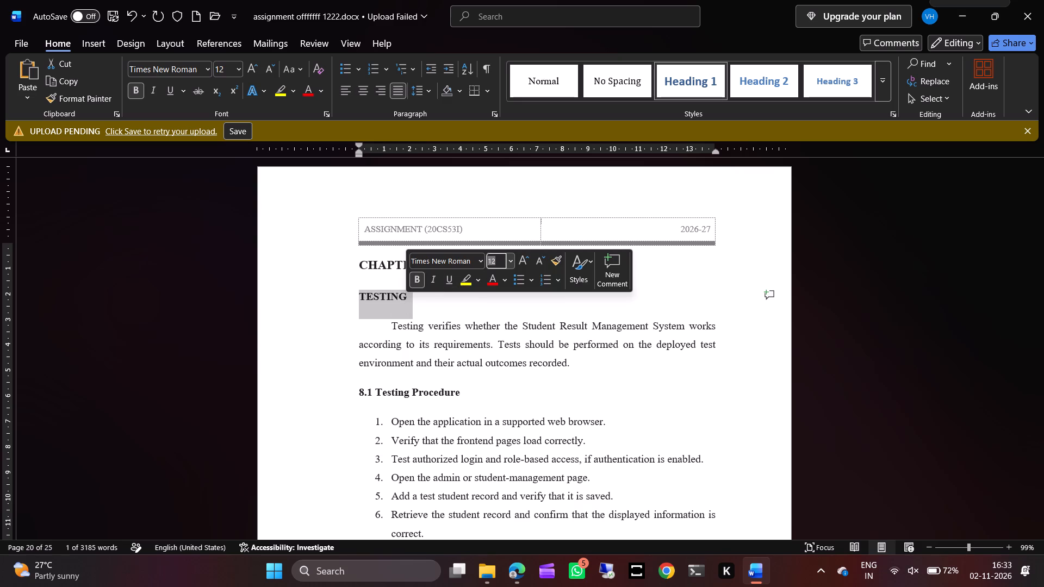
pyautogui.write('14')
pyautogui.press('Return')
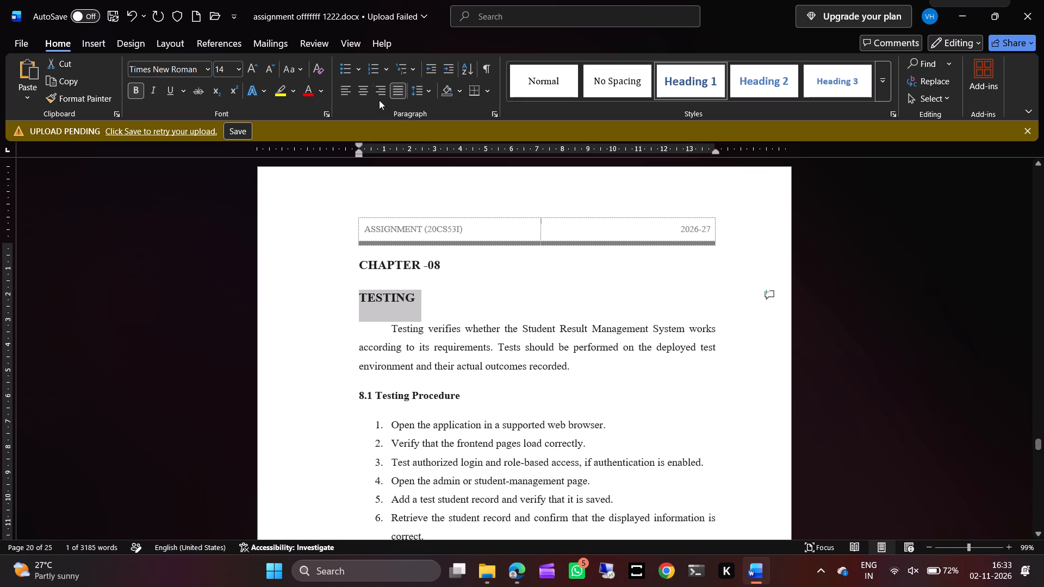
pyautogui.click(366, 92)
# Set the 8.1 Testing Procedure heading to font size 14 and change it to uppercase.
pyautogui.scroll(-1, 495, 338)
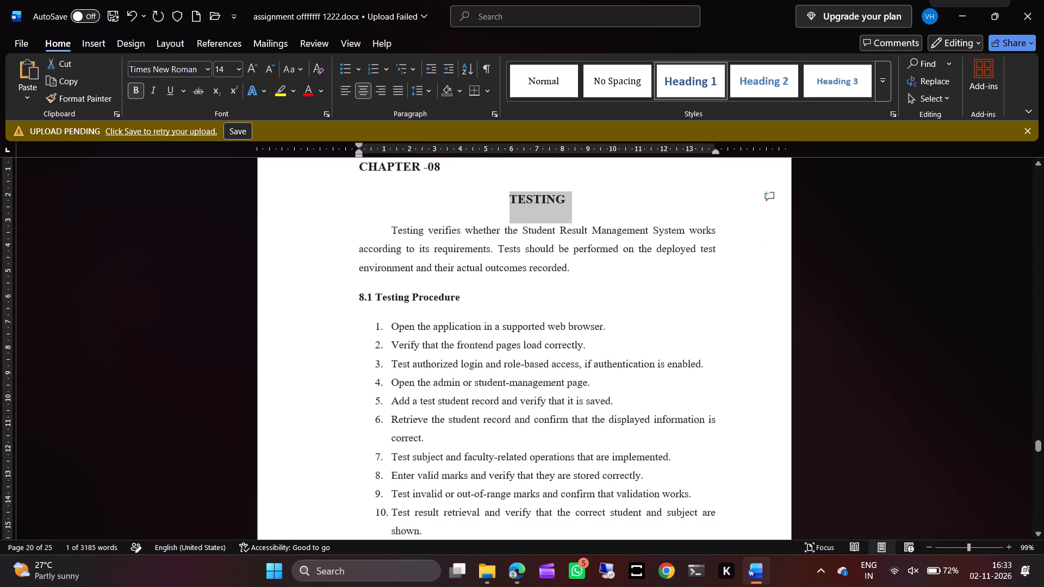
pyautogui.moveTo(363, 296); pyautogui.dragTo(471, 307)
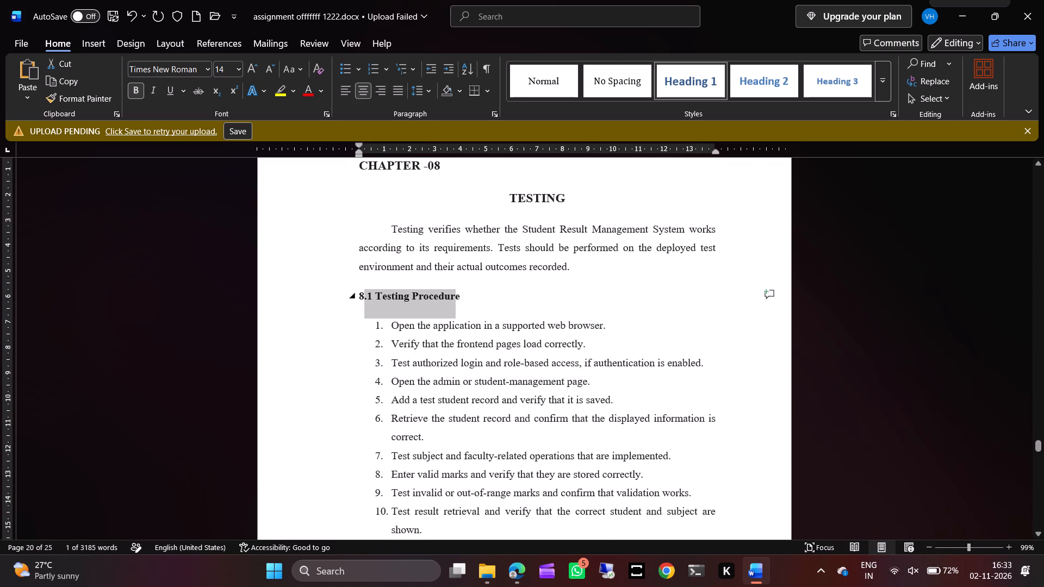
pyautogui.moveTo(471, 307); pyautogui.dragTo(475, 307)
pyautogui.click(475, 307)
pyautogui.moveTo(475, 307); pyautogui.dragTo(363, 301)
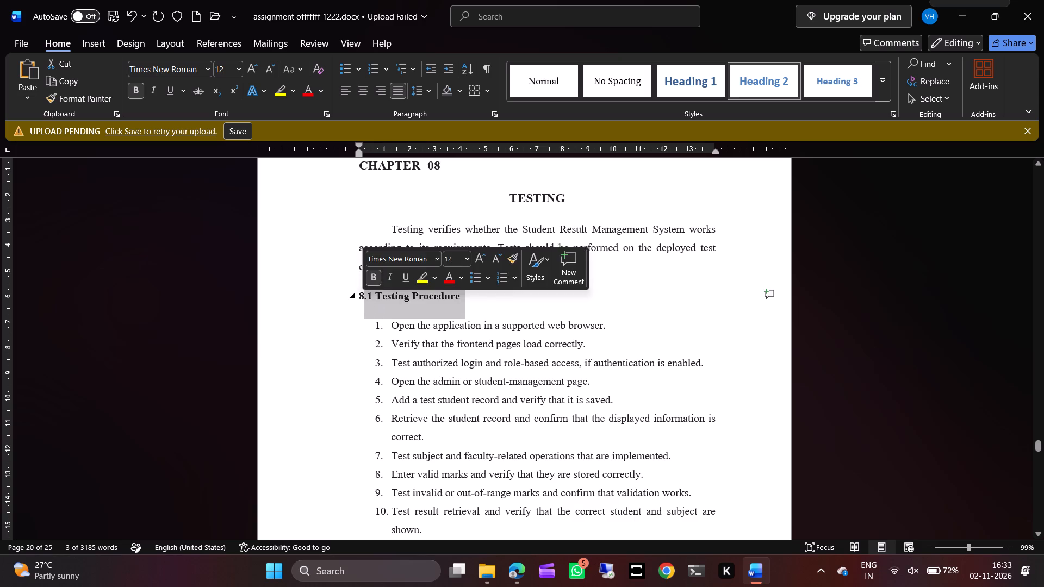
pyautogui.doubleClick(363, 301)
pyautogui.moveTo(468, 299); pyautogui.dragTo(332, 296)
pyautogui.click(432, 254)
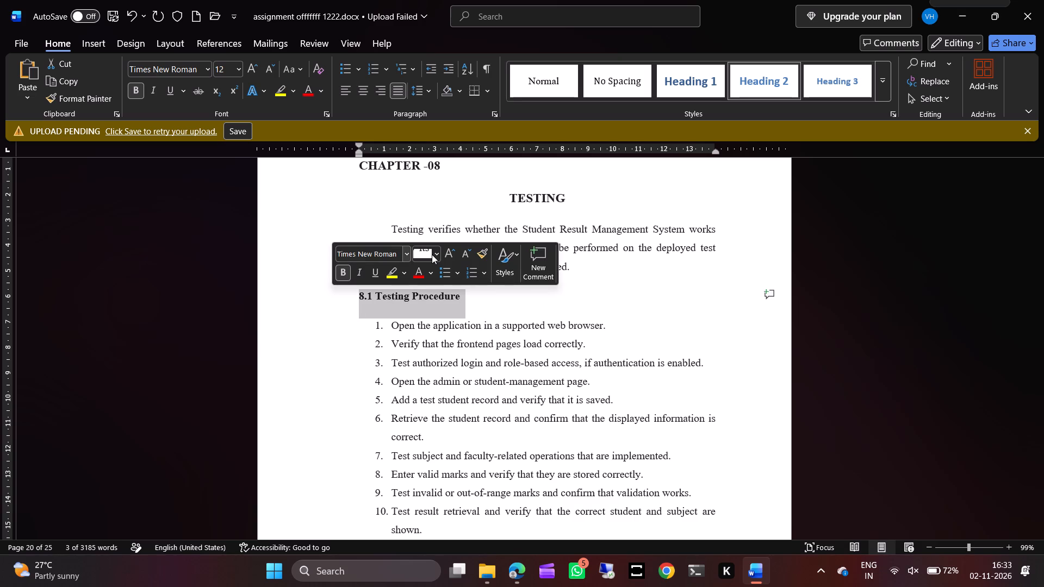
pyautogui.click(436, 252)
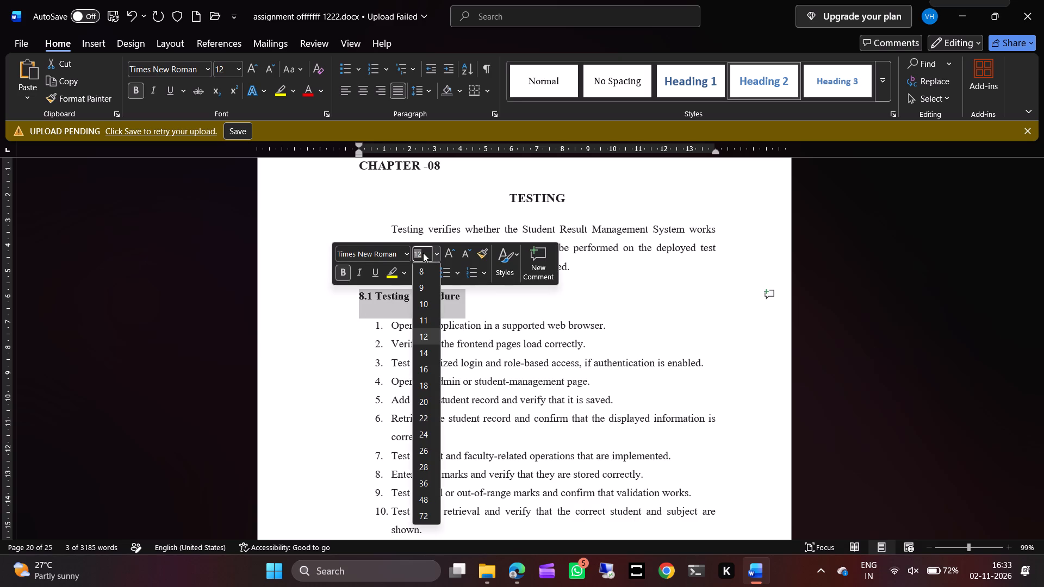
pyautogui.click(425, 355)
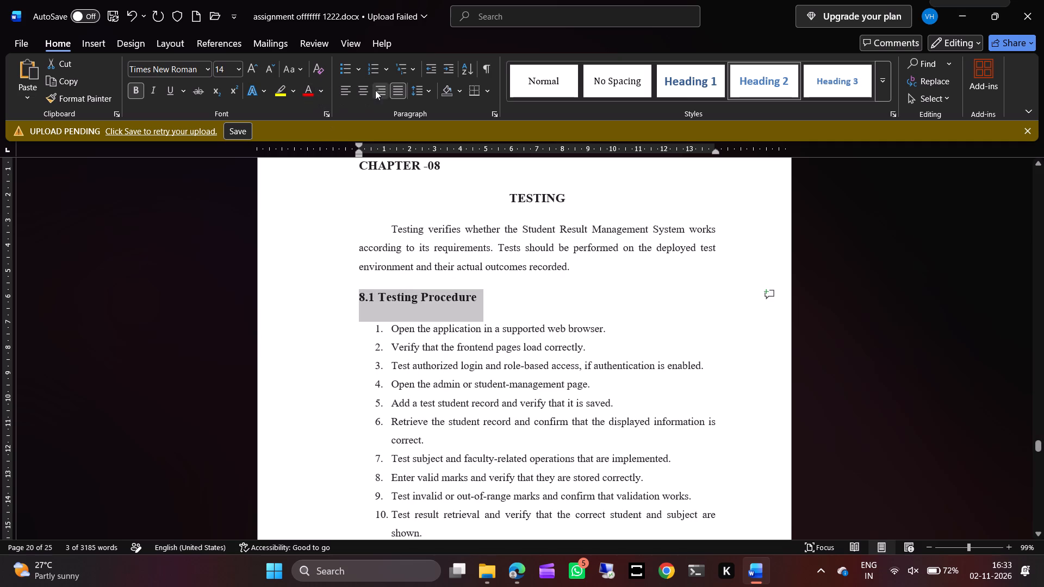
pyautogui.moveTo(285, 71); pyautogui.dragTo(303, 124)
# Set the 8.2 Testing Results heading to font size 14 and change it to uppercase.
pyautogui.scroll(-3, 357, 327)
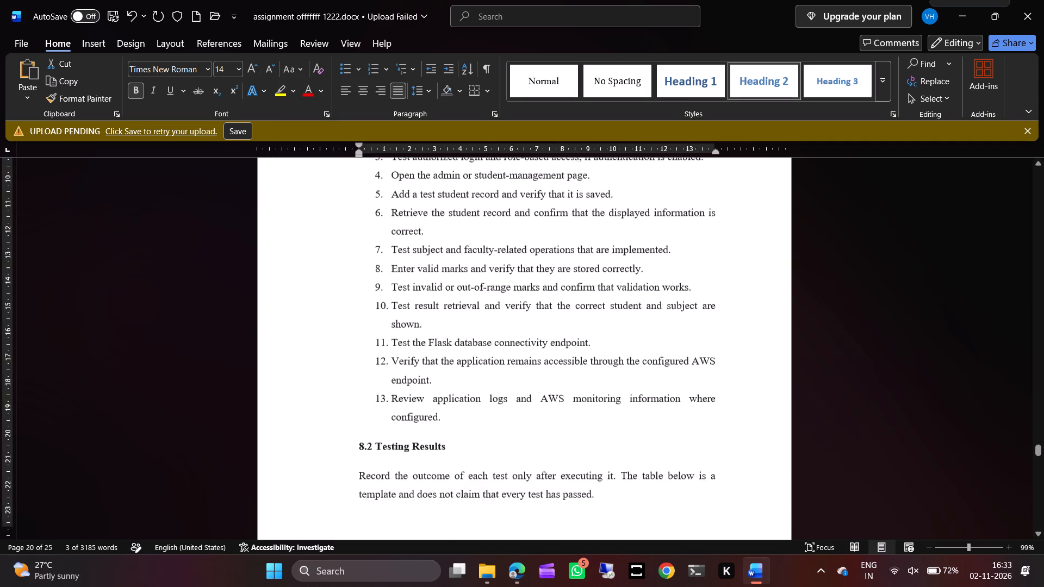
pyautogui.scroll(-1, 357, 327)
pyautogui.moveTo(450, 322); pyautogui.dragTo(422, 320)
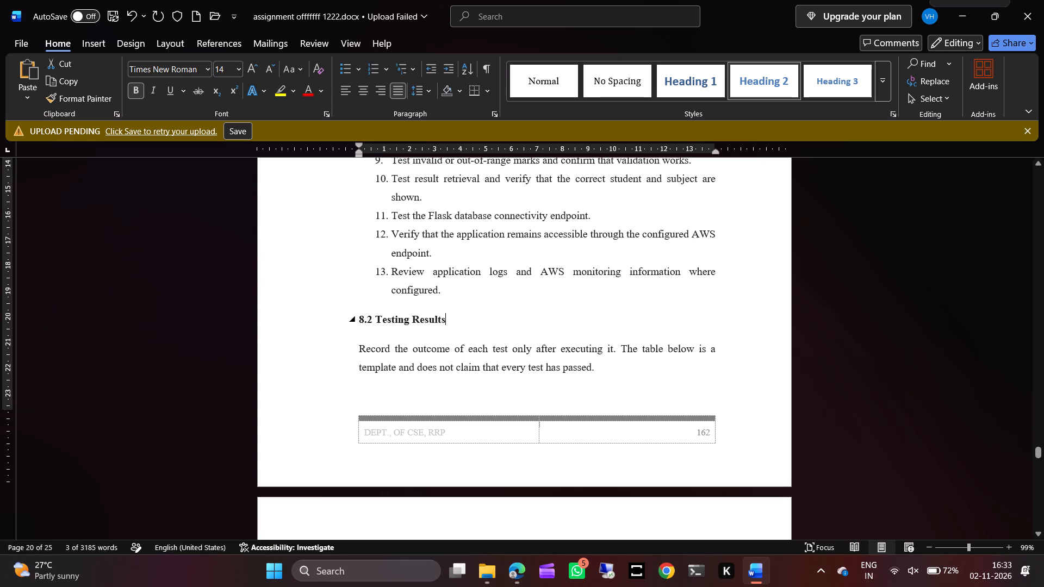
pyautogui.moveTo(422, 320); pyautogui.dragTo(353, 321)
pyautogui.click(452, 281)
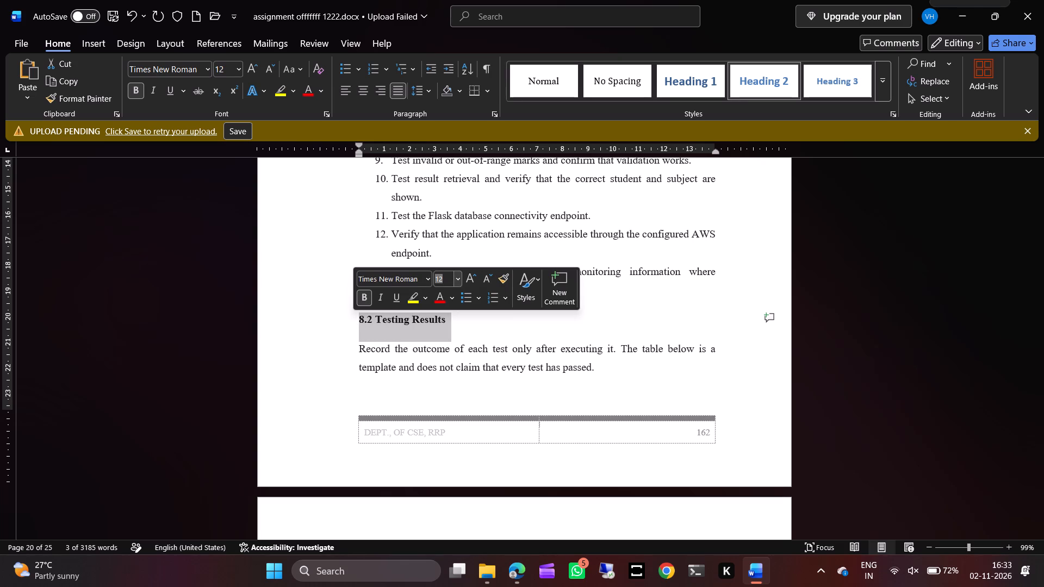
pyautogui.write('14')
pyautogui.moveTo(298, 72); pyautogui.dragTo(309, 124)
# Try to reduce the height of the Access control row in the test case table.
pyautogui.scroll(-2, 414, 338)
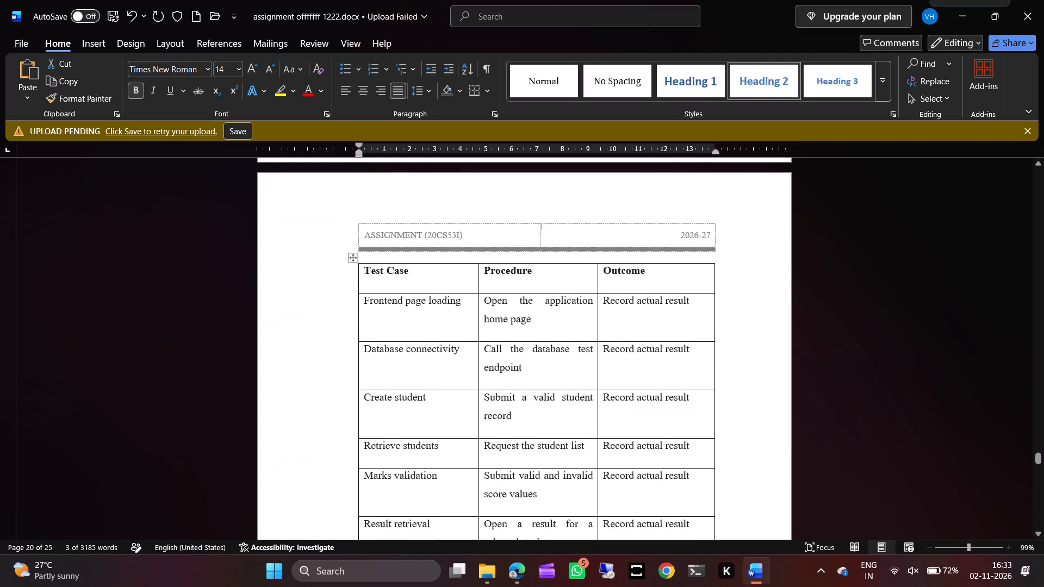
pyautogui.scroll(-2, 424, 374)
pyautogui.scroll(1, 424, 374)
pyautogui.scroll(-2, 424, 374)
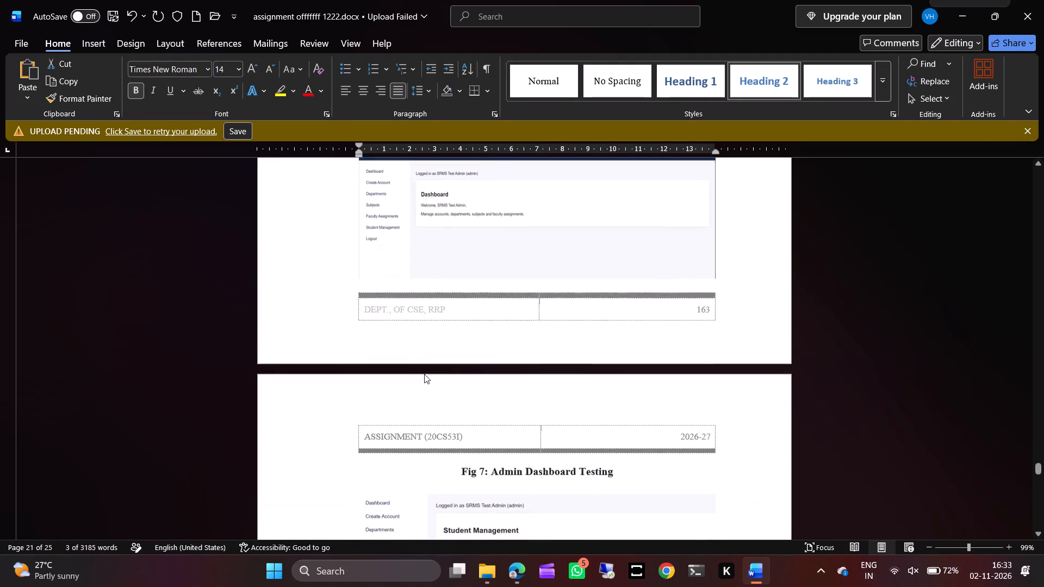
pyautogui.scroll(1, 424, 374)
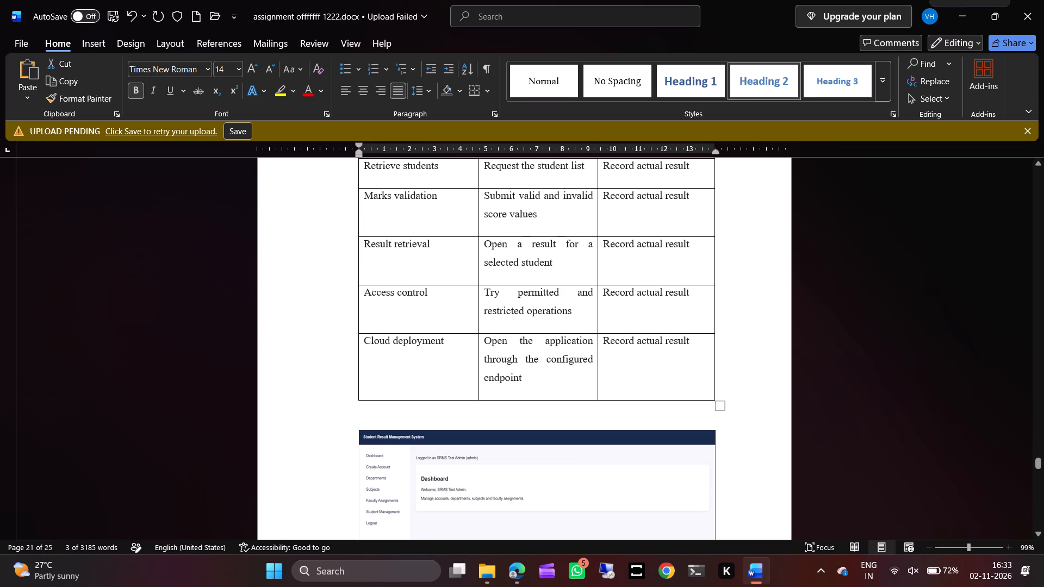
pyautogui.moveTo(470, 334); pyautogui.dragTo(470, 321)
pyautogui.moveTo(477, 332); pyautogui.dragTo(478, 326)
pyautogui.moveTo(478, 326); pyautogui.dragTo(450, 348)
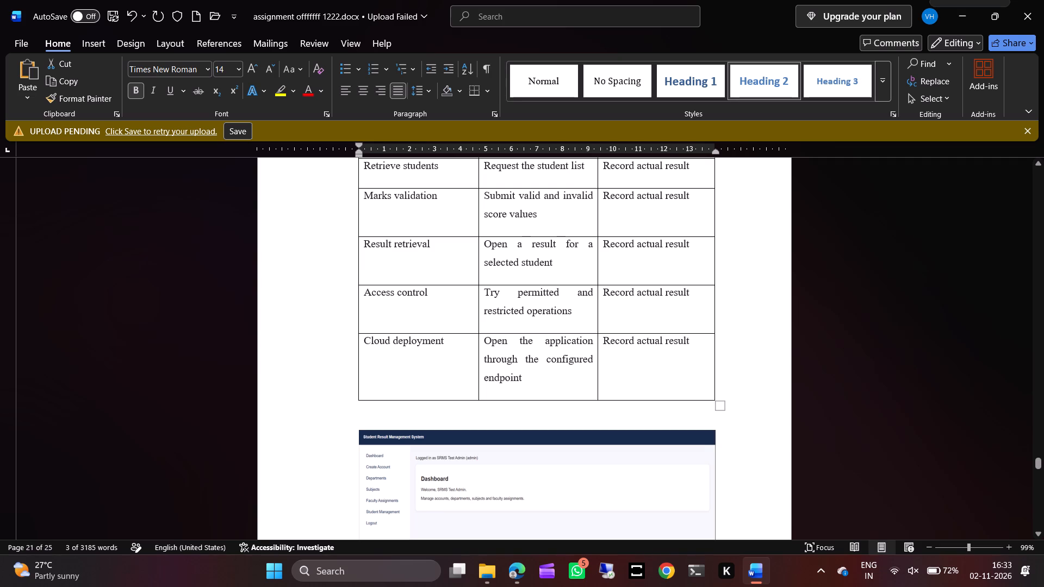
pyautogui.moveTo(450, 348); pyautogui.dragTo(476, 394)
# Shrink the empty paragraph between the test case table and the admin dashboard picture to font size 1.
pyautogui.click(476, 419)
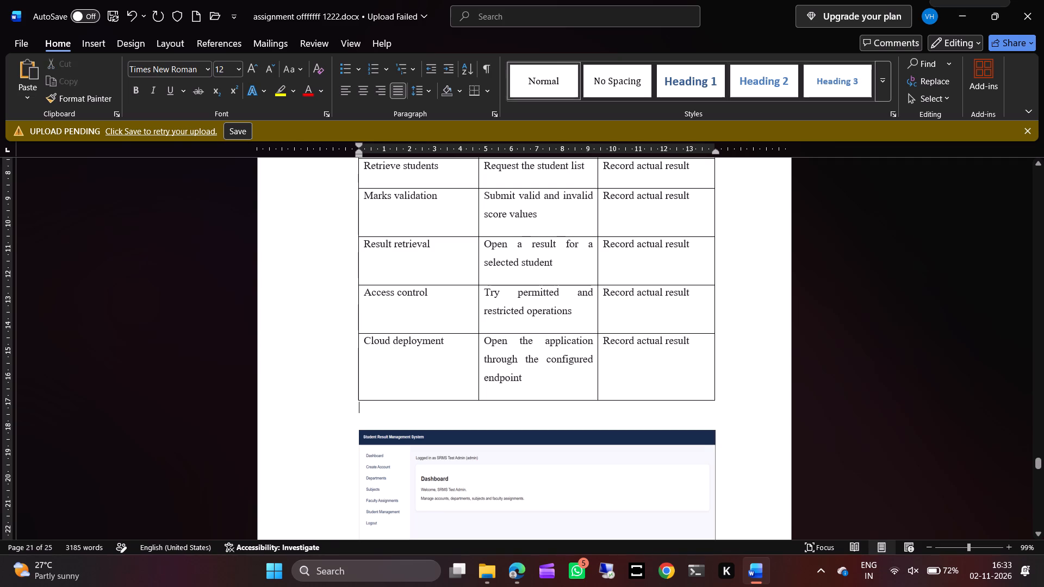
pyautogui.press('BackSpace')
pyautogui.press('BackSpace')
pyautogui.press('Down')
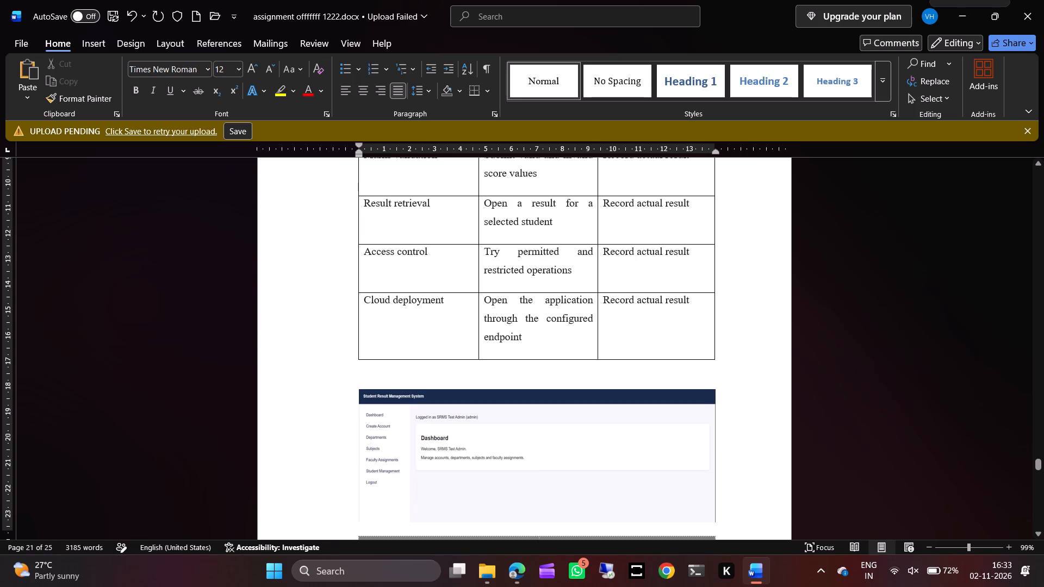
pyautogui.press('Up')
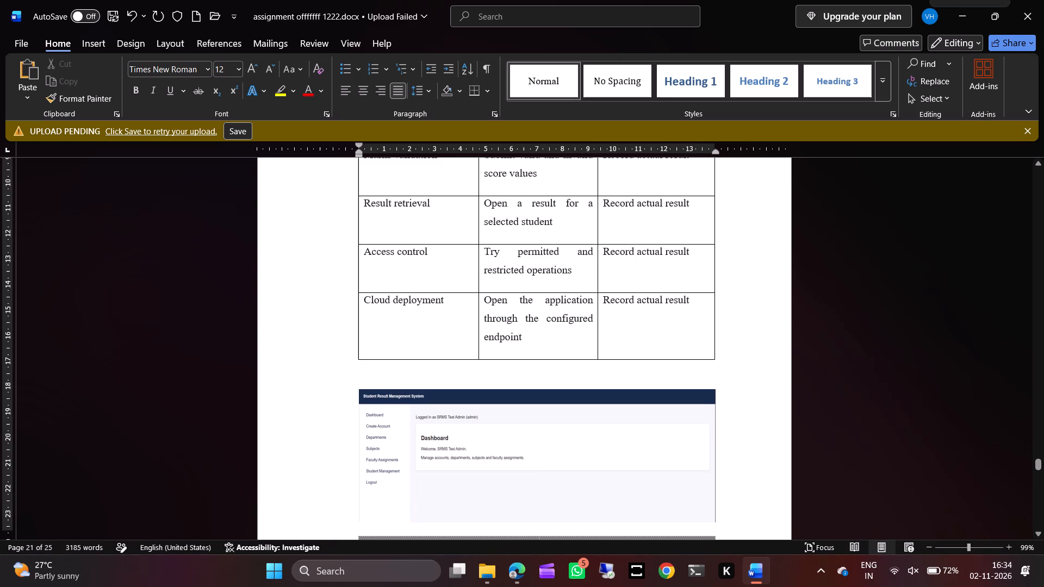
pyautogui.hotkey('ctrl', 'shift', ',')
pyautogui.hotkey('ctrl', 'shift', ',')
pyautogui.hotkey('ctrl', 'shift', ',')
pyautogui.hotkey('ctrl', 'shift', ',')
pyautogui.hotkey('ctrl', 'shift', ',')
pyautogui.hotkey('ctrl', 'shift', ',')
pyautogui.hotkey('ctrl', 'shift', ',')
pyautogui.hotkey('ctrl', 'shift', ',')
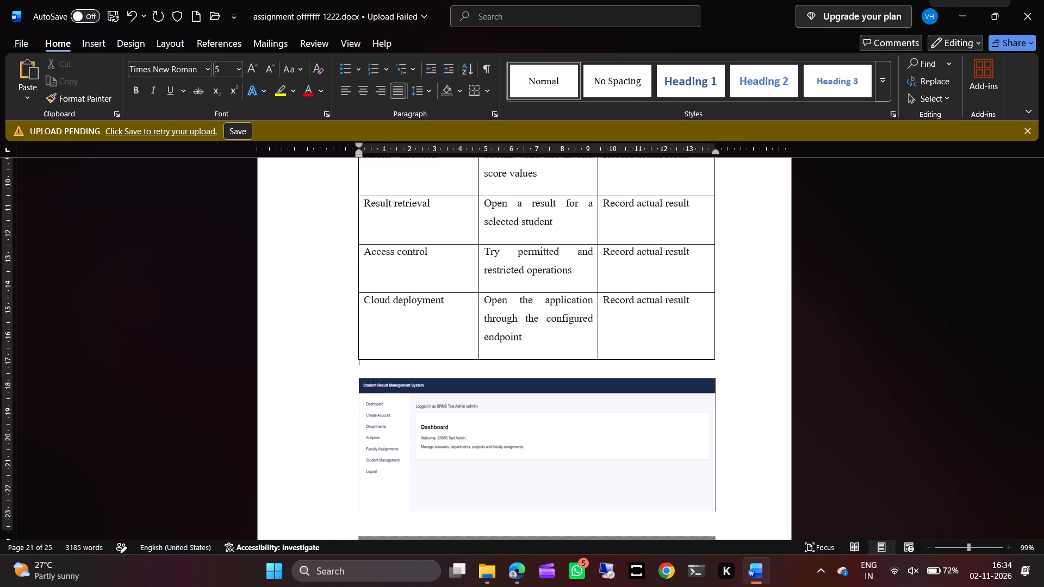
pyautogui.hotkey('ctrl', 'shift', ',')
pyautogui.hotkey('ctrl', 'shift', ',')
pyautogui.hotkey('ctrl', 'shift', ',')
pyautogui.hotkey('ctrl', 'shift', ',')
pyautogui.hotkey('ctrl', 'shift', ',')
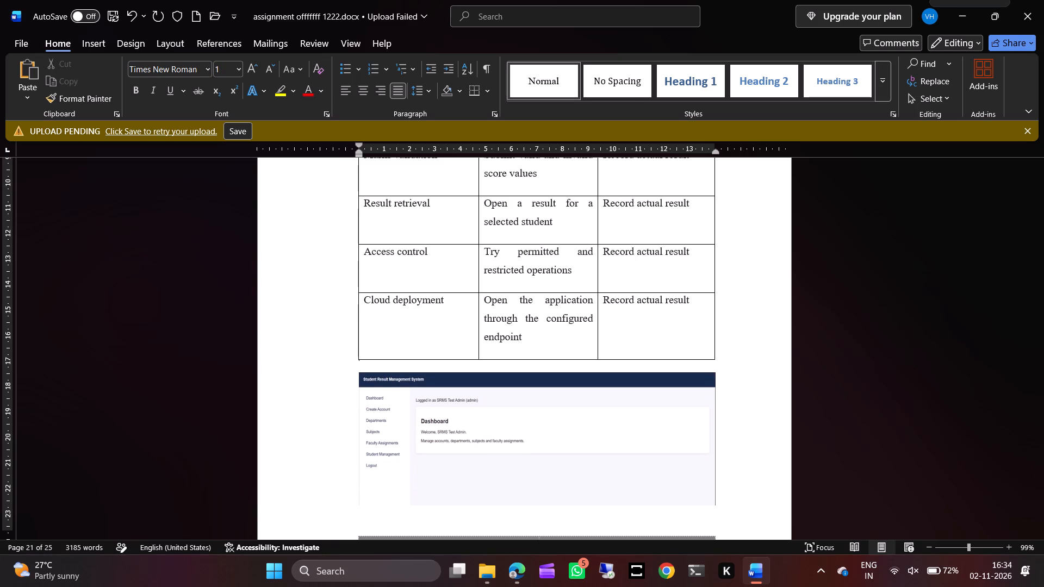
# Crop the blank bottom of the admin dashboard picture for Fig 7, leaving it about 3.95 cm high.
pyautogui.scroll(-1, 510, 453)
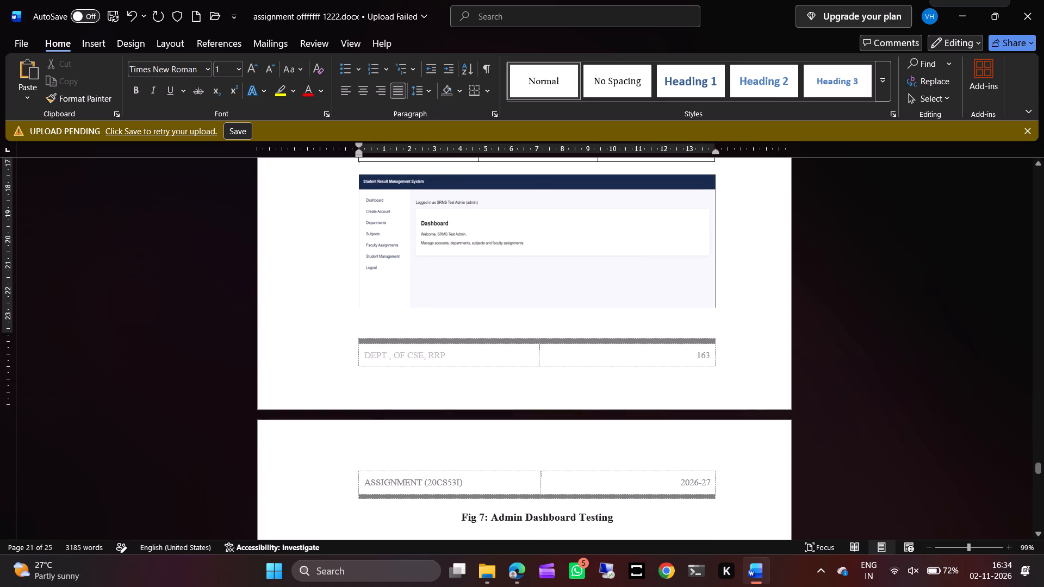
pyautogui.click(488, 247)
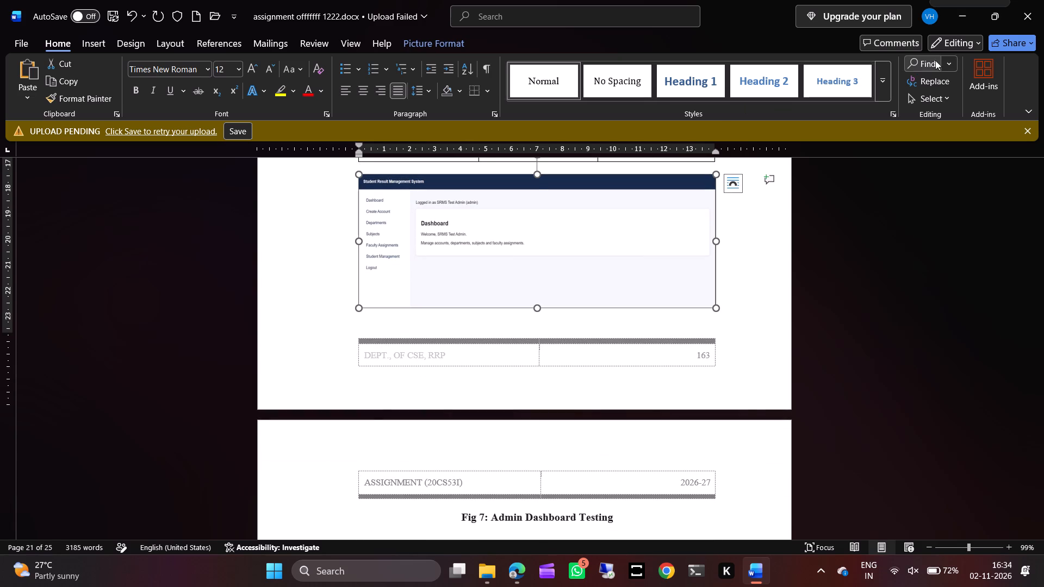
pyautogui.click(437, 43)
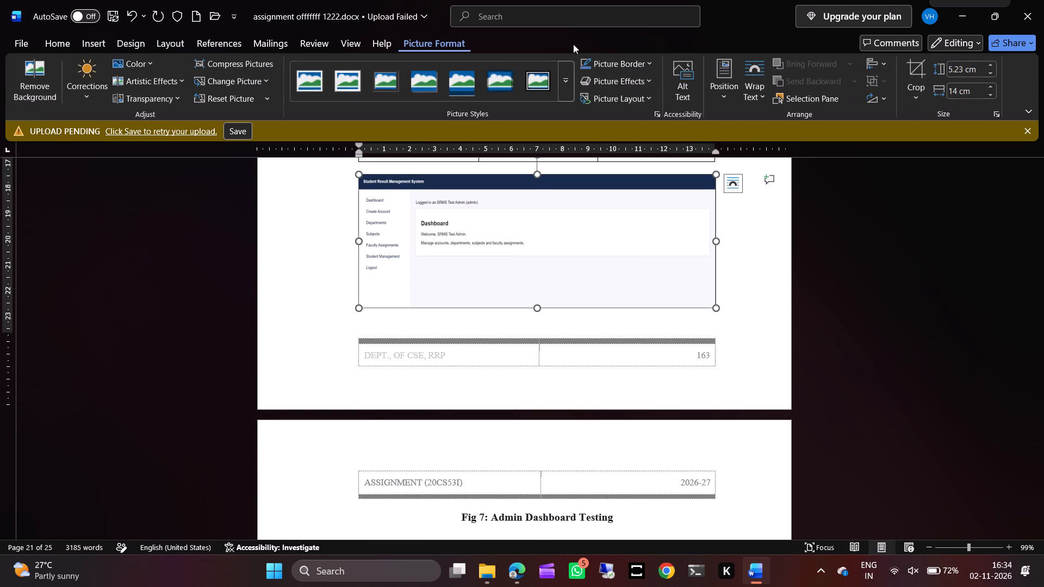
pyautogui.click(911, 70)
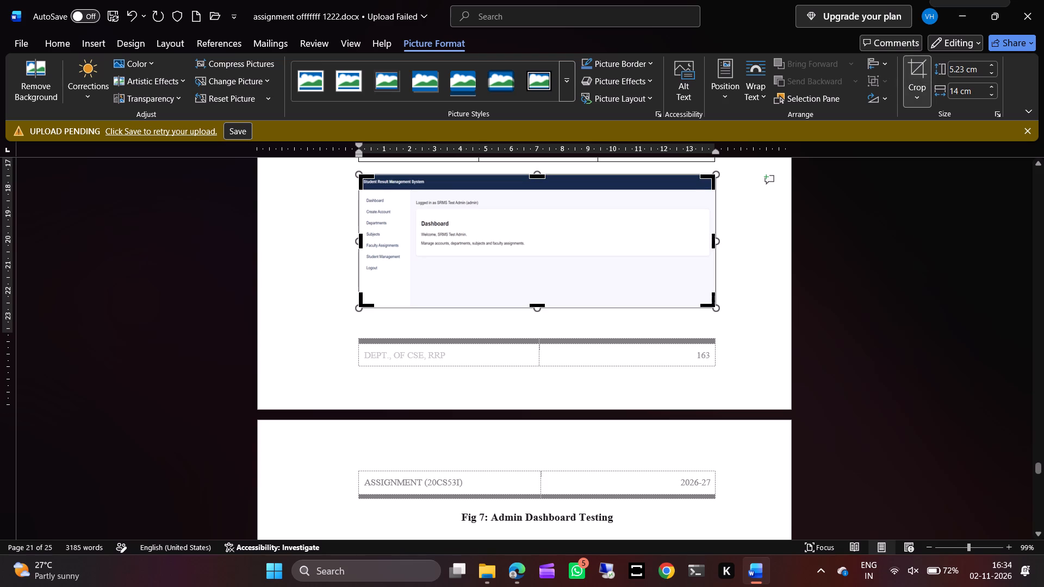
pyautogui.moveTo(538, 307); pyautogui.dragTo(544, 276)
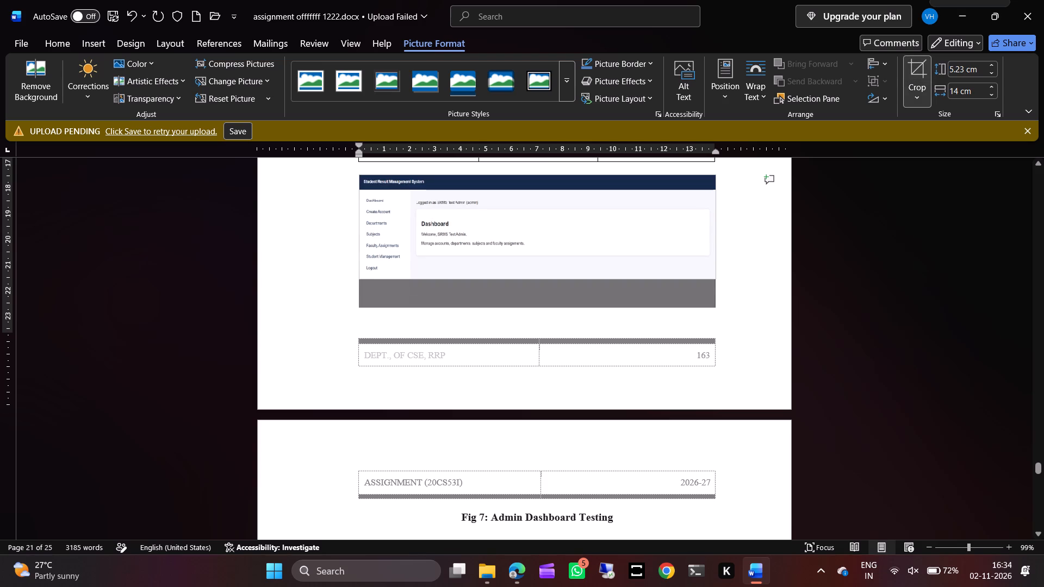
pyautogui.moveTo(544, 276); pyautogui.dragTo(544, 274)
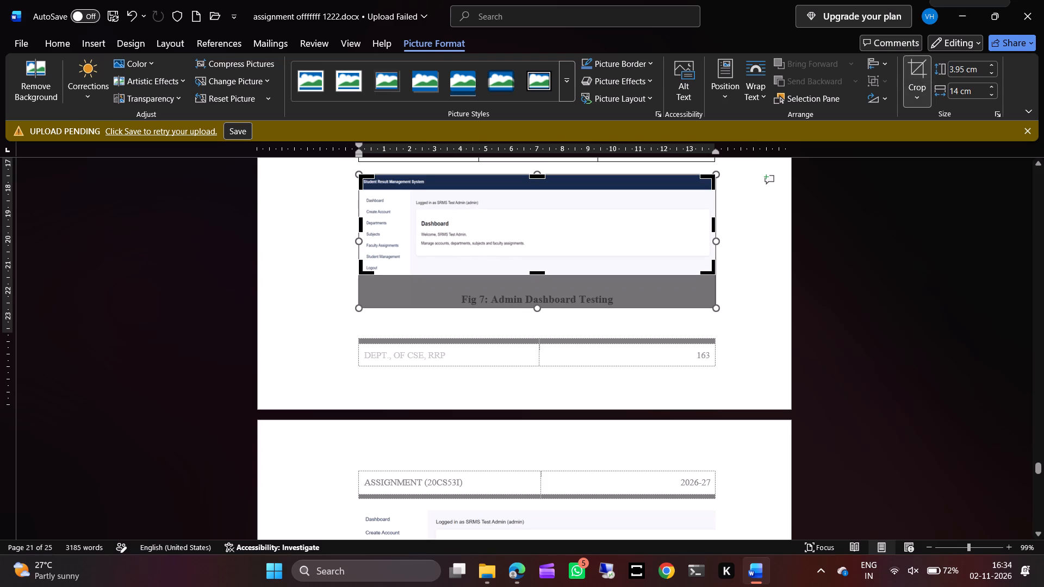
pyautogui.click(579, 321)
pyautogui.scroll(1, 579, 321)
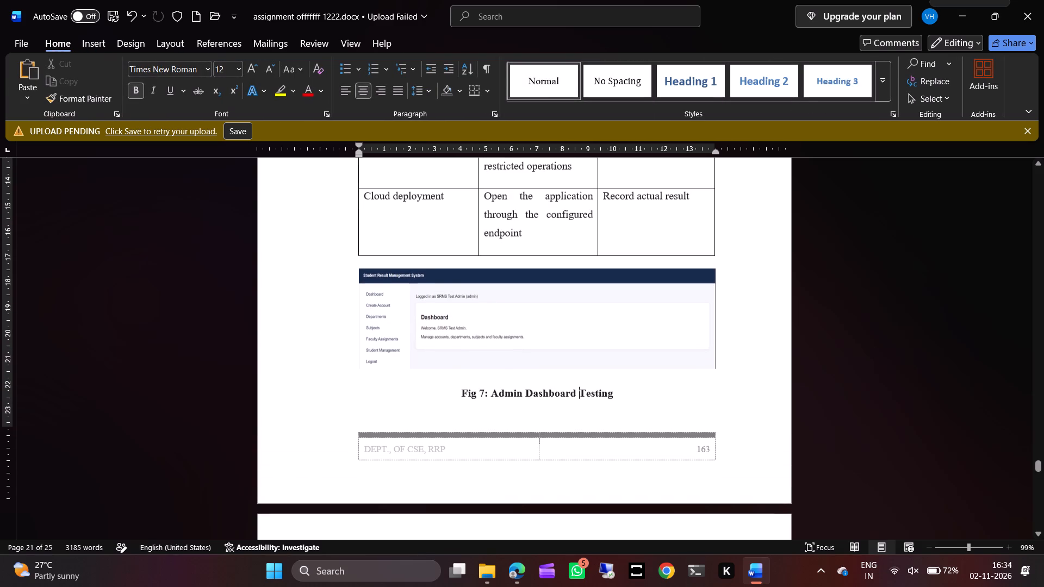
# Set the 8.3 Results heading to font size 14 and change it to uppercase.
pyautogui.scroll(-2, 549, 319)
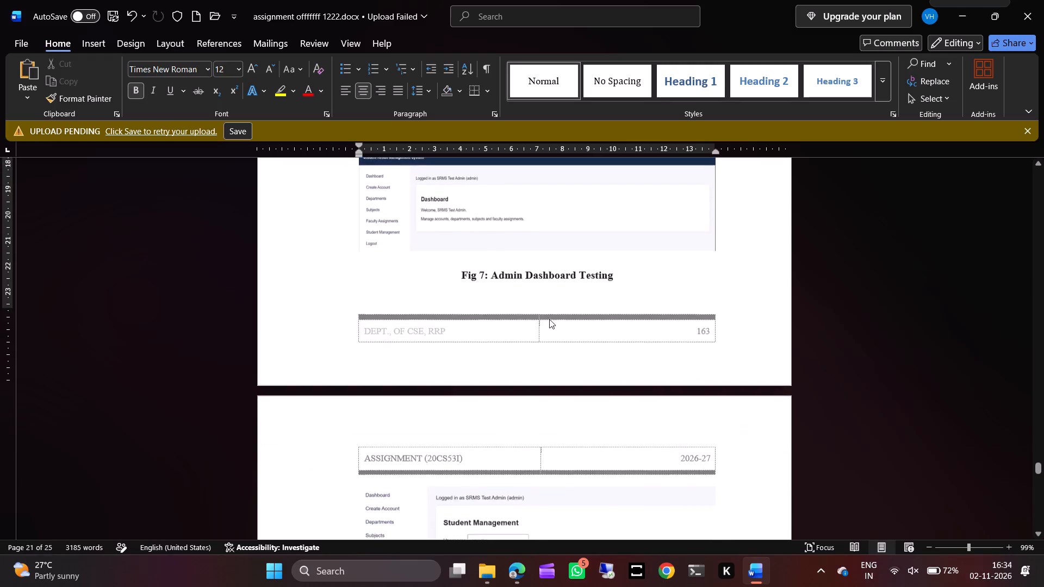
pyautogui.scroll(-3, 549, 319)
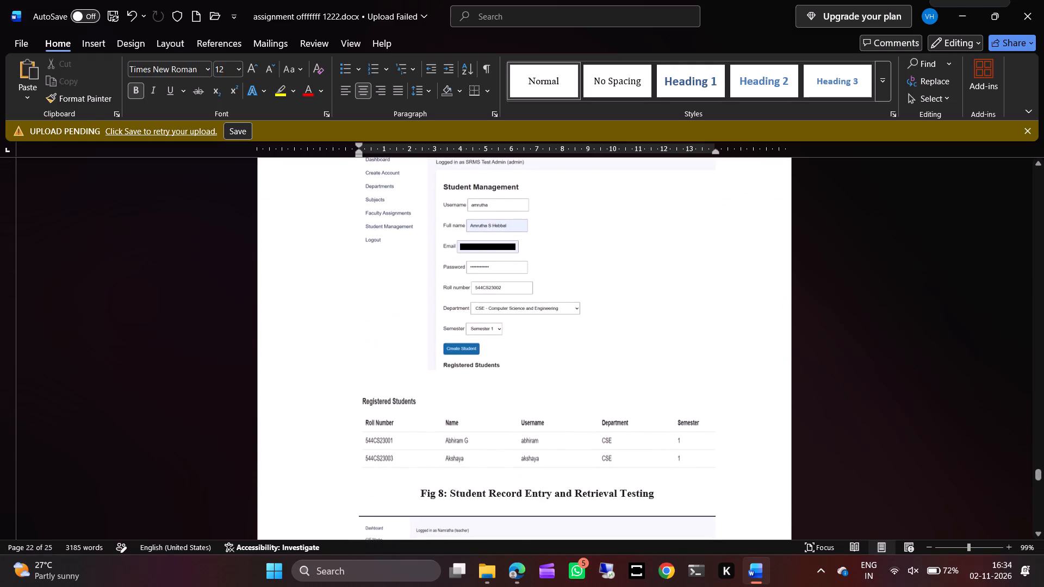
pyautogui.click(557, 296)
pyautogui.scroll(-1, 529, 414)
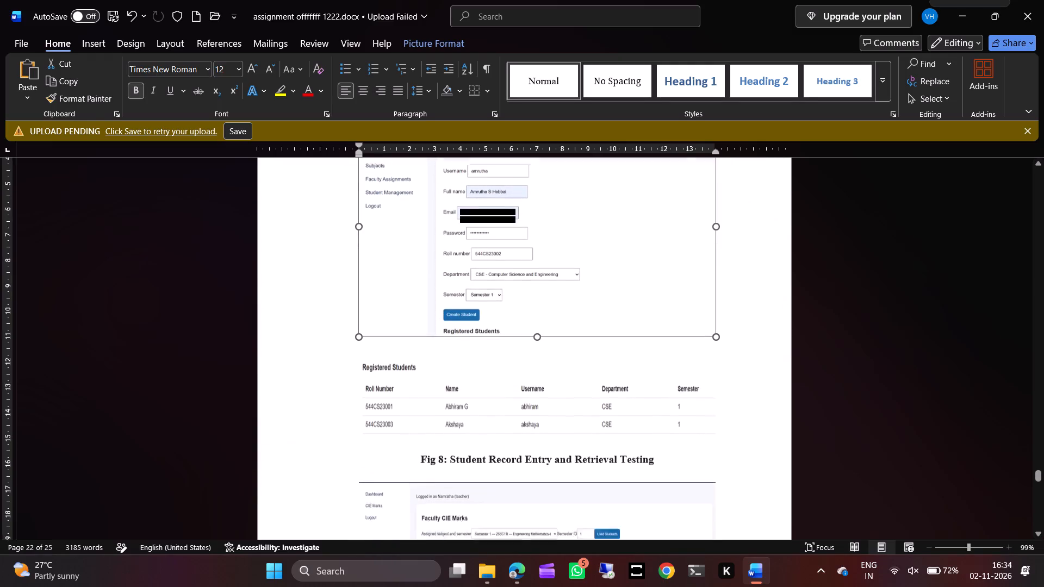
pyautogui.scroll(-6, 529, 414)
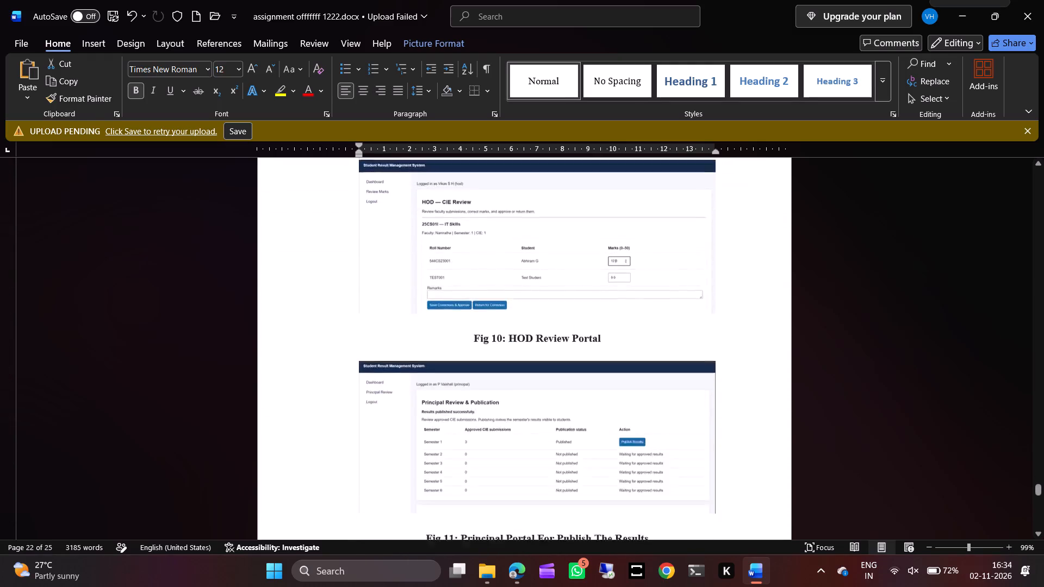
pyautogui.scroll(-4, 529, 414)
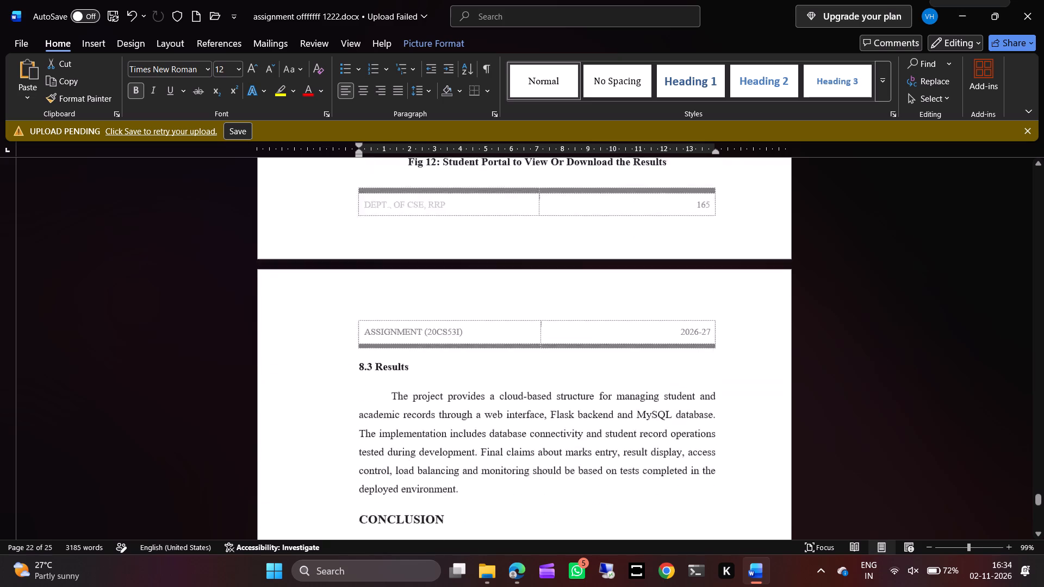
pyautogui.scroll(-2, 529, 414)
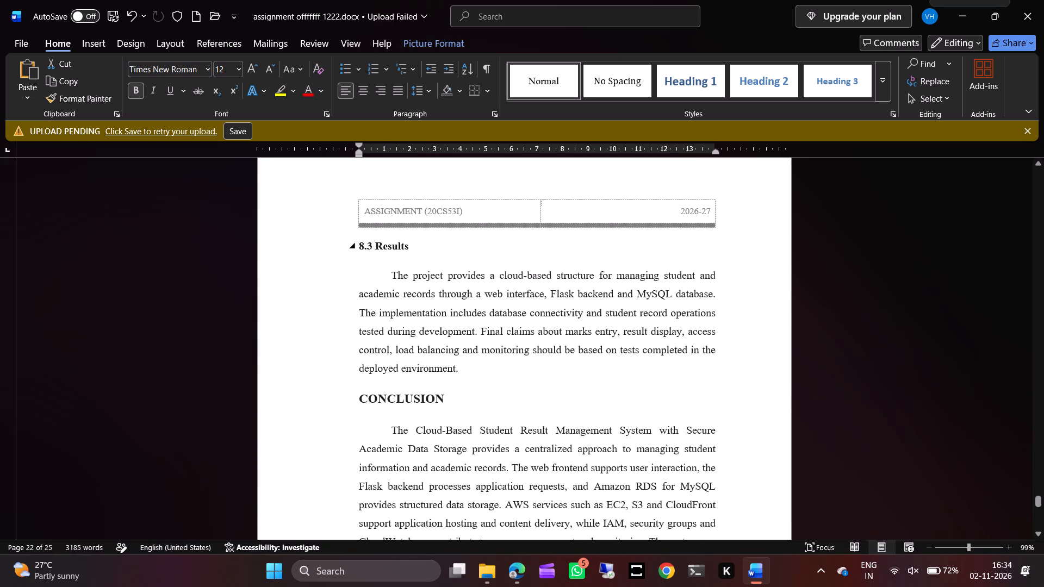
pyautogui.moveTo(415, 246); pyautogui.dragTo(357, 245)
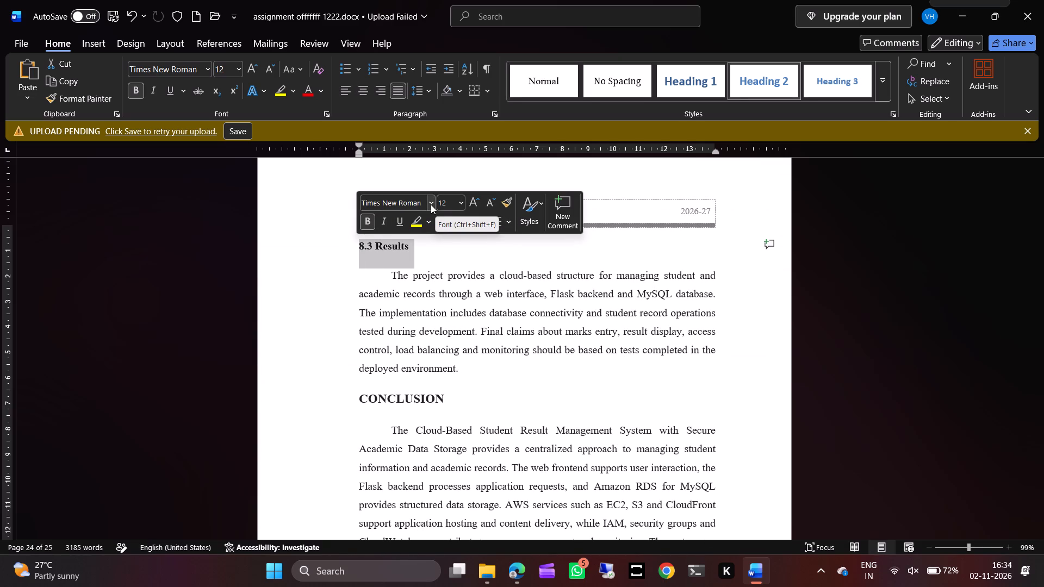
pyautogui.click(452, 204)
pyautogui.write('14')
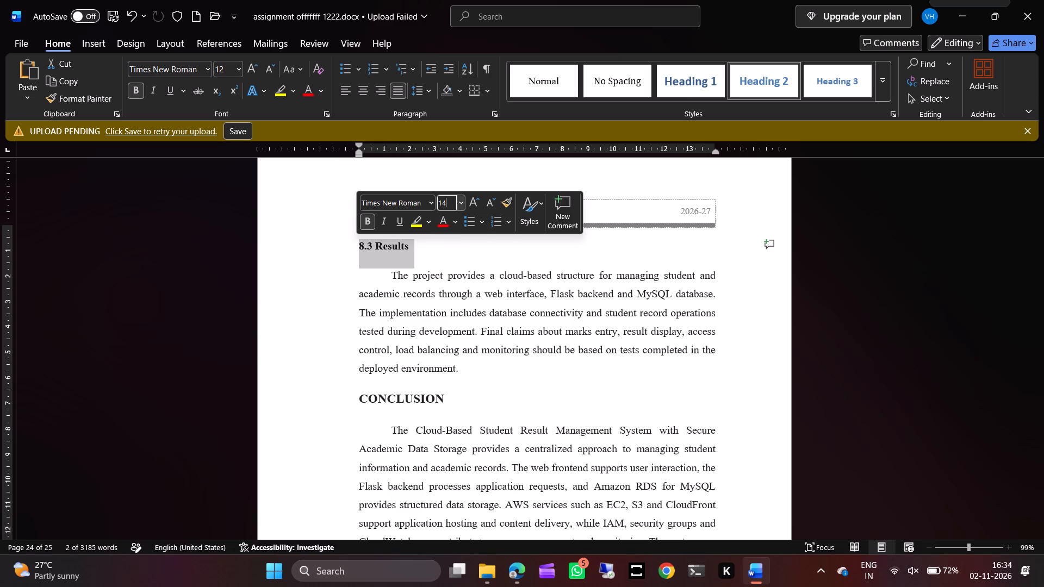
pyautogui.moveTo(292, 67); pyautogui.dragTo(308, 129)
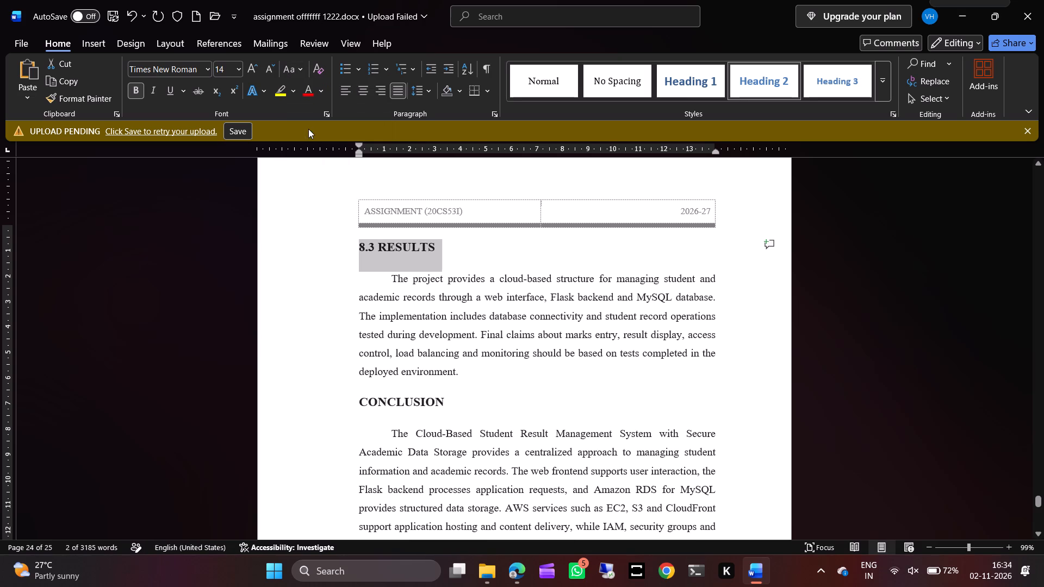
# Insert a page break after the 8.3 Results paragraph and add an unindented CHAPTER - 09 label above the CONCLUSION heading.
pyautogui.scroll(-1, 350, 301)
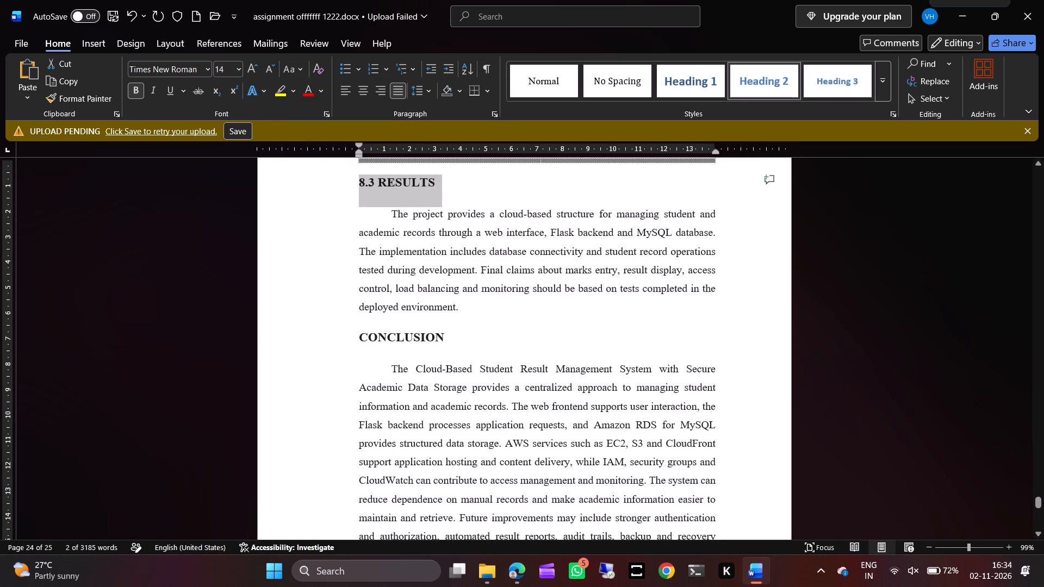
pyautogui.click(463, 310)
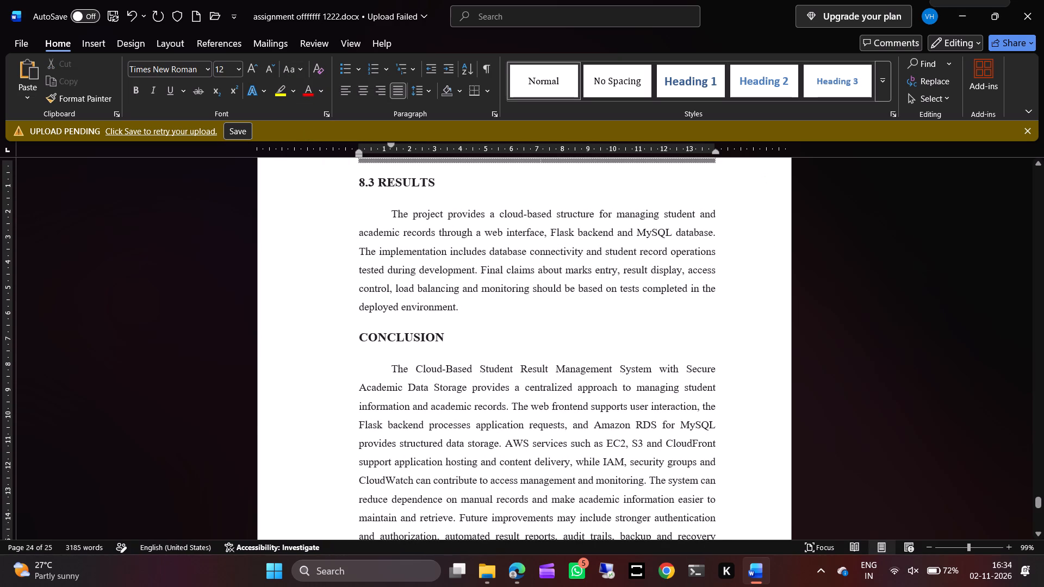
pyautogui.hotkey('ctrl', 'Return')
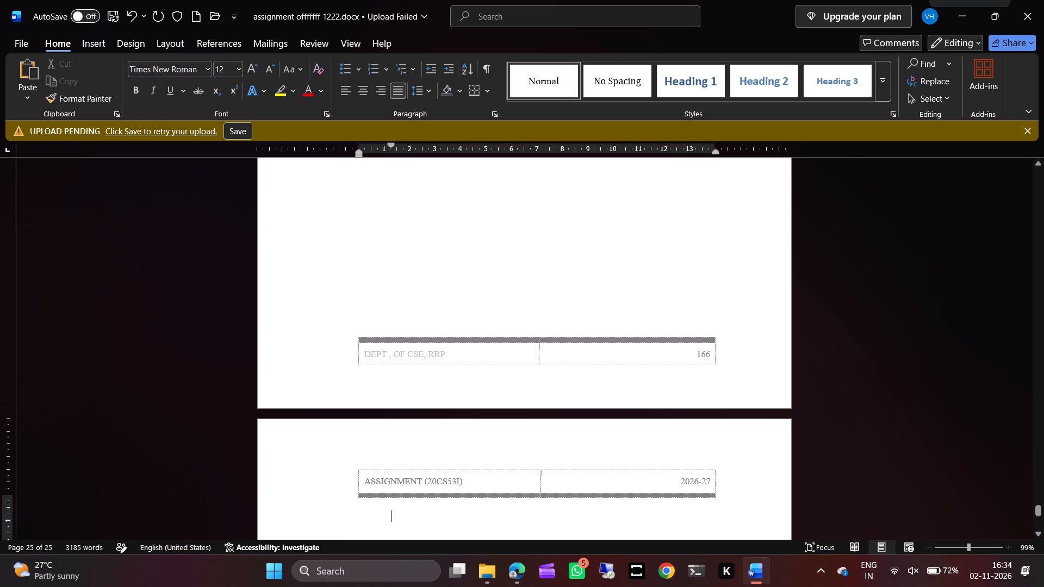
pyautogui.press('BackSpace')
pyautogui.write('CHAPTER -')
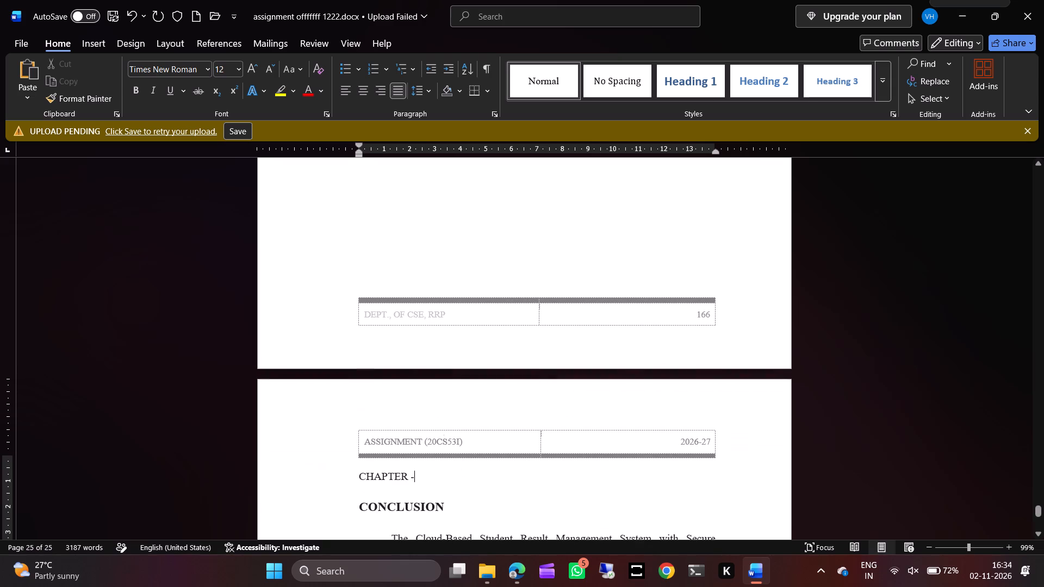
pyautogui.press('space')
pyautogui.write('09')
# Make the CHAPTER - 09 label bold and set it to font size 14.
pyautogui.moveTo(433, 478); pyautogui.dragTo(348, 488)
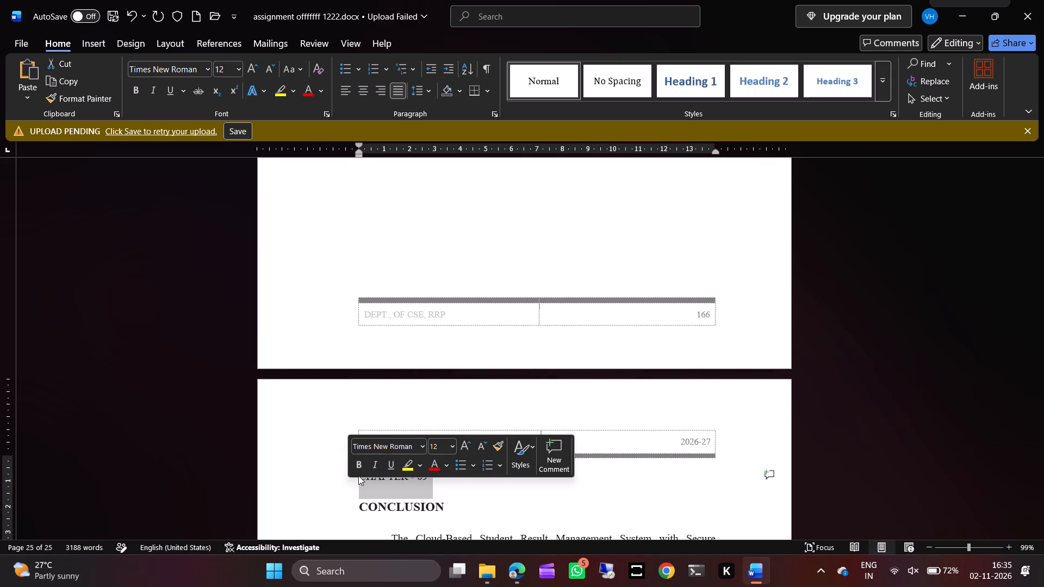
pyautogui.click(358, 473)
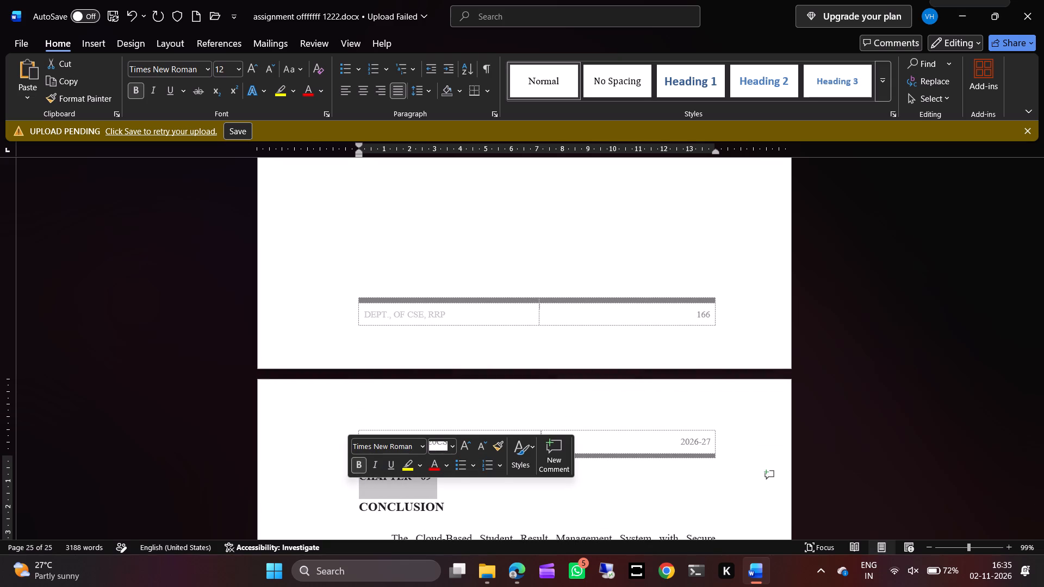
pyautogui.click(439, 447)
pyautogui.write('14')
pyautogui.press('Return')
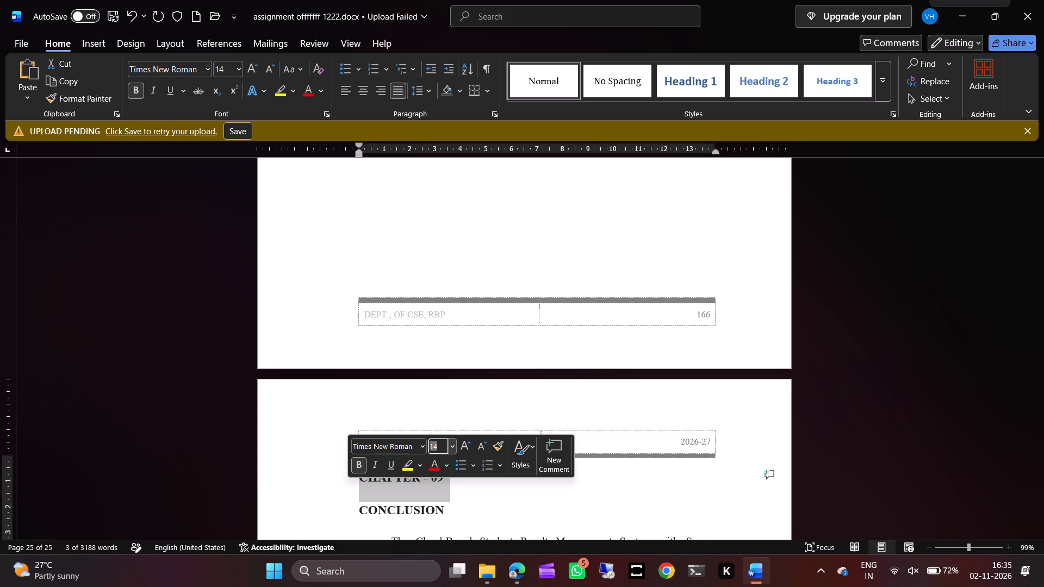
pyautogui.click(476, 493)
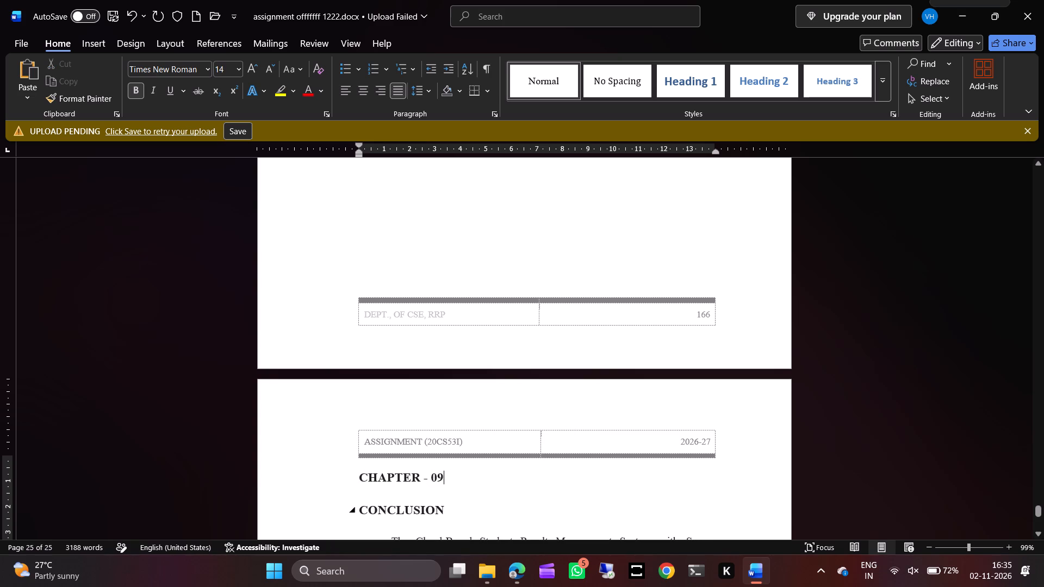
# Center the CONCLUSION heading.
pyautogui.moveTo(361, 513); pyautogui.dragTo(450, 514)
pyautogui.click(450, 514)
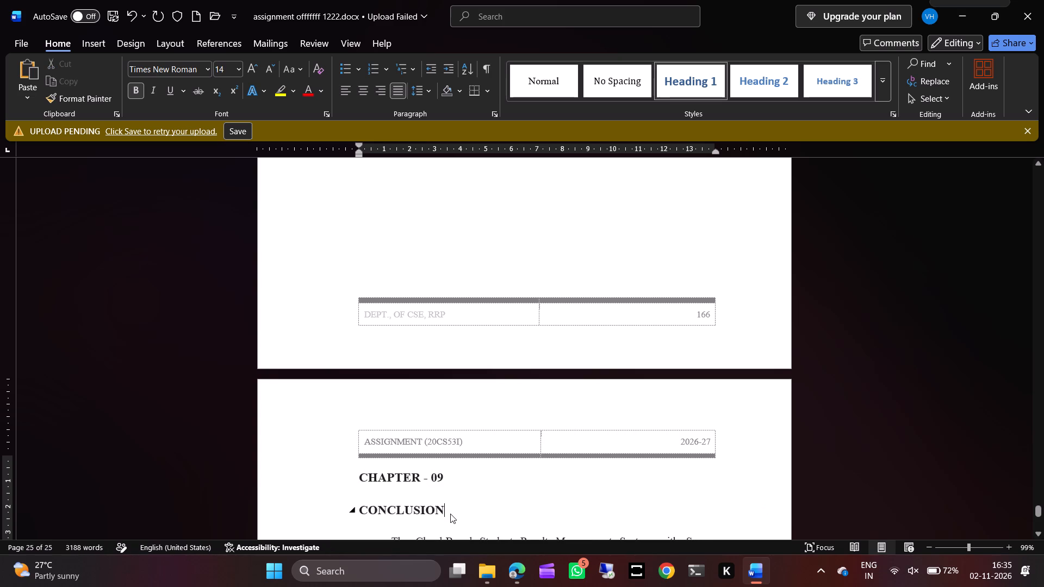
pyautogui.click(450, 514)
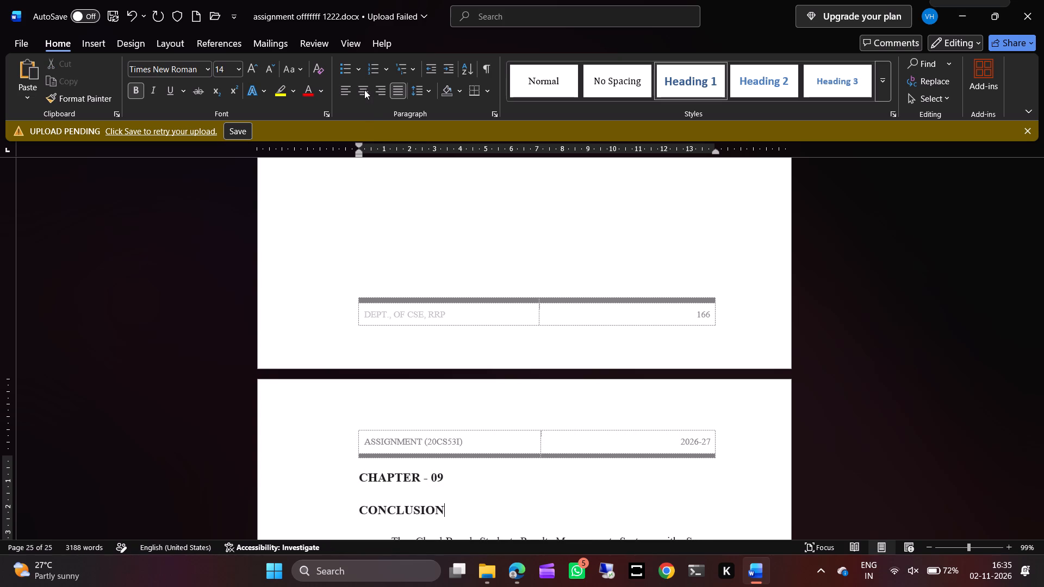
pyautogui.click(364, 90)
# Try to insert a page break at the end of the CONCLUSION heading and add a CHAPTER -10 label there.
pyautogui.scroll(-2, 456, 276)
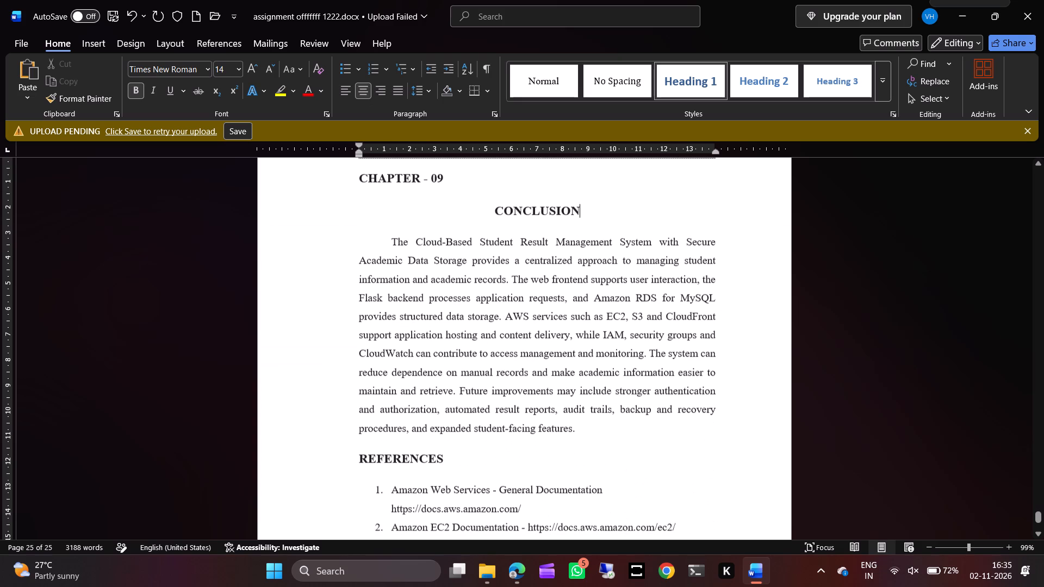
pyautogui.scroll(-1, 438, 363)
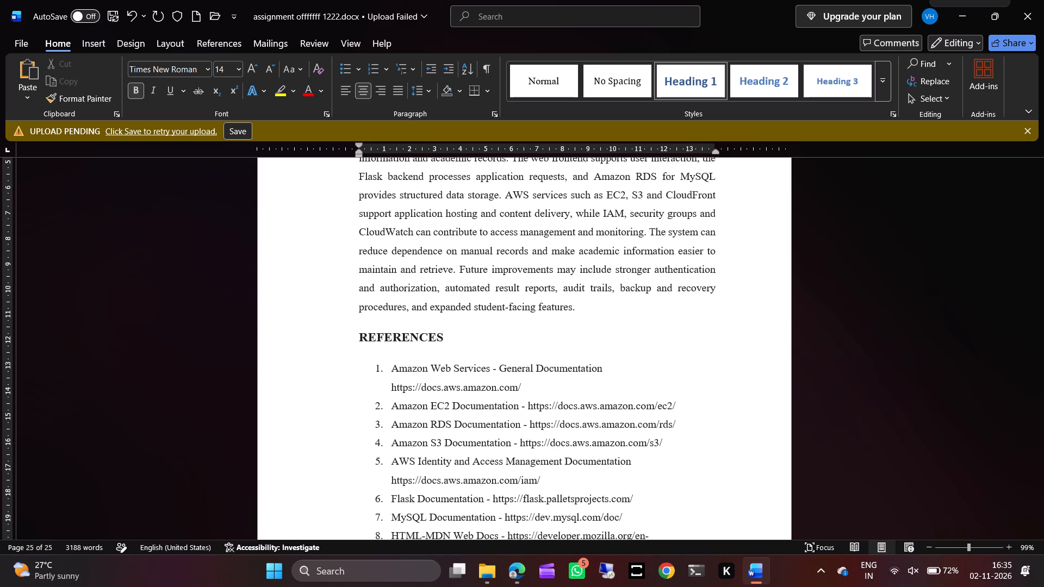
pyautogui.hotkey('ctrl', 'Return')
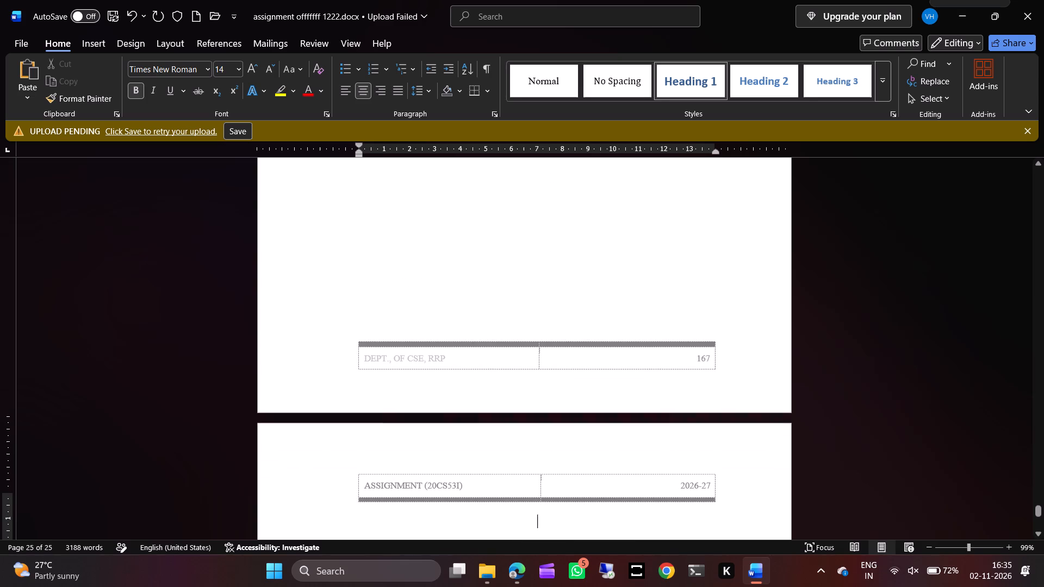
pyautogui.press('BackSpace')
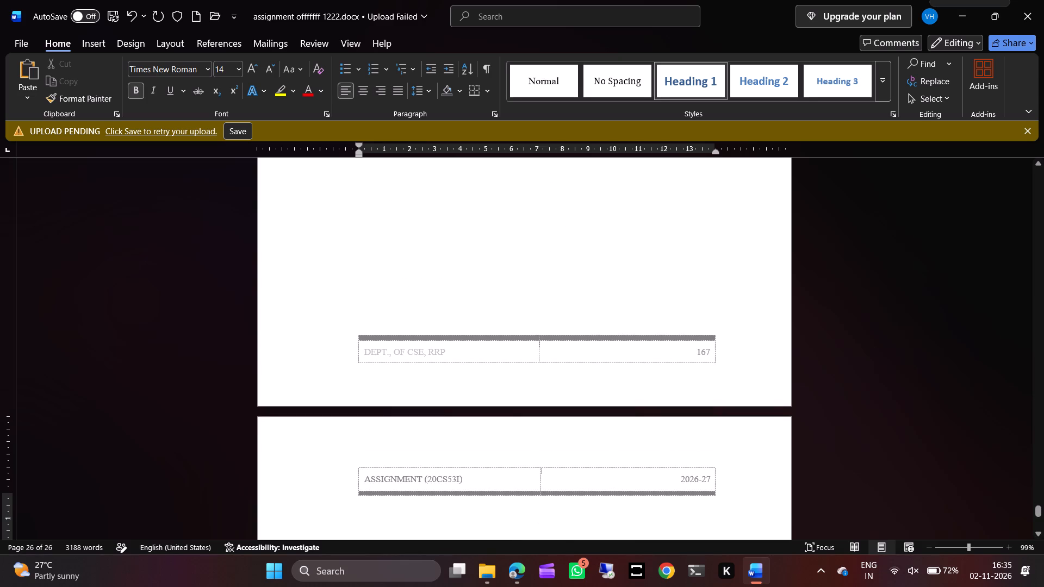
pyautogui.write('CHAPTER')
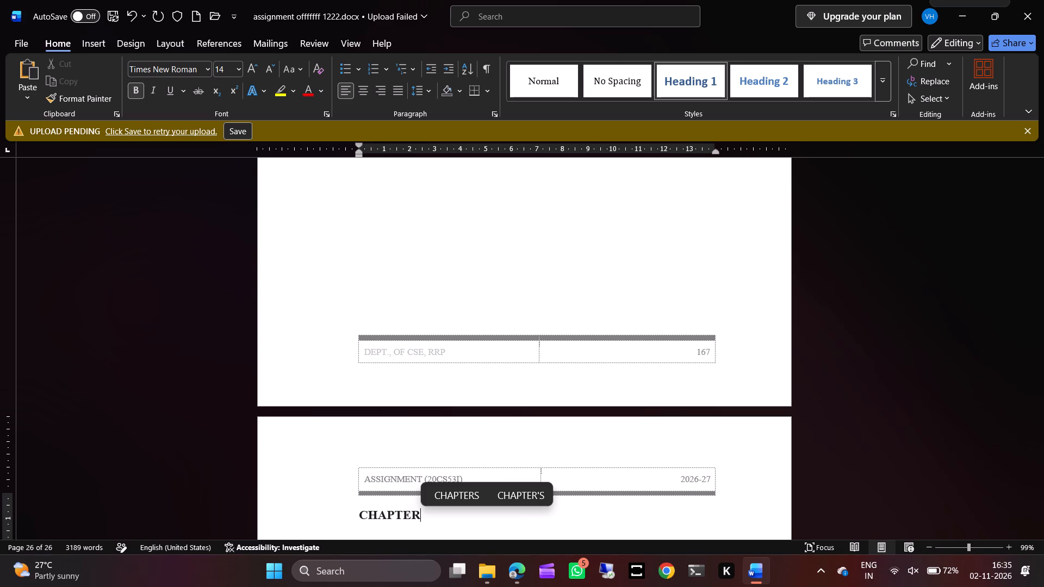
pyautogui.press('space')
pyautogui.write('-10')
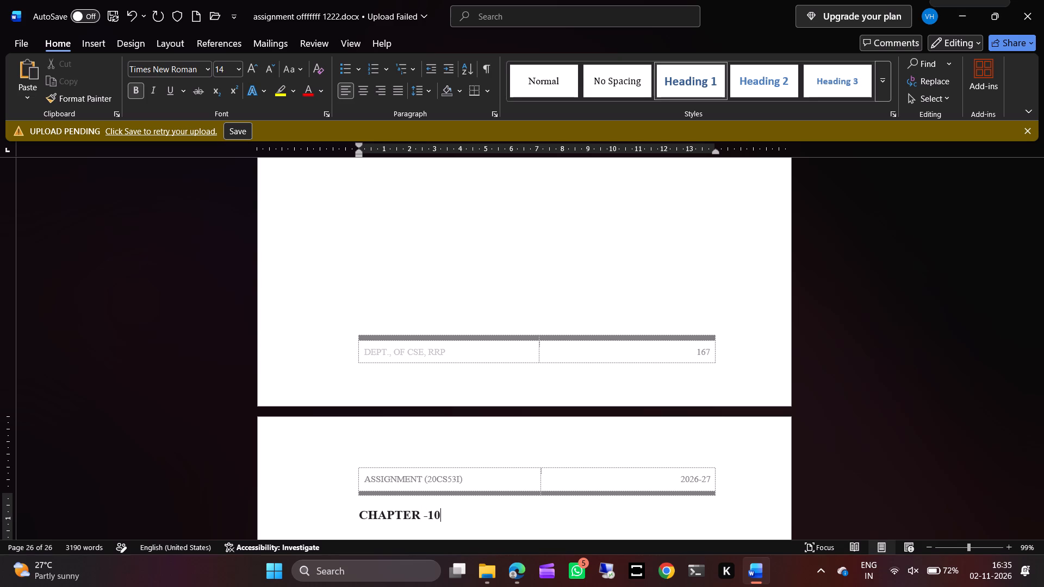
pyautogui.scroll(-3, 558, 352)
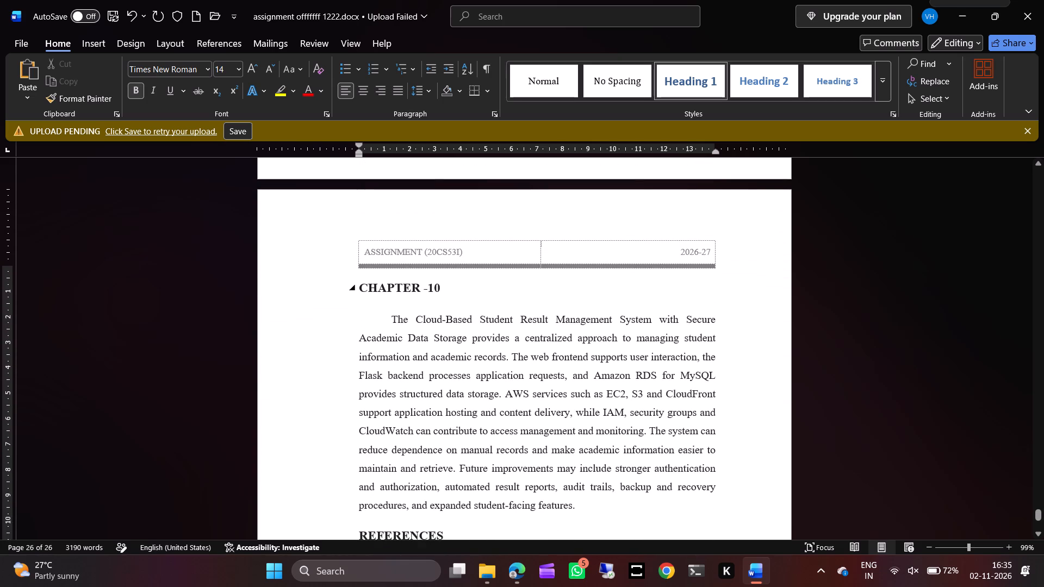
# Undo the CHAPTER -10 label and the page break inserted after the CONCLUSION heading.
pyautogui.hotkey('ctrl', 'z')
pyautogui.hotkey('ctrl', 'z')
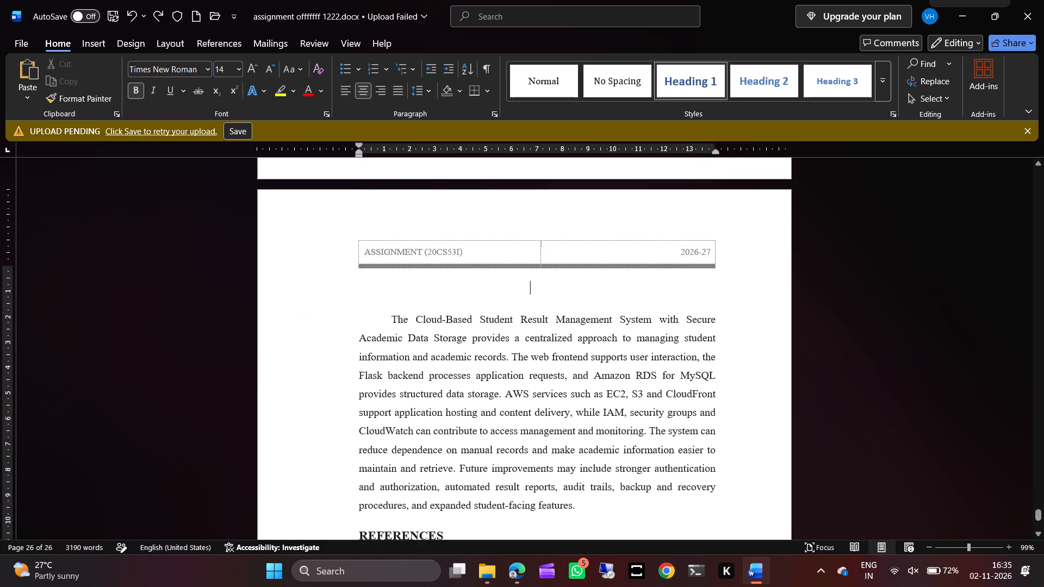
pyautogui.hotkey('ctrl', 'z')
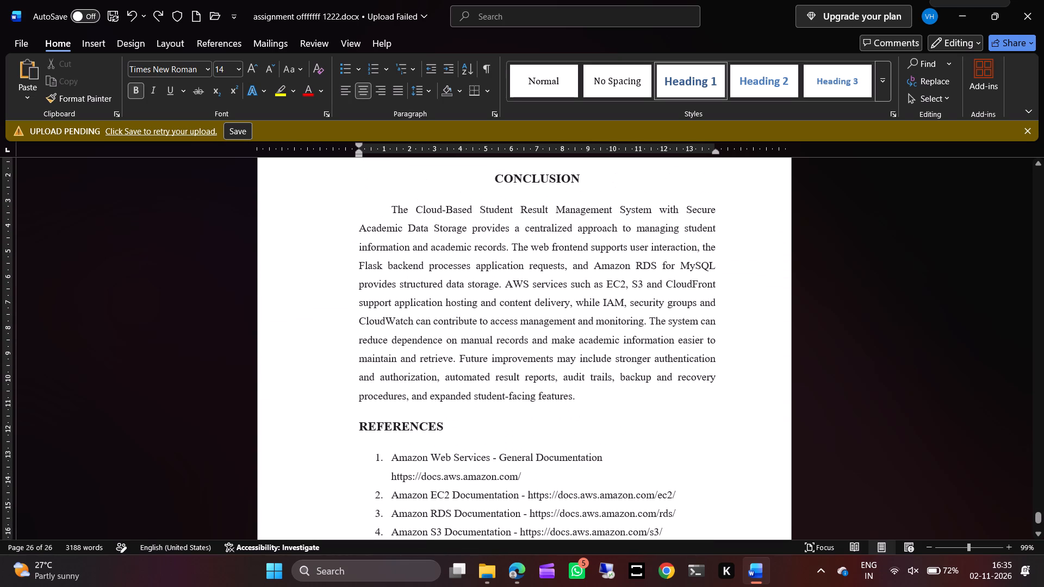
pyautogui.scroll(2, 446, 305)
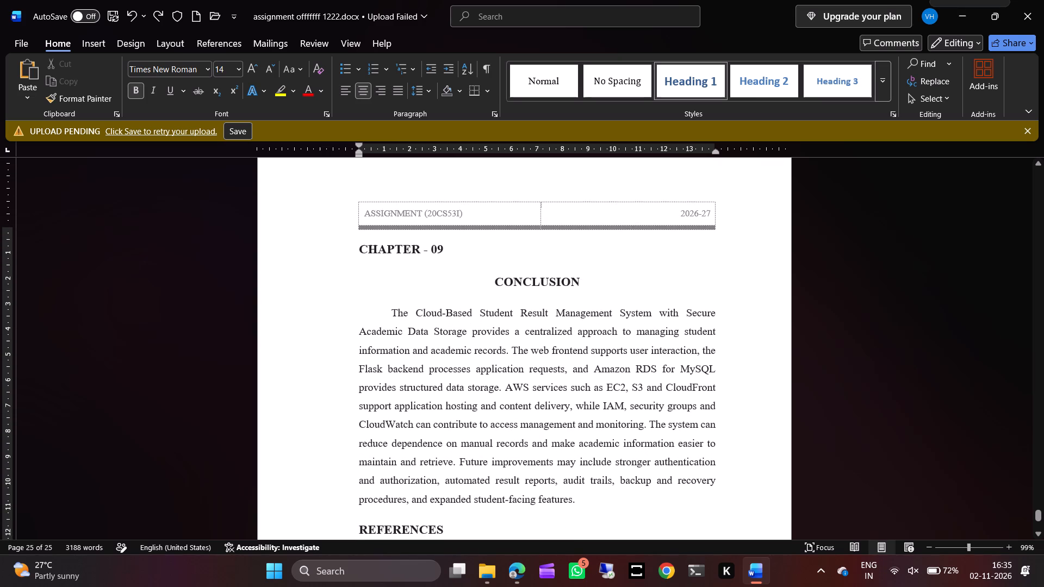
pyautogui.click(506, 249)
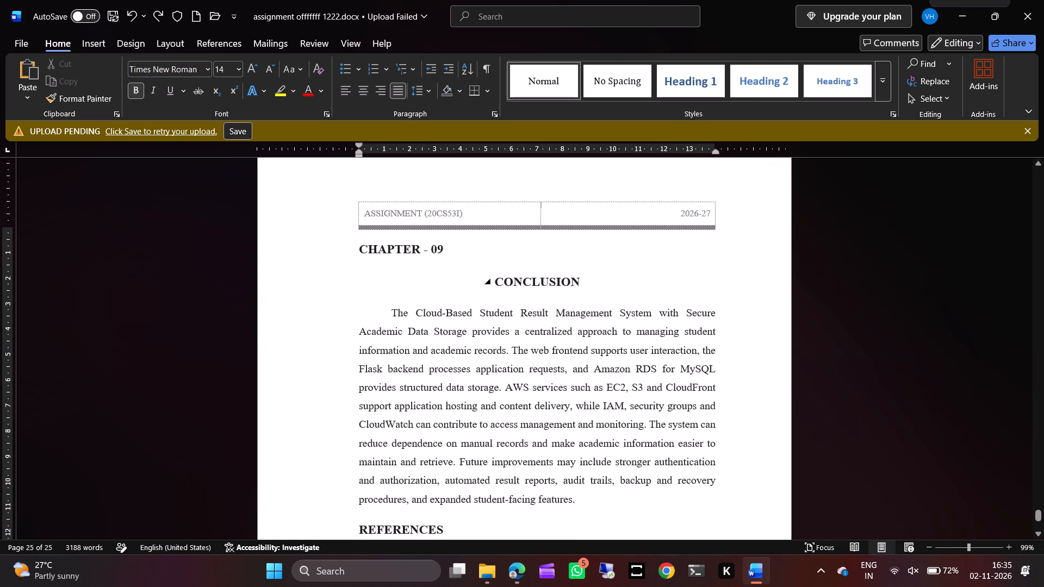
# Insert a page break after the conclusion paragraph and add a CHAPTER -10 label above the REFERENCES heading.
pyautogui.scroll(-1, 501, 291)
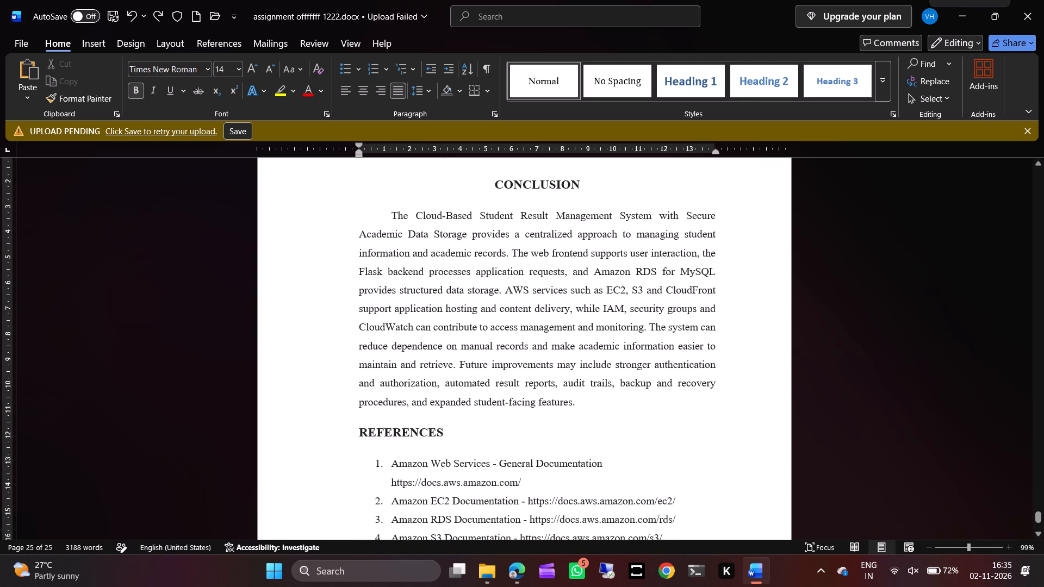
pyautogui.click(586, 401)
pyautogui.hotkey('ctrl', 'Return')
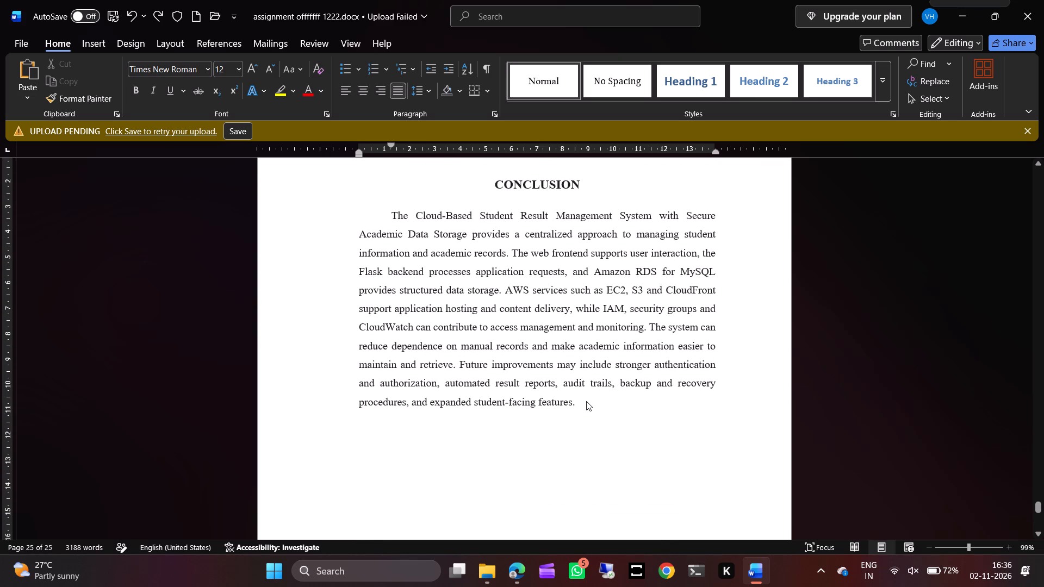
pyautogui.scroll(-1, 484, 444)
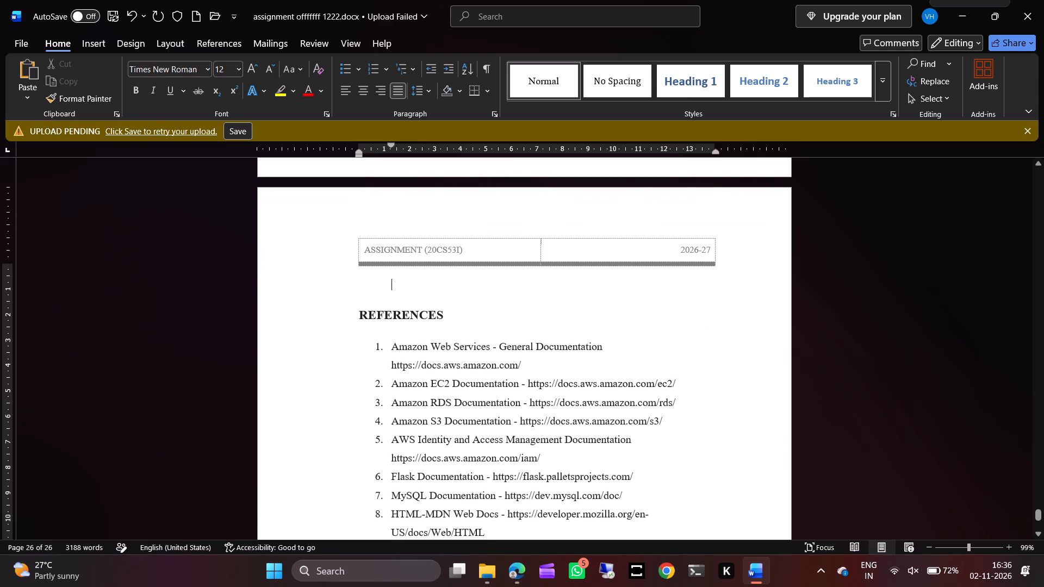
pyautogui.write('CHAPTER -10')
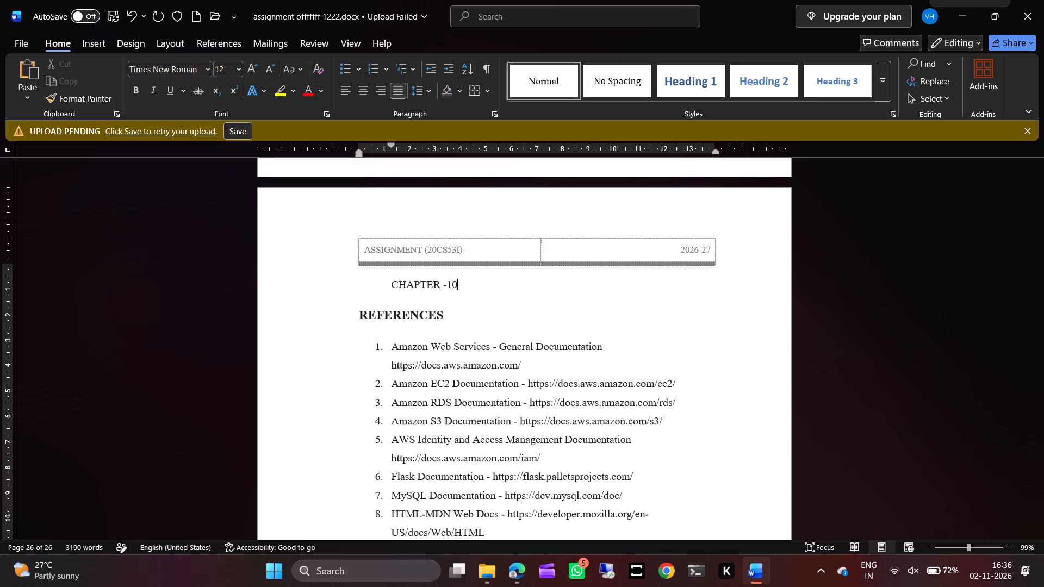
# Make the CHAPTER -10 label above REFERENCES bold and set its font size to 14.
pyautogui.moveTo(461, 286); pyautogui.dragTo(404, 286)
pyautogui.click(419, 260)
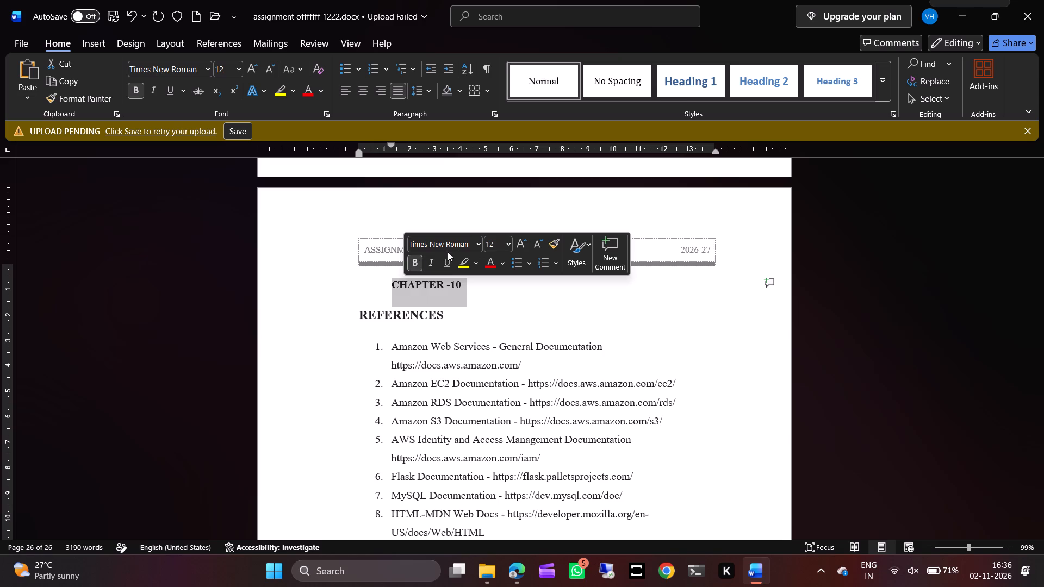
pyautogui.click(497, 247)
pyautogui.write('14')
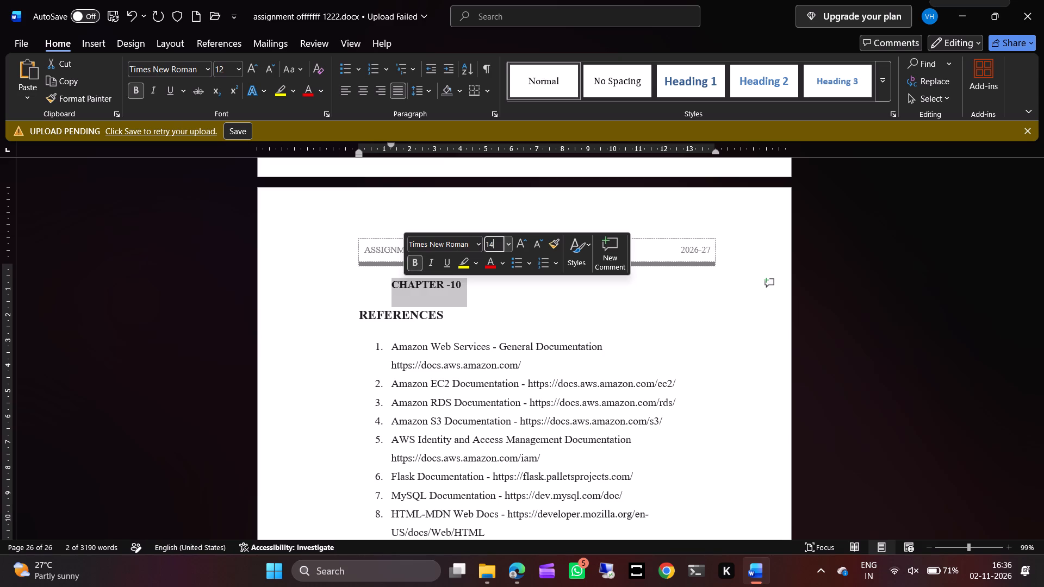
pyautogui.press('Return')
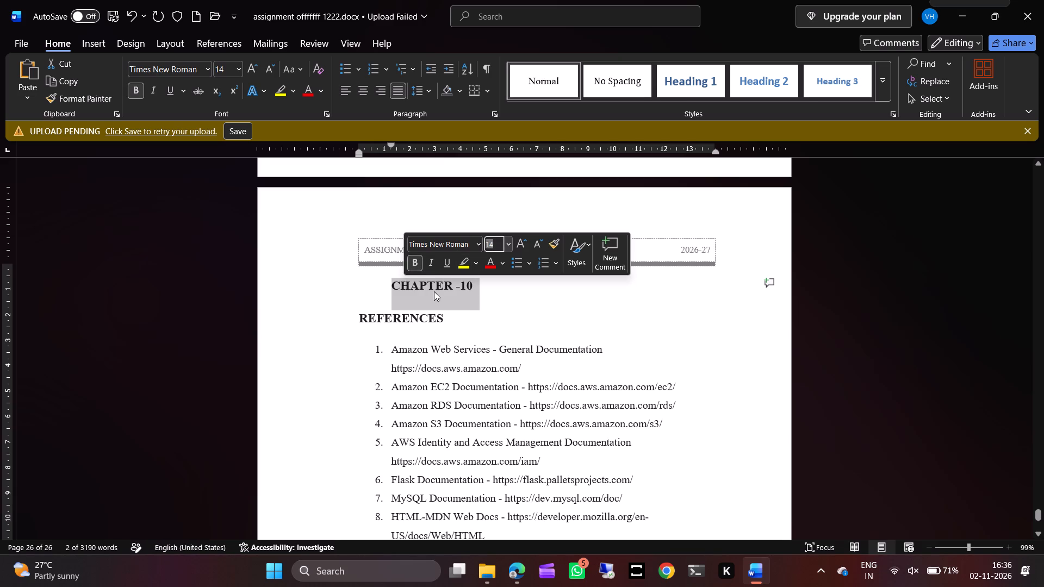
# Left-align the CHAPTER -10 label and remove its indent so it starts at the page margin.
pyautogui.hotkey('ctrl', 'l')
pyautogui.hotkey('ctrl', 'l')
pyautogui.hotkey('ctrl', 'l')
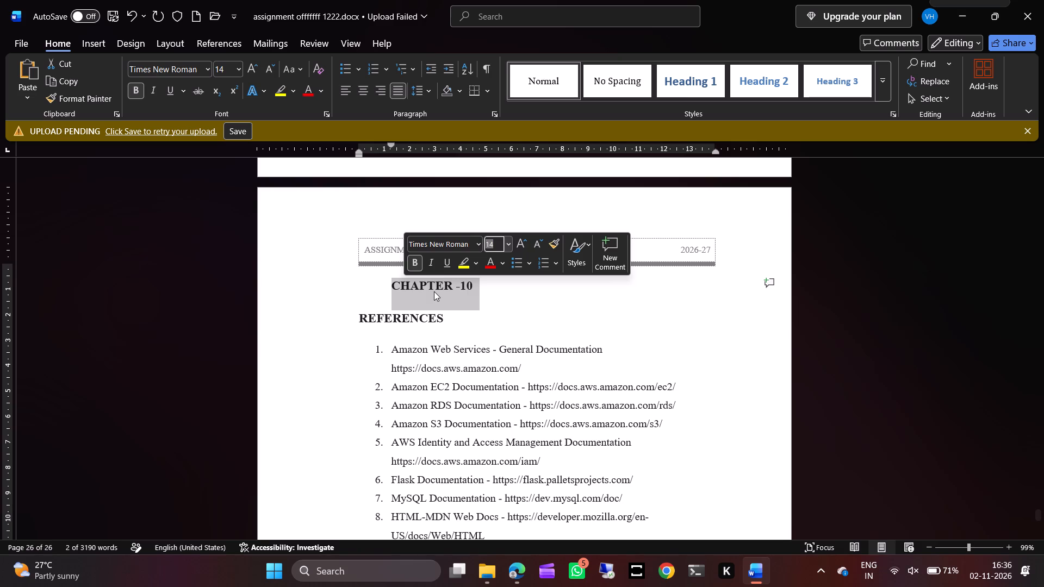
pyautogui.click(434, 291)
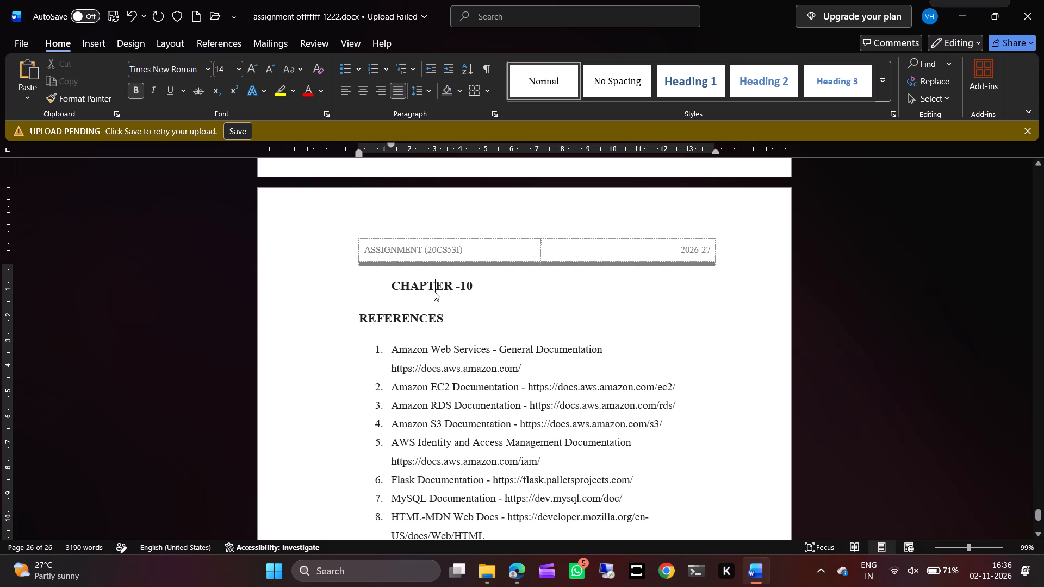
pyautogui.hotkey('ctrl', 'l')
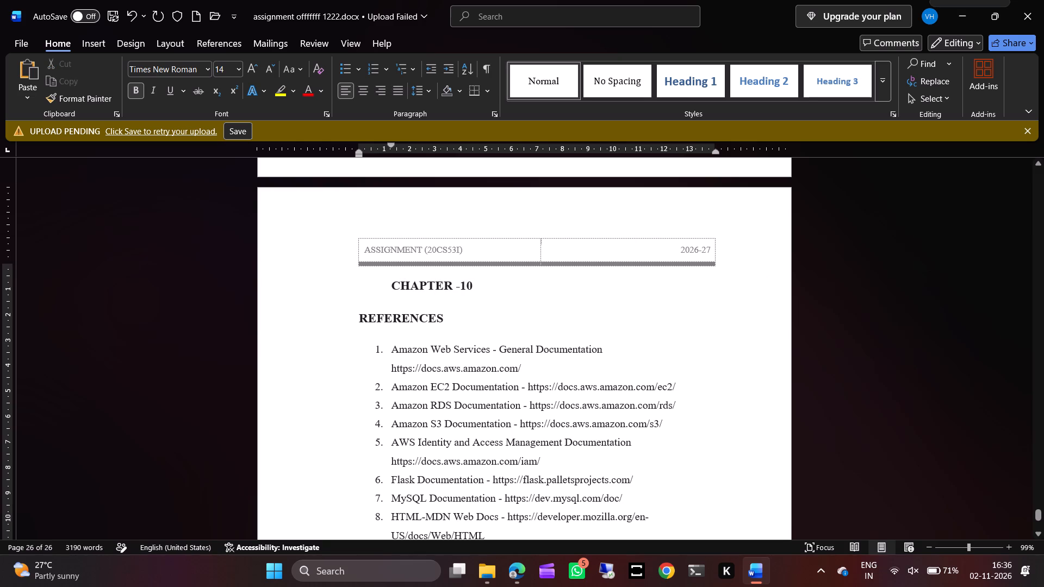
pyautogui.click(393, 284)
pyautogui.press('BackSpace')
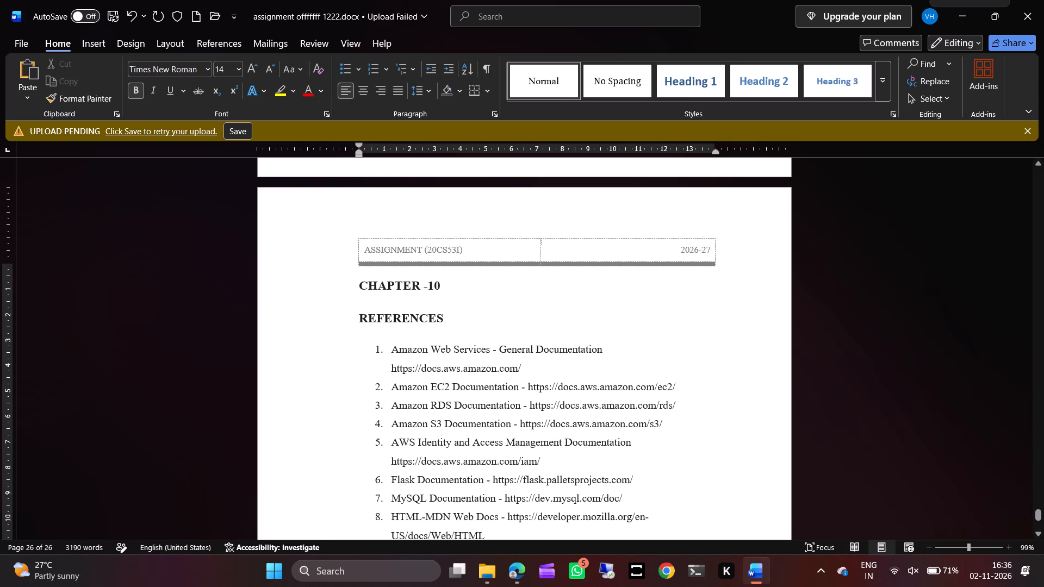
# Center the REFERENCES heading.
pyautogui.click(362, 316)
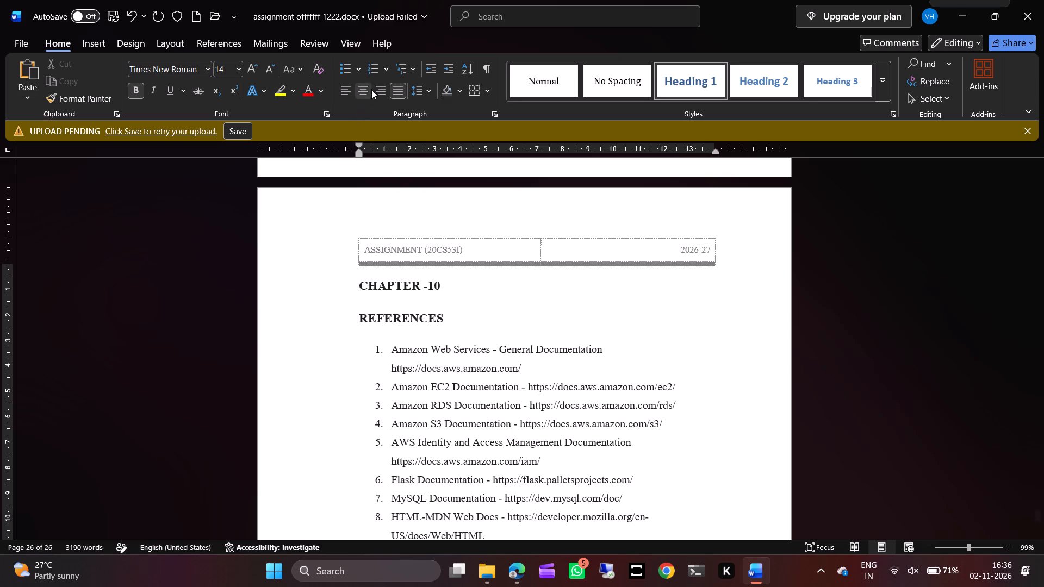
pyautogui.click(362, 96)
# Remove the numbering and indent from the Amazon Web Services, EC2, RDS and S3 reference entries.
pyautogui.scroll(-1, 419, 309)
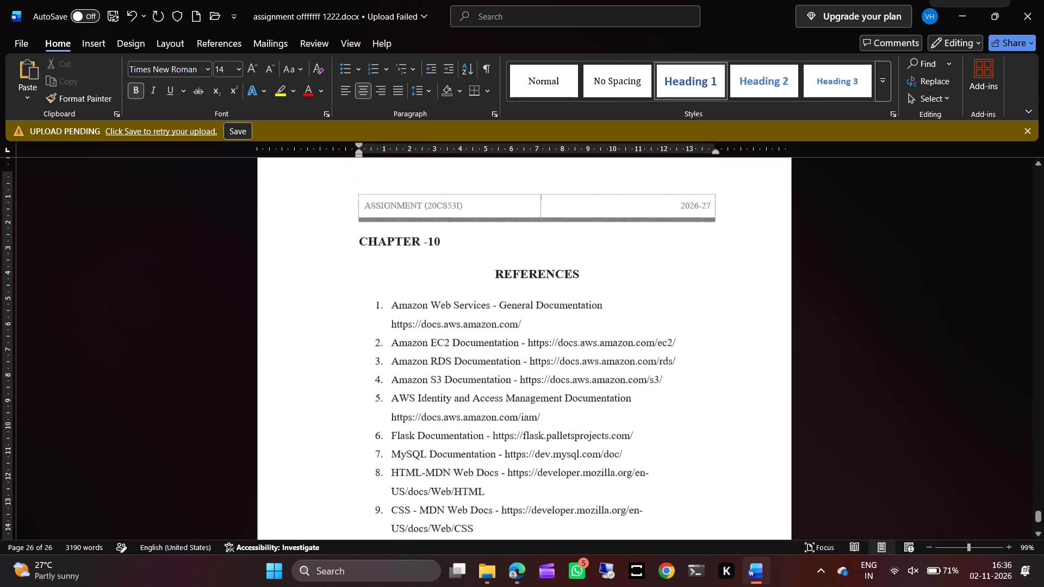
pyautogui.scroll(-1, 419, 309)
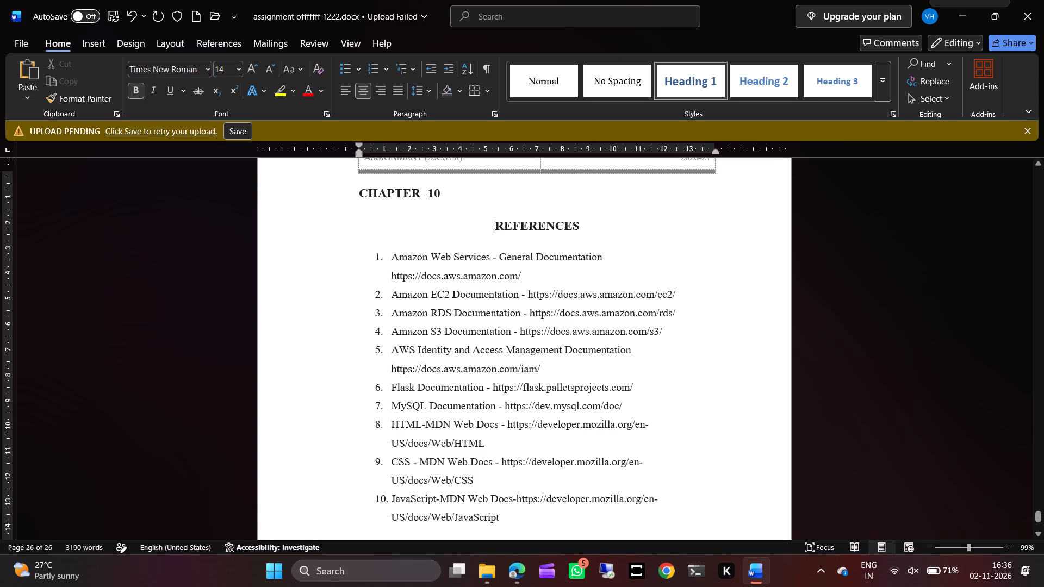
pyautogui.click(391, 260)
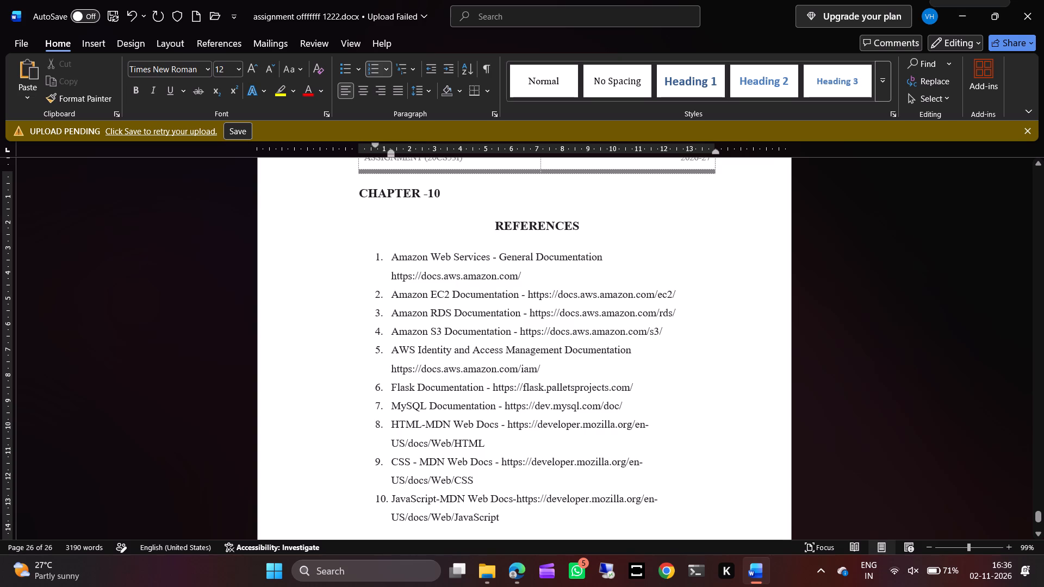
pyautogui.press('BackSpace')
pyautogui.press('BackSpace')
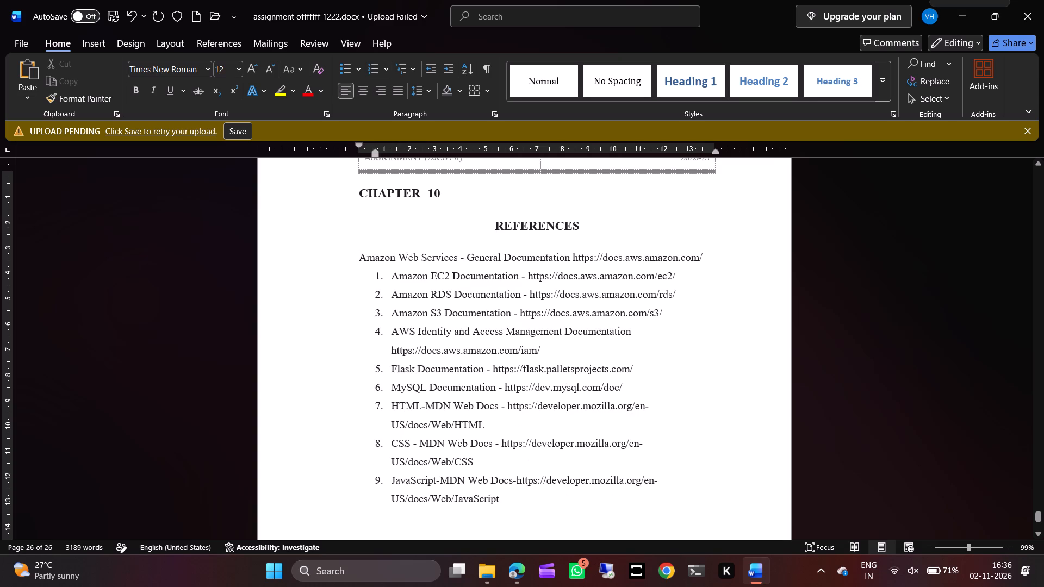
pyautogui.press('Down')
pyautogui.press('BackSpace')
pyautogui.press('BackSpace')
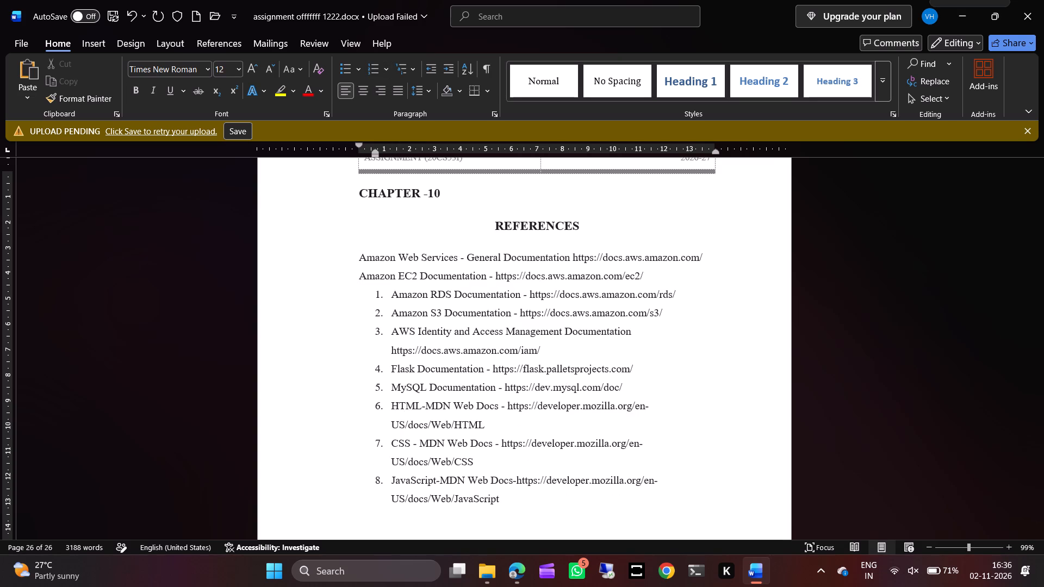
pyautogui.press('Down')
pyautogui.press('BackSpace')
pyautogui.press('BackSpace')
pyautogui.press('Down')
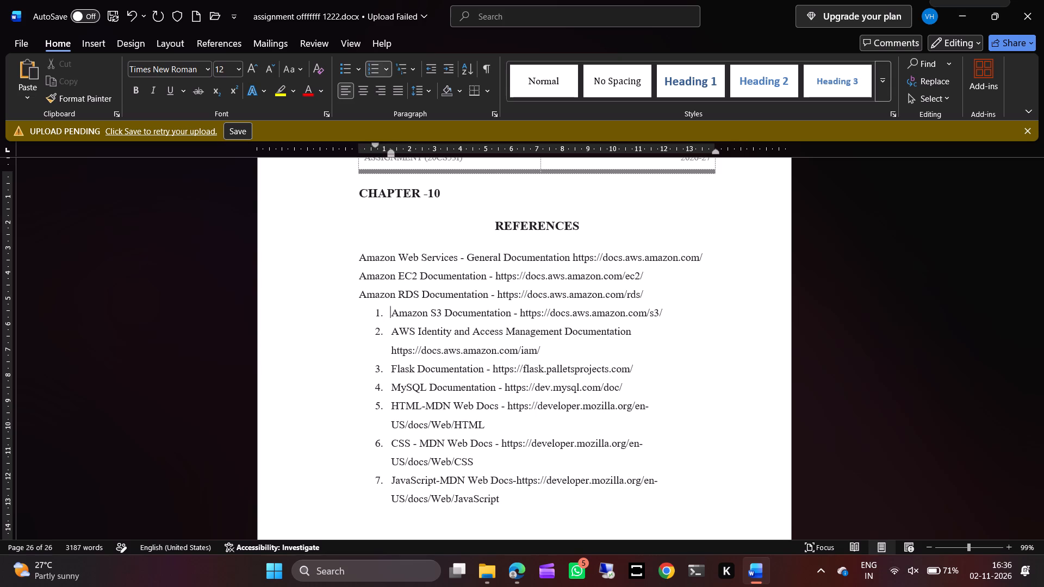
pyautogui.press('BackSpace')
pyautogui.press('BackSpace')
# Remove the numbering and indent from the AWS Identity and Access Management, Flask and MySQL reference entries.
pyautogui.press('Down')
pyautogui.press('BackSpace')
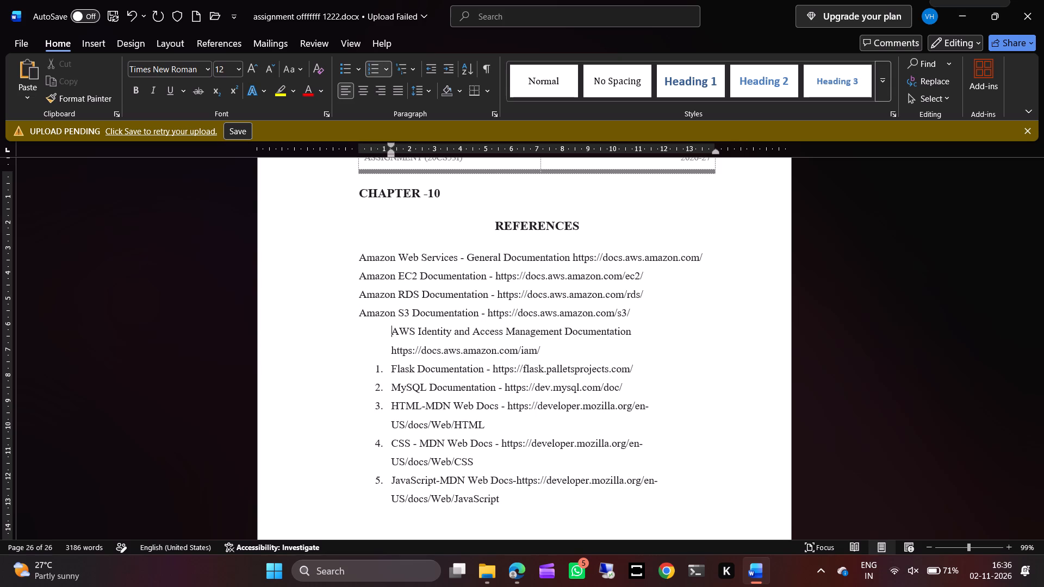
pyautogui.press('BackSpace')
pyautogui.press('Down')
pyautogui.press('Down')
pyautogui.press('BackSpace')
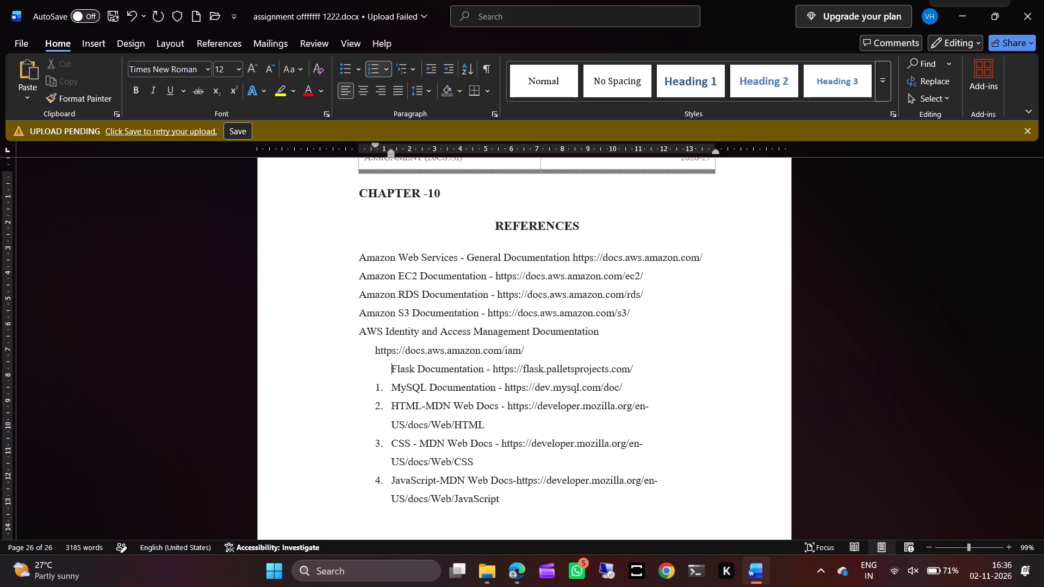
pyautogui.press('BackSpace')
pyautogui.press('Down')
pyautogui.press('BackSpace')
pyautogui.press('BackSpace')
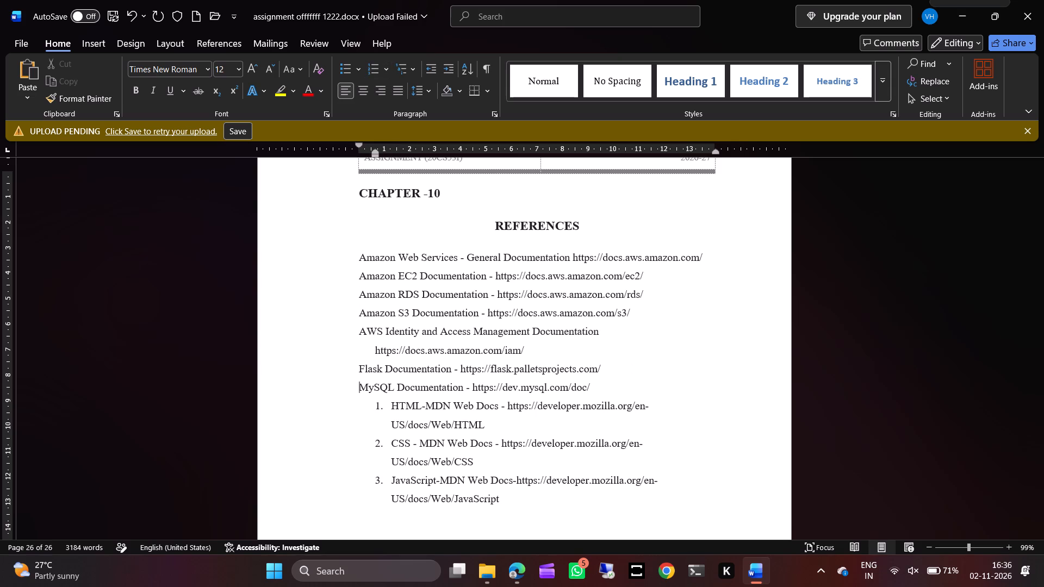
# Remove the numbering and indent from the HTML, CSS and JavaScript MDN Web Docs reference entries.
pyautogui.press('Down')
pyautogui.press('BackSpace')
pyautogui.press('BackSpace')
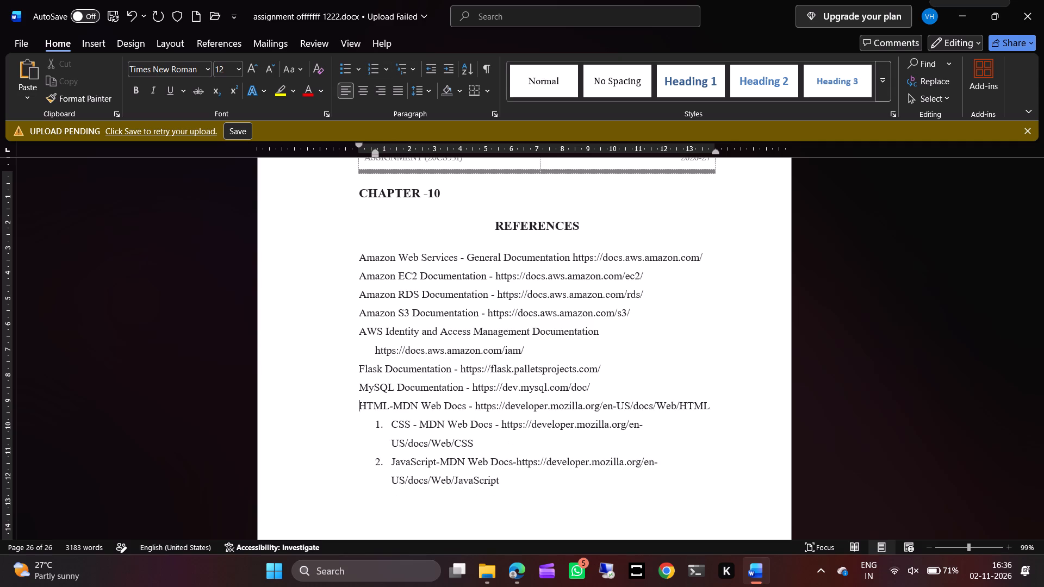
pyautogui.press('Down')
pyautogui.press('BackSpace')
pyautogui.press('BackSpace')
pyautogui.press('Down')
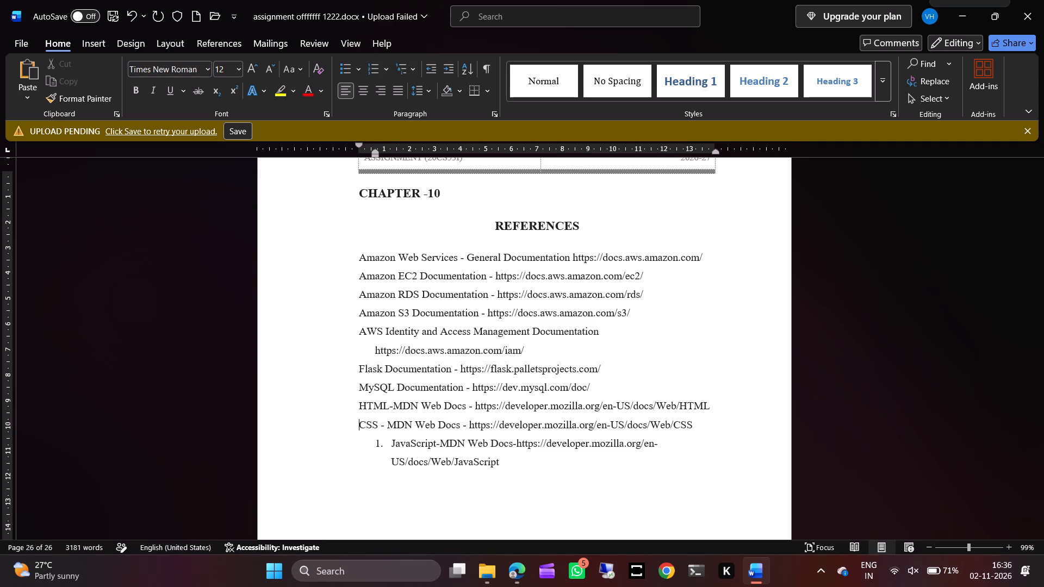
pyautogui.press('BackSpace')
pyautogui.press('BackSpace')
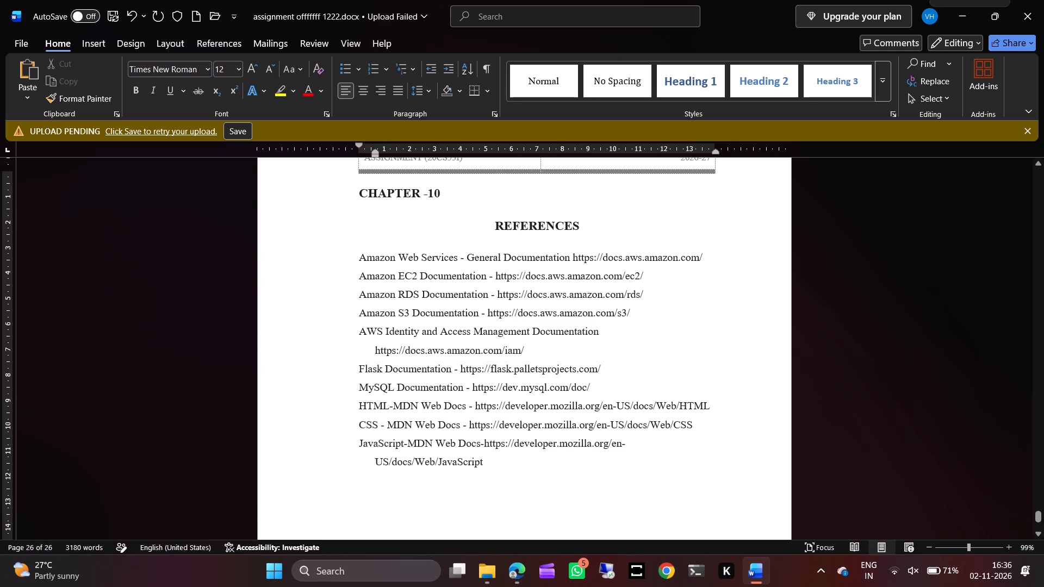
# Bold the source names Amazon Web Services, Amazon EC2 Documentation, Amazon RDS Documentation and Amazon S3 Documentation in the references.
pyautogui.moveTo(462, 258); pyautogui.dragTo(377, 262)
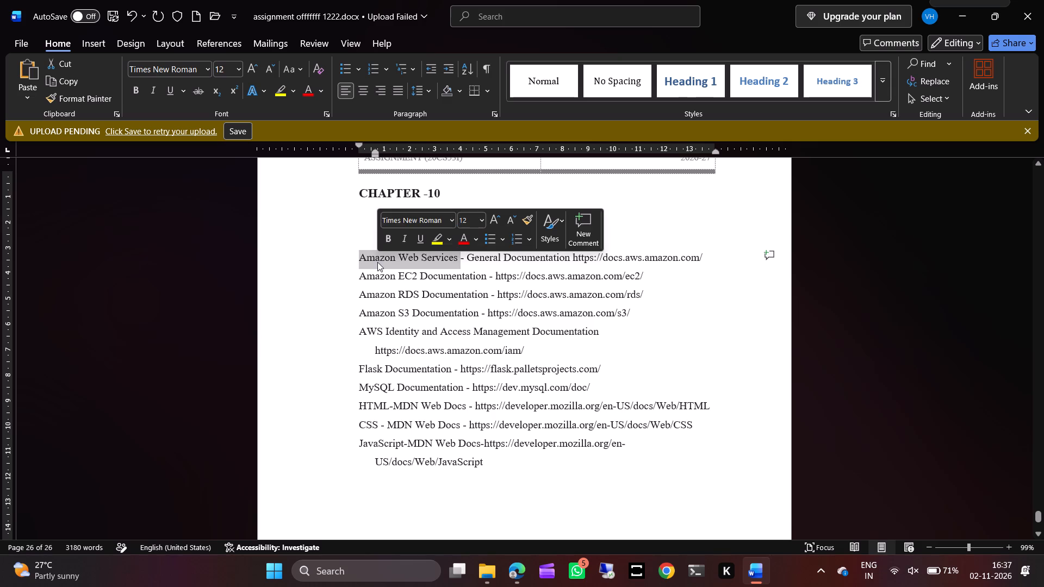
pyautogui.click(384, 245)
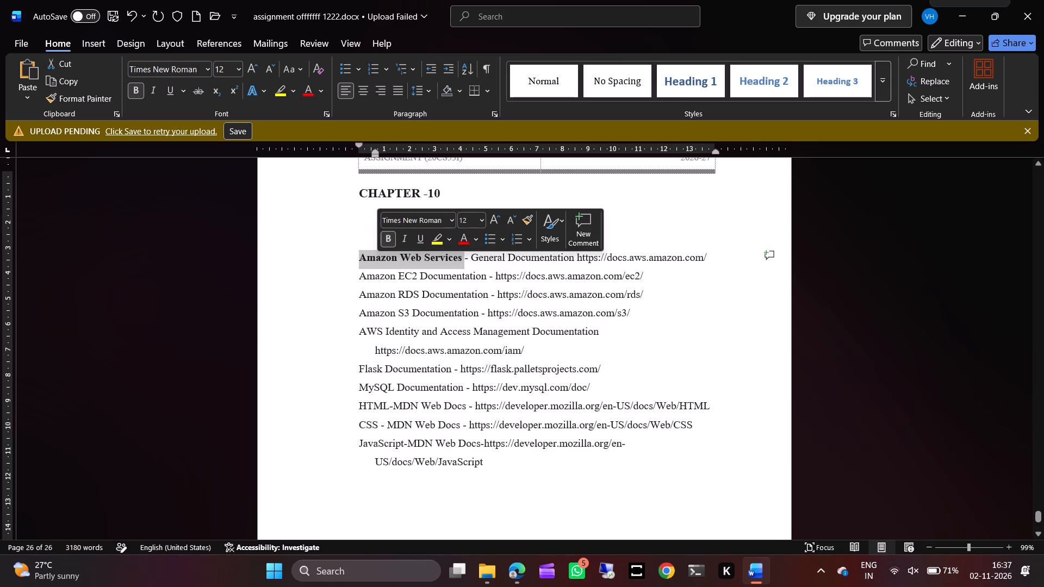
pyautogui.moveTo(493, 274); pyautogui.dragTo(380, 285)
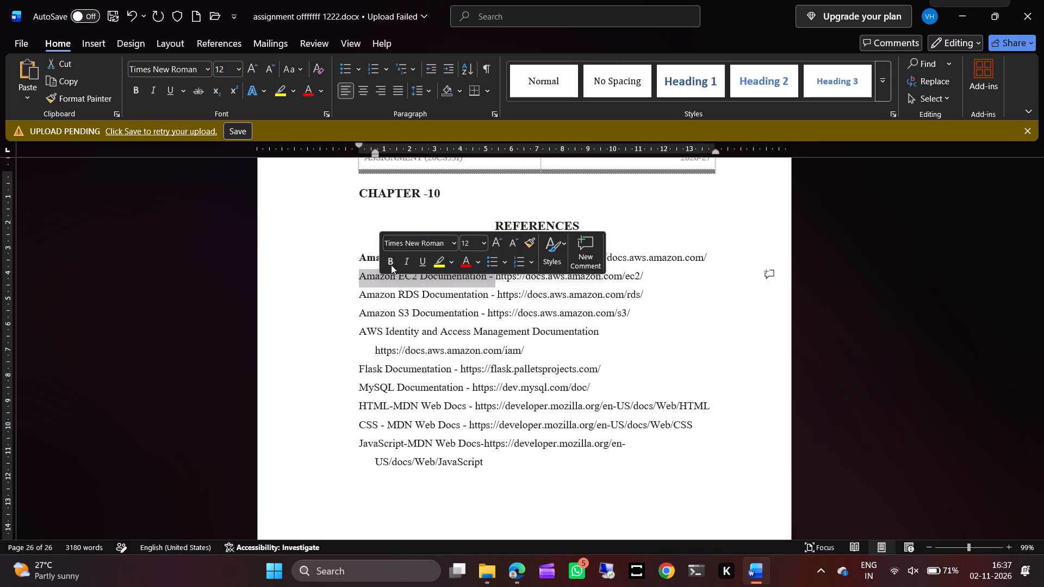
pyautogui.click(390, 265)
pyautogui.moveTo(494, 293); pyautogui.dragTo(372, 302)
pyautogui.moveTo(377, 280); pyautogui.dragTo(387, 280)
pyautogui.click(387, 280)
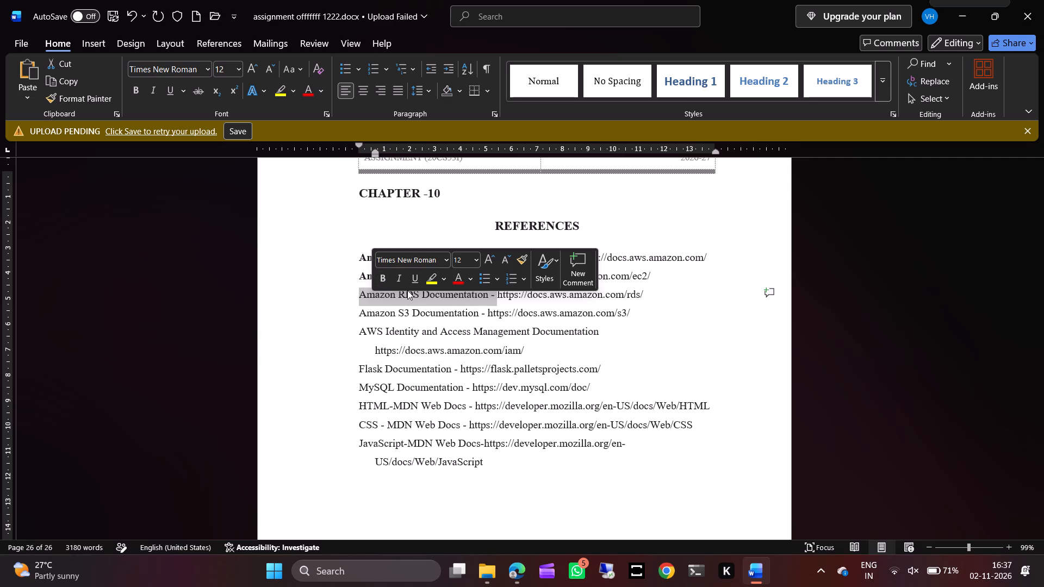
pyautogui.click(385, 282)
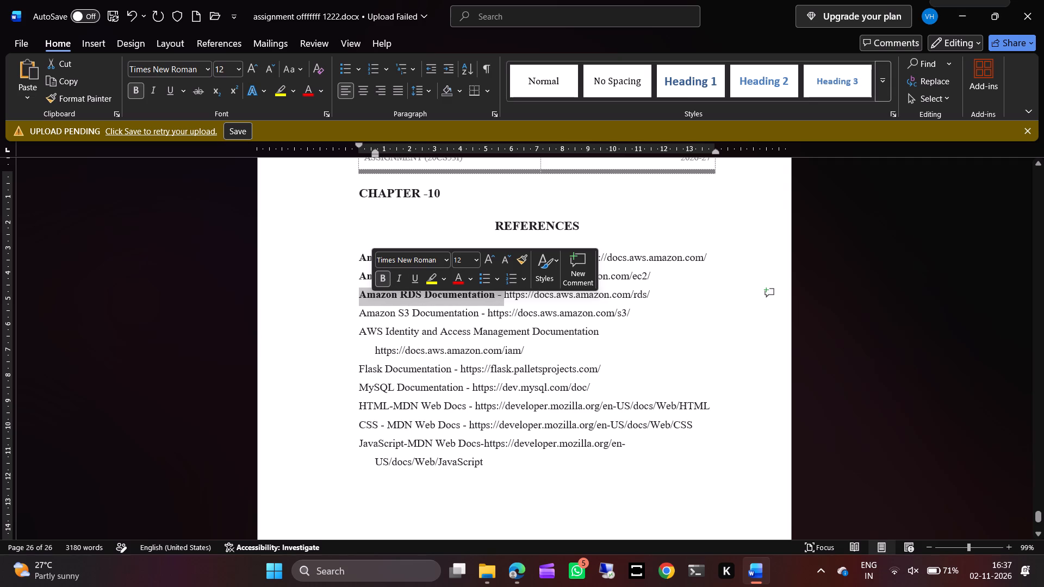
pyautogui.moveTo(483, 313); pyautogui.dragTo(375, 317)
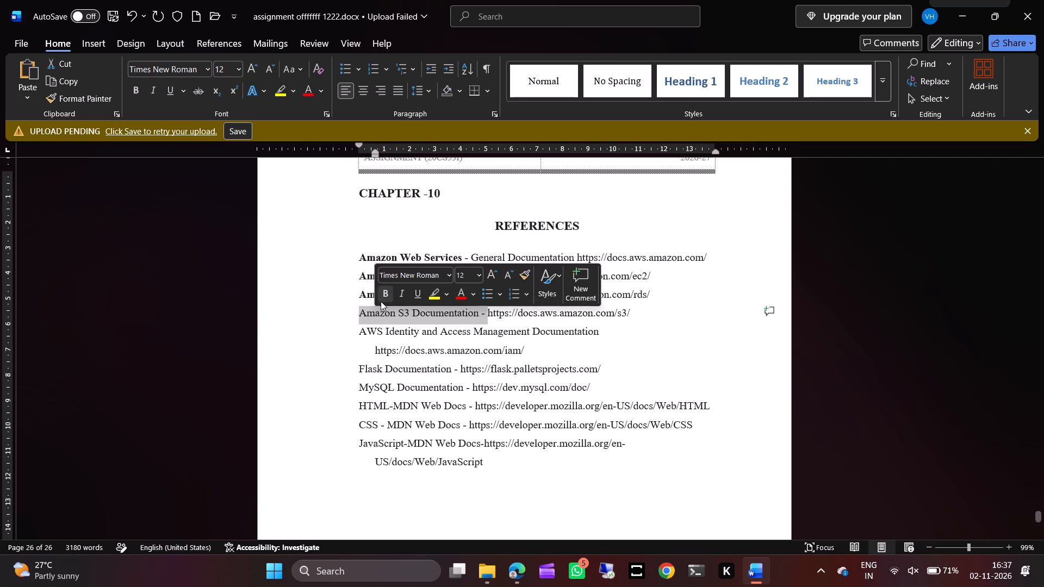
pyautogui.click(381, 301)
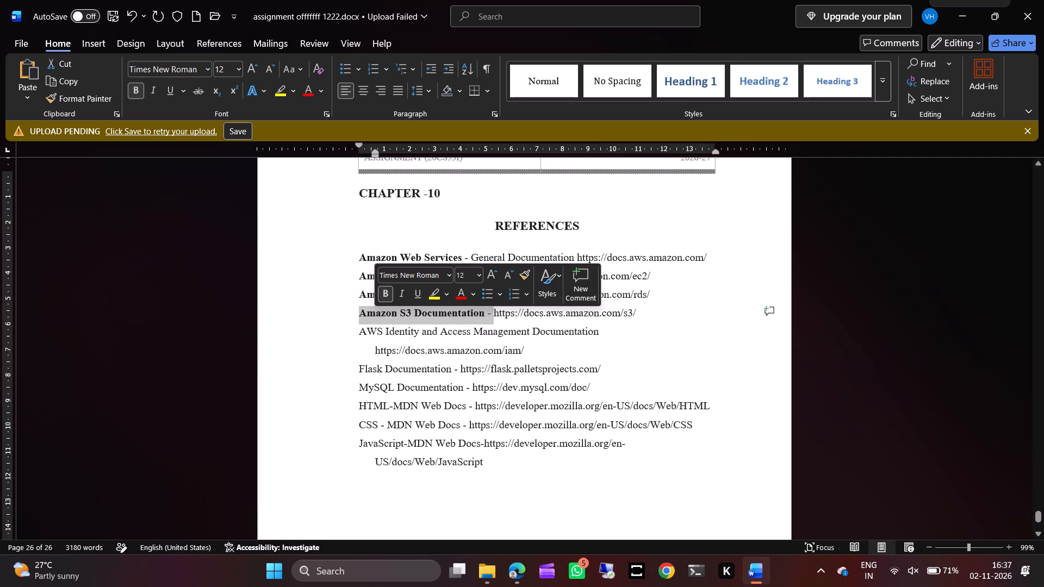
# Bold the source names AWS Identity and Access Management Documentation, Flask Documentation and MySQL Documentation in the references.
pyautogui.moveTo(362, 332); pyautogui.dragTo(586, 335)
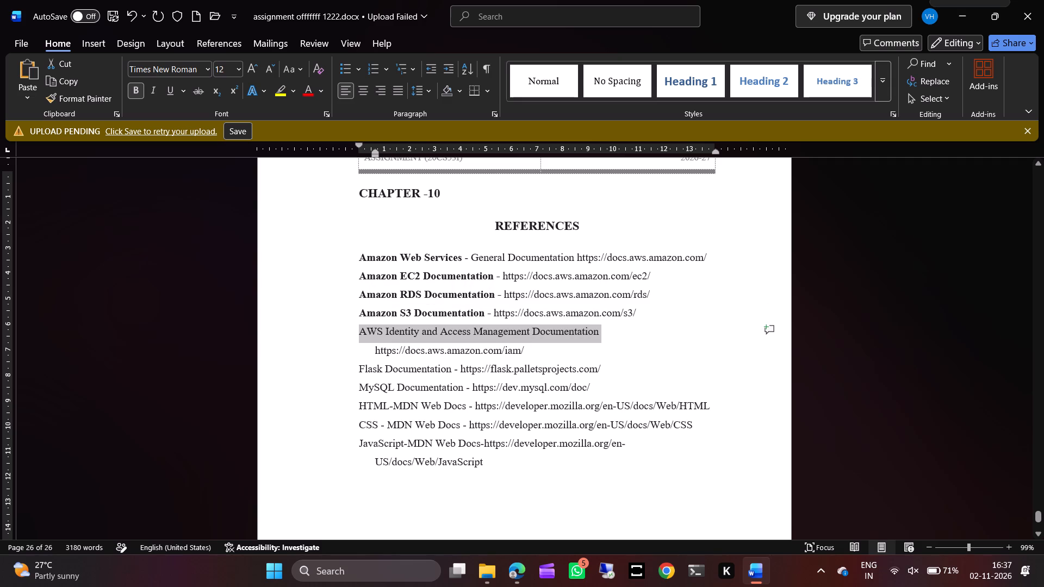
pyautogui.moveTo(586, 335); pyautogui.dragTo(593, 334)
pyautogui.click(598, 312)
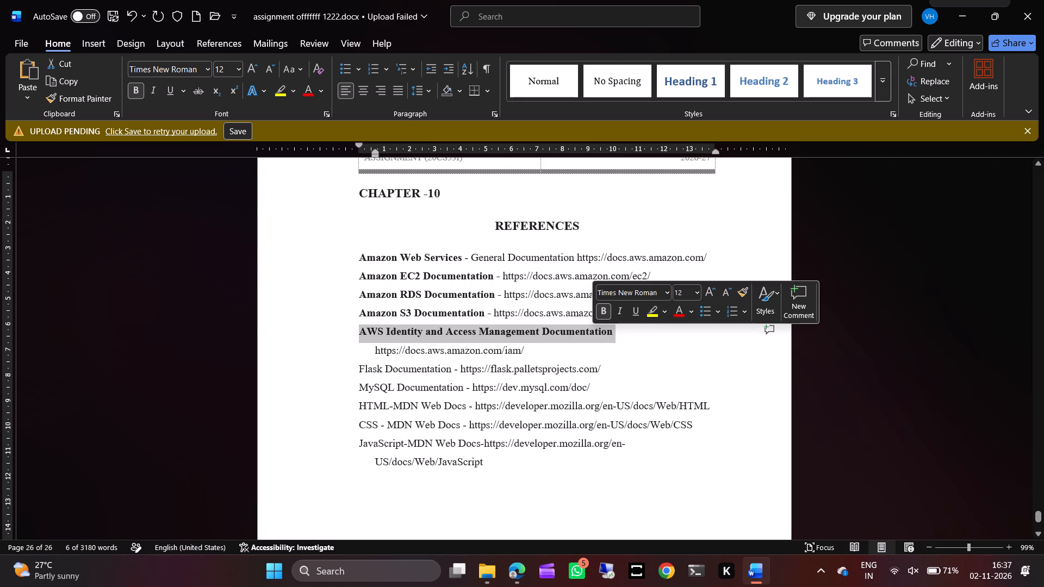
pyautogui.moveTo(357, 372); pyautogui.dragTo(452, 374)
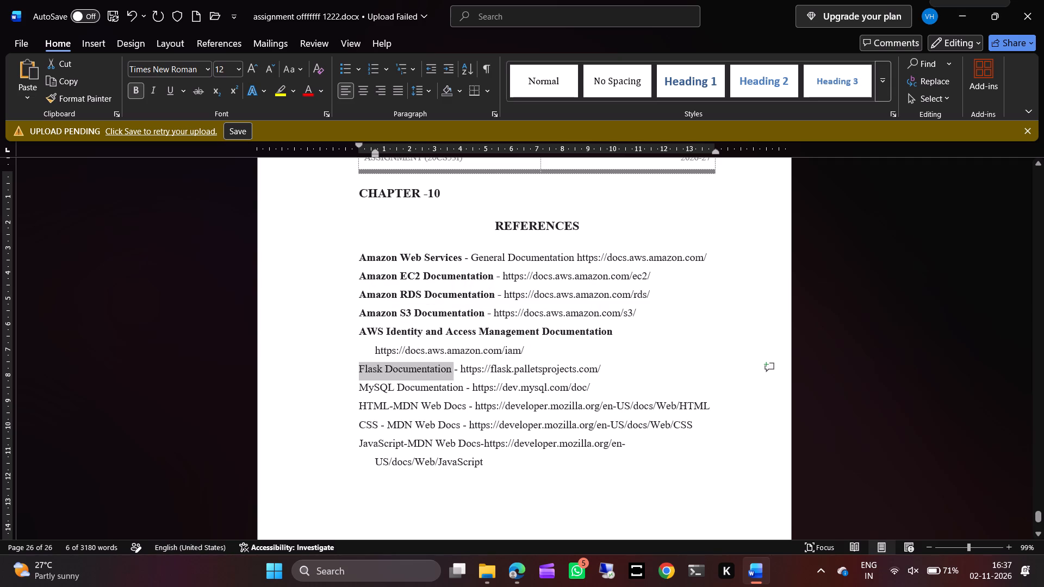
pyautogui.moveTo(452, 374); pyautogui.dragTo(457, 372)
pyautogui.click(464, 351)
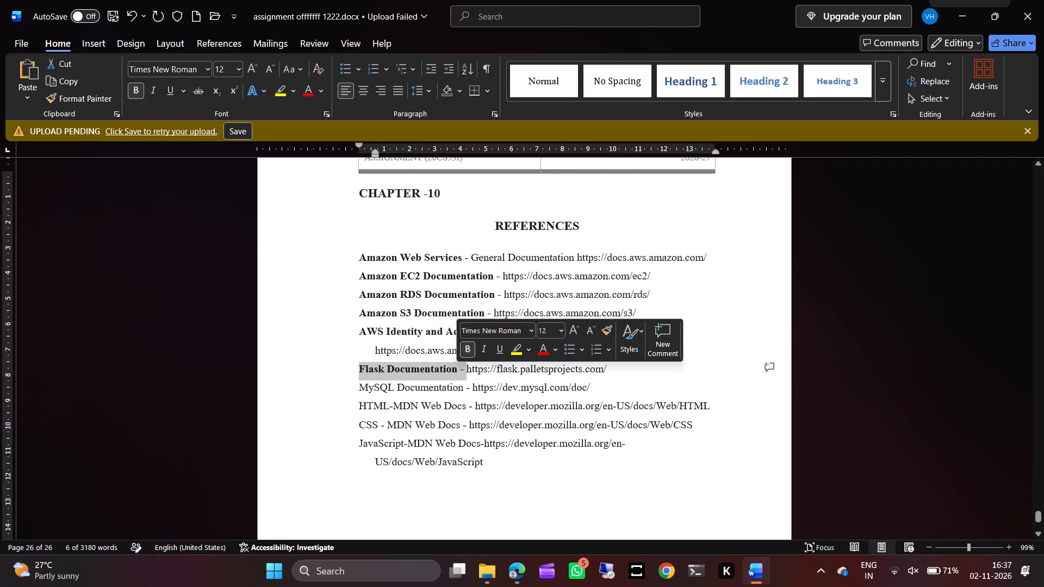
pyautogui.moveTo(469, 386); pyautogui.dragTo(377, 388)
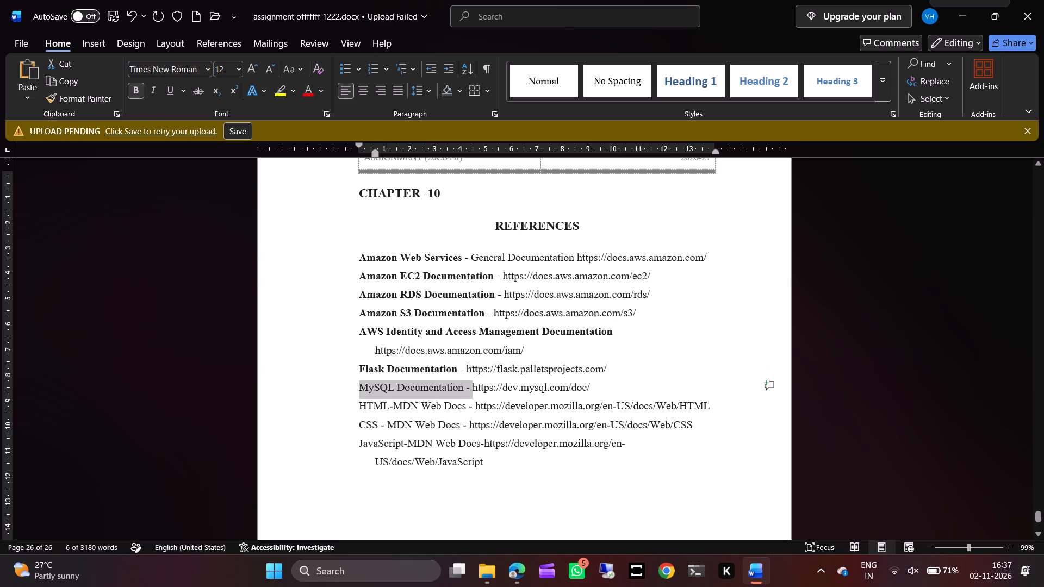
pyautogui.click(386, 371)
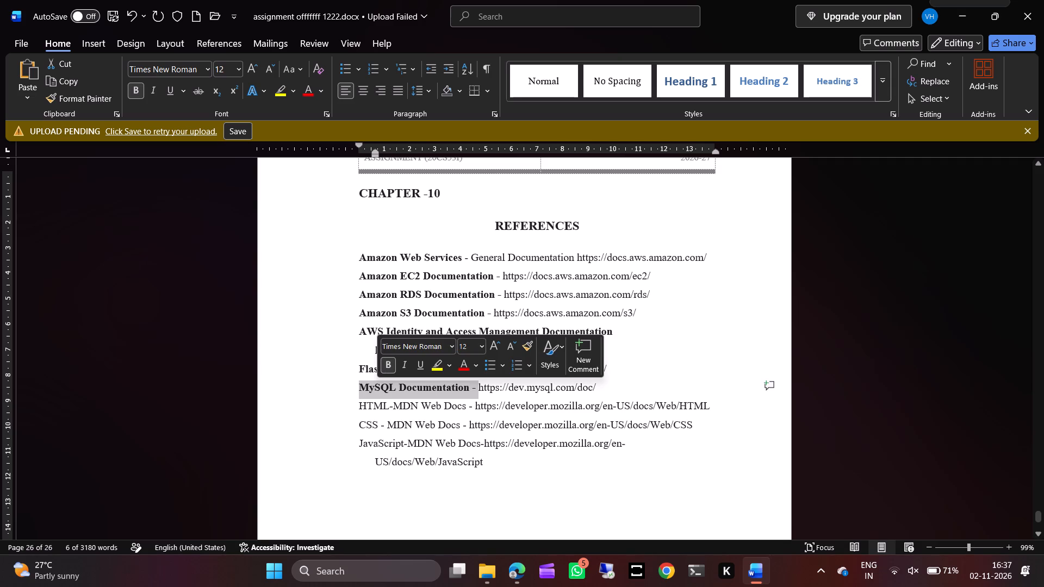
# Bold the source name HTML-MDN Web Docs in the references, keeping its link in regular weight.
pyautogui.moveTo(470, 408); pyautogui.dragTo(363, 408)
pyautogui.click(370, 392)
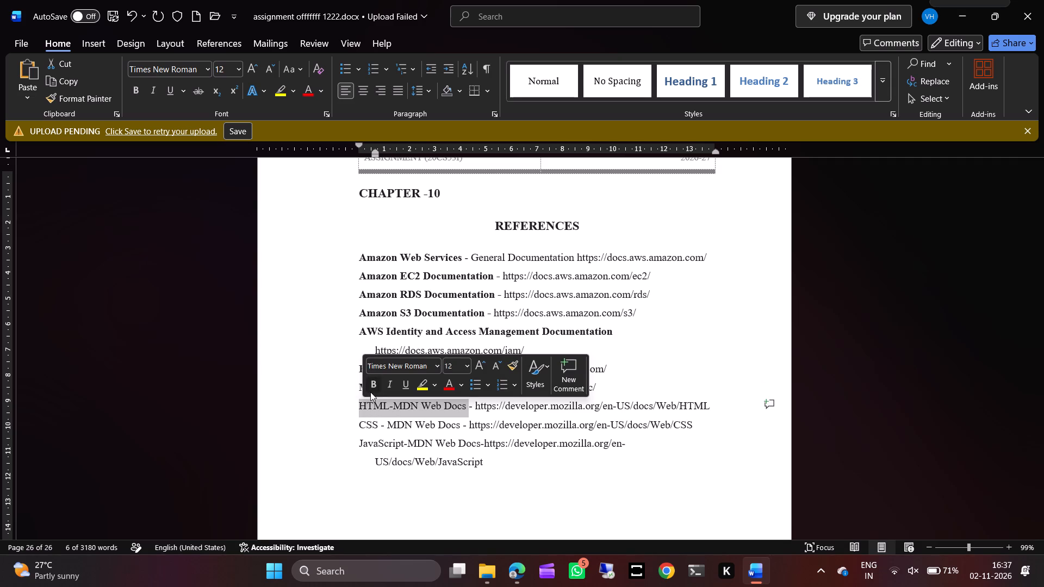
pyautogui.moveTo(465, 425); pyautogui.dragTo(440, 425)
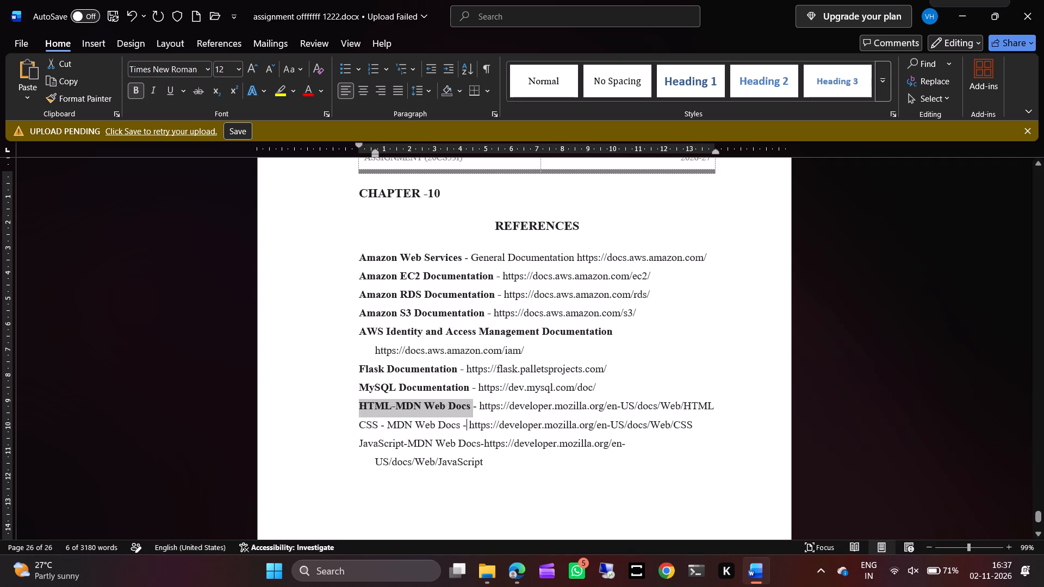
pyautogui.moveTo(440, 425); pyautogui.dragTo(369, 413)
pyautogui.click(376, 398)
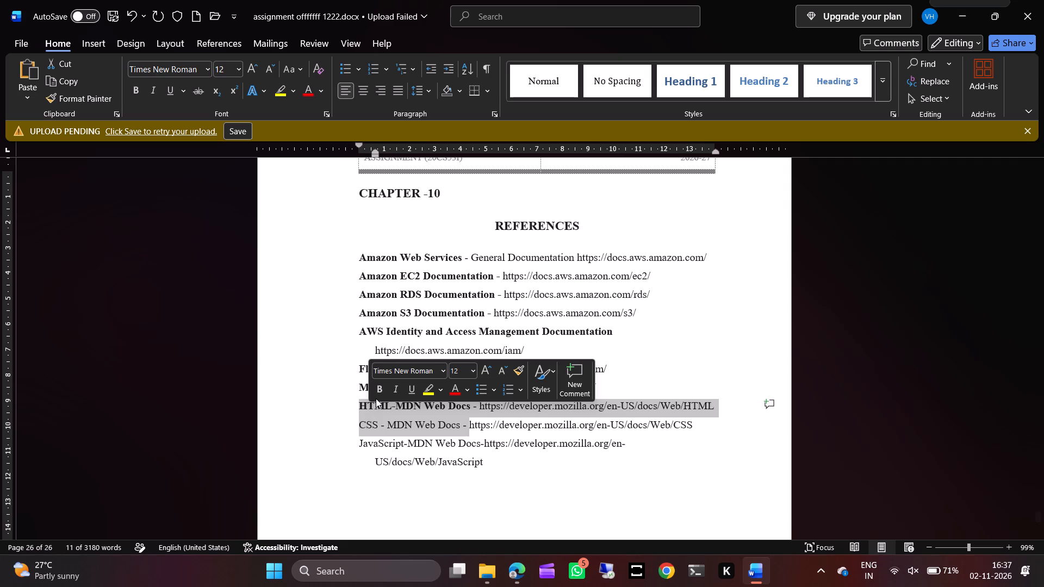
pyautogui.click(377, 395)
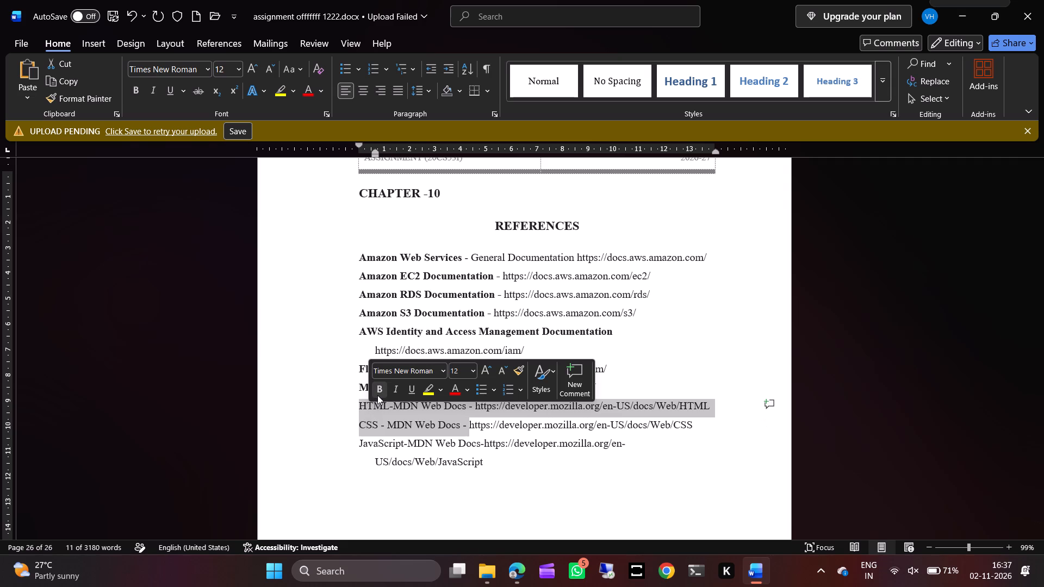
pyautogui.click(377, 395)
pyautogui.click(377, 395)
pyautogui.moveTo(392, 430); pyautogui.dragTo(462, 409)
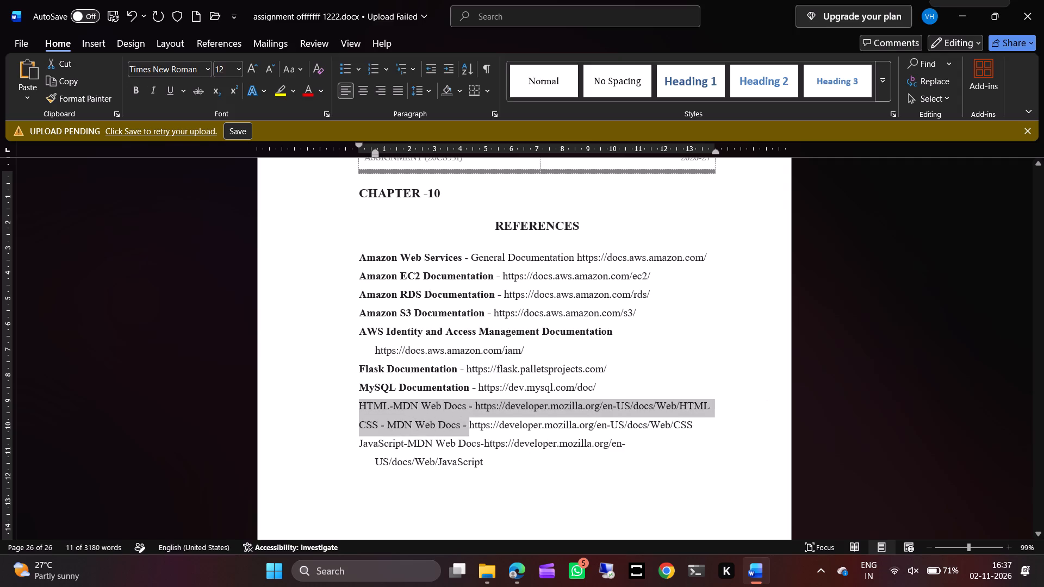
pyautogui.moveTo(470, 408); pyautogui.dragTo(363, 409)
pyautogui.click(377, 383)
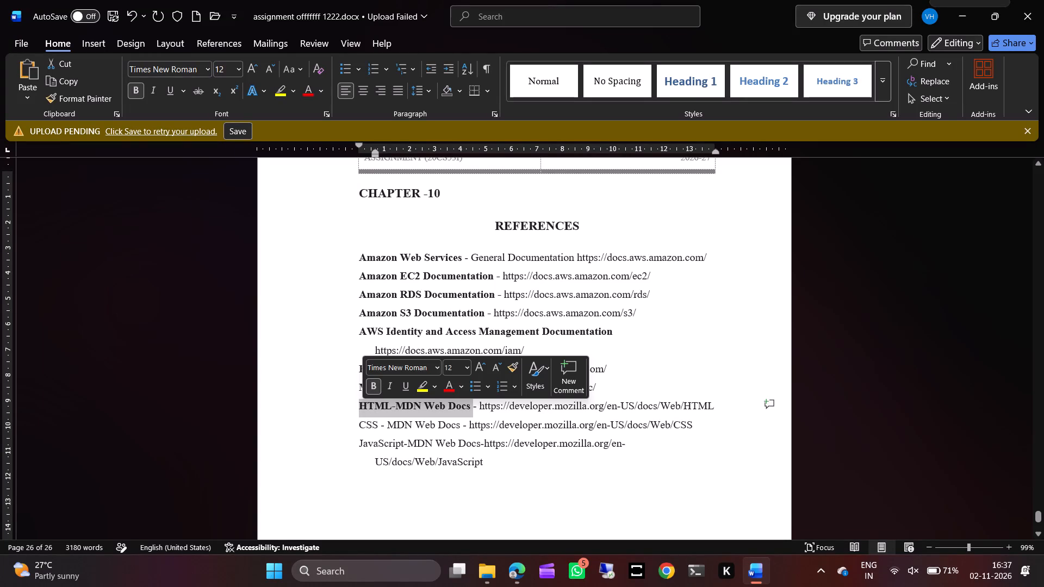
# Bold the source name CSS - MDN Web Docs and the word JavaScript in the last two reference entries.
pyautogui.moveTo(462, 422); pyautogui.dragTo(367, 422)
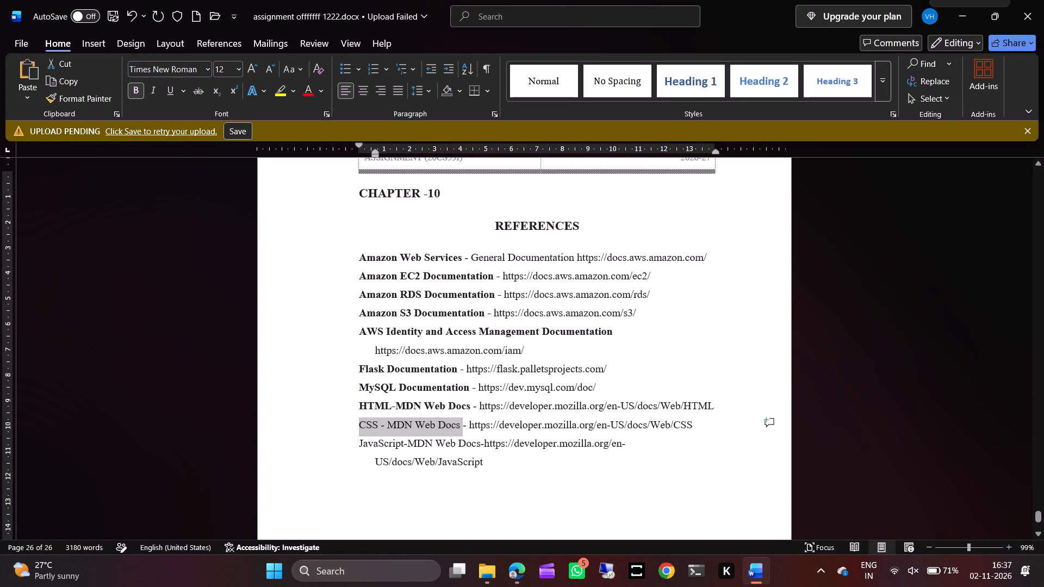
pyautogui.moveTo(367, 422); pyautogui.dragTo(367, 422)
pyautogui.click(377, 409)
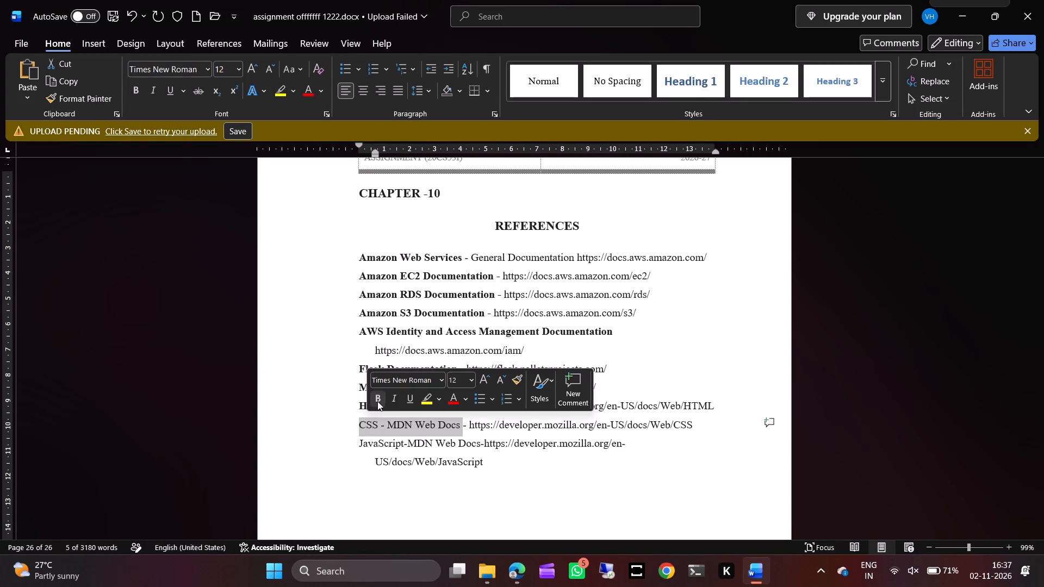
pyautogui.click(377, 401)
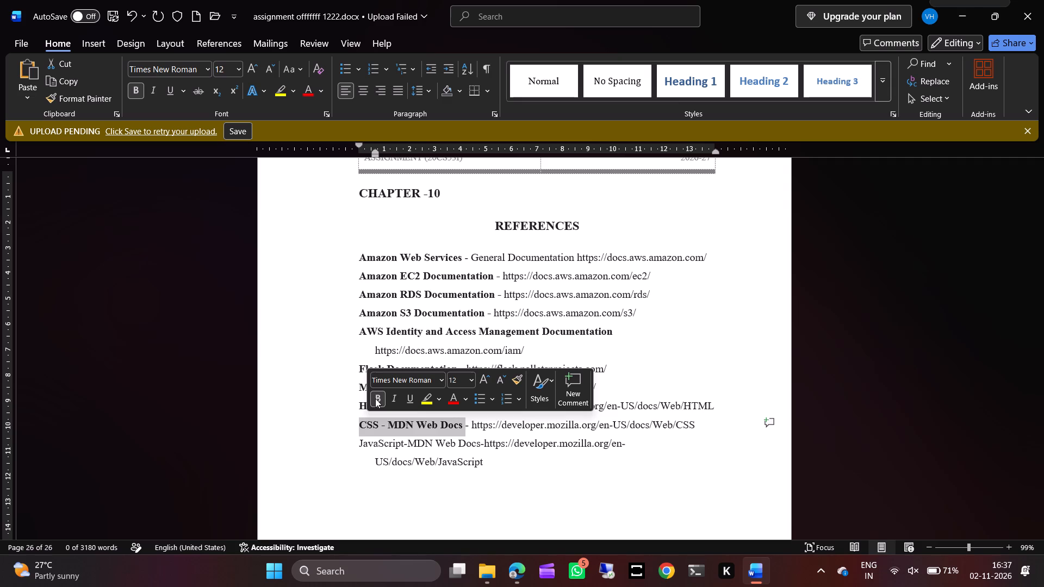
pyautogui.click(350, 448)
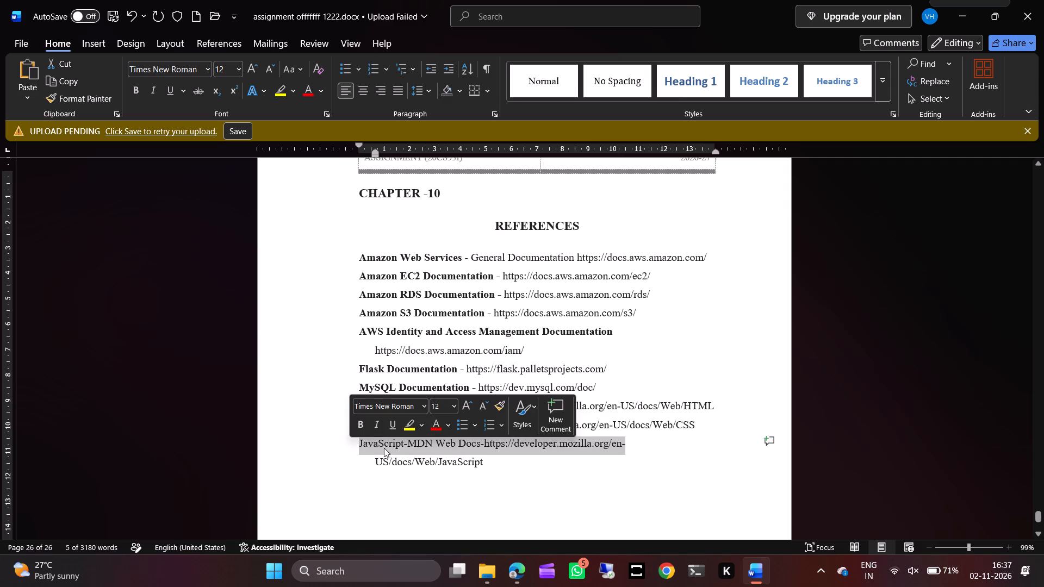
pyautogui.click(406, 476)
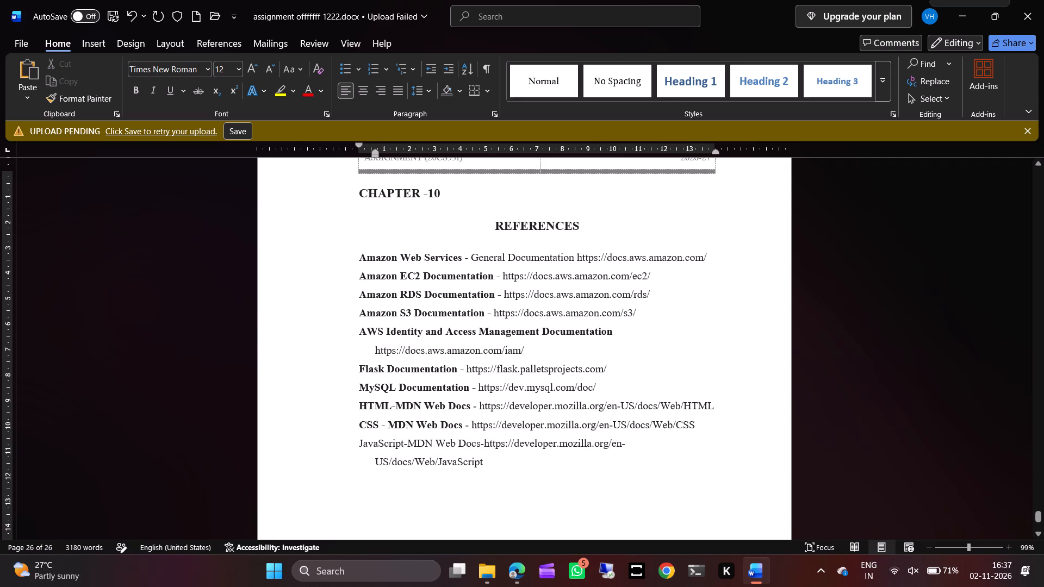
pyautogui.moveTo(407, 445); pyautogui.dragTo(363, 445)
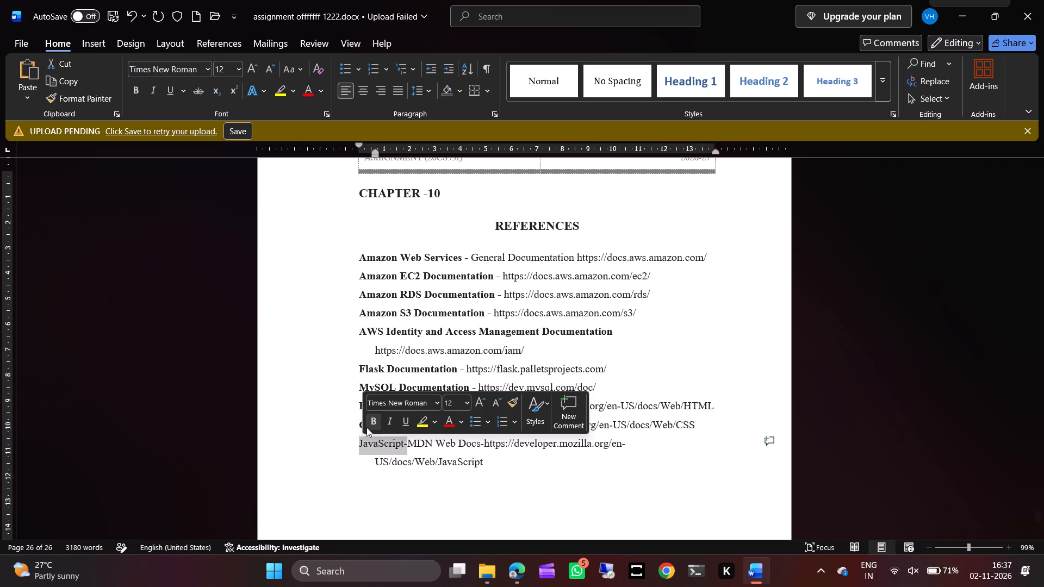
pyautogui.click(366, 427)
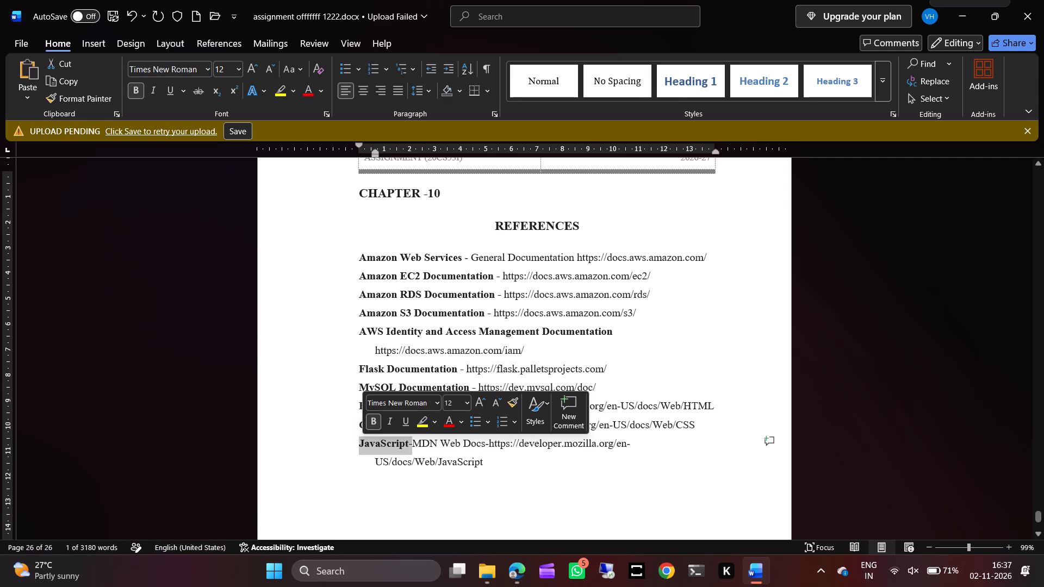
# Apply arrowhead bullets to all reference entries from Amazon Web Services to JavaScript.
pyautogui.moveTo(361, 258); pyautogui.dragTo(457, 471)
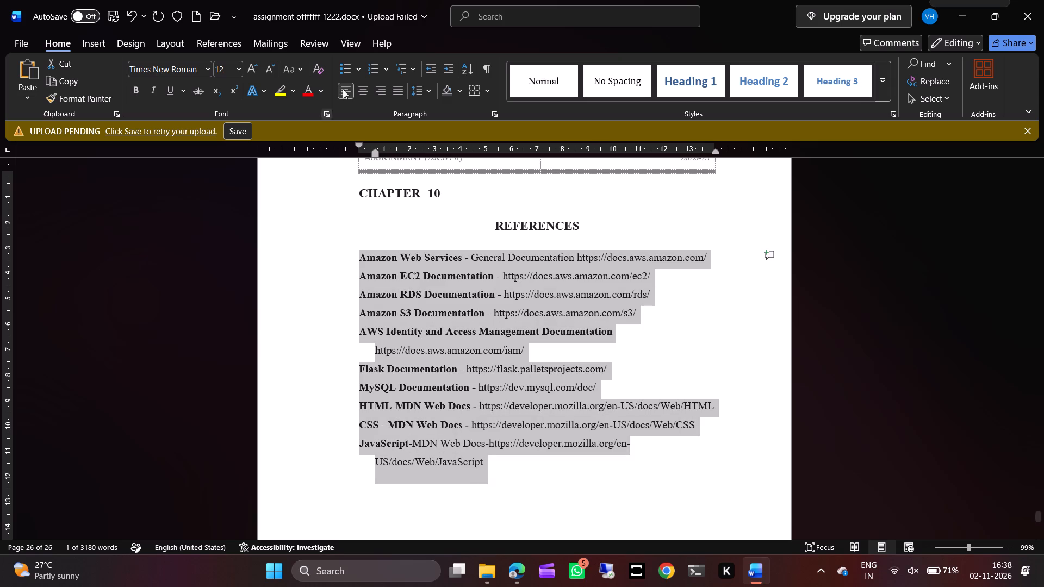
pyautogui.click(358, 68)
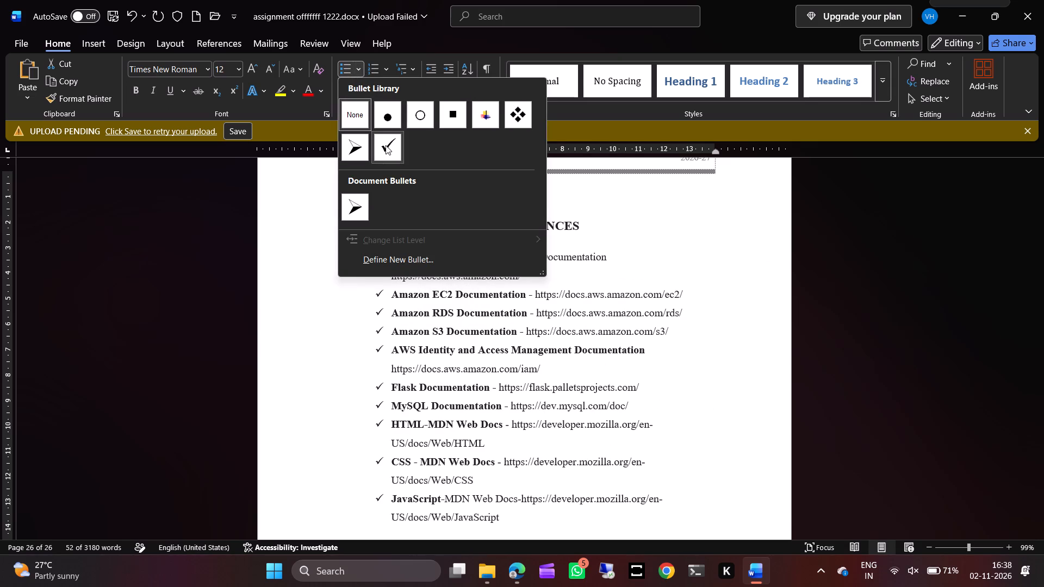
pyautogui.click(353, 145)
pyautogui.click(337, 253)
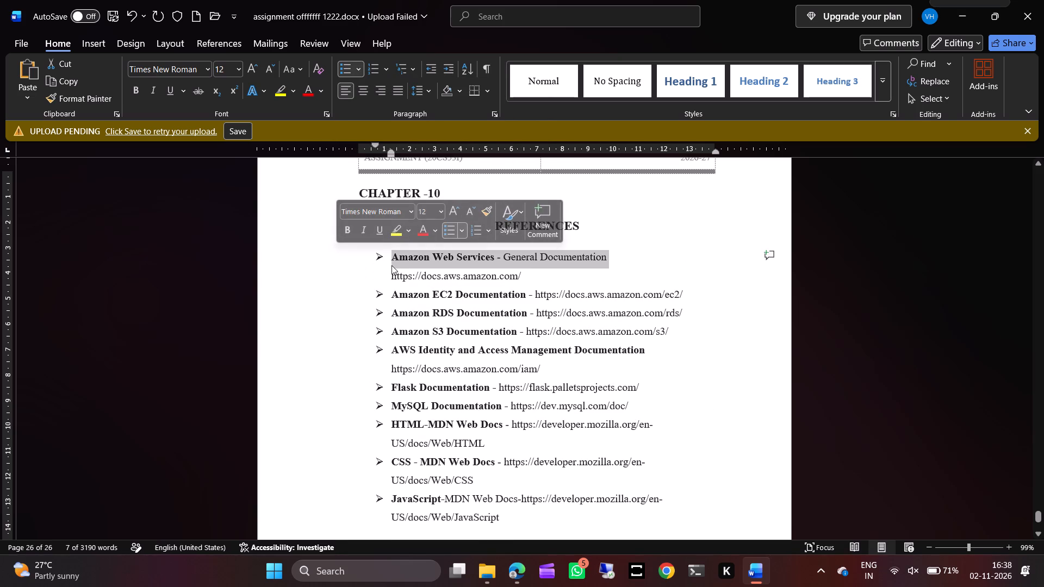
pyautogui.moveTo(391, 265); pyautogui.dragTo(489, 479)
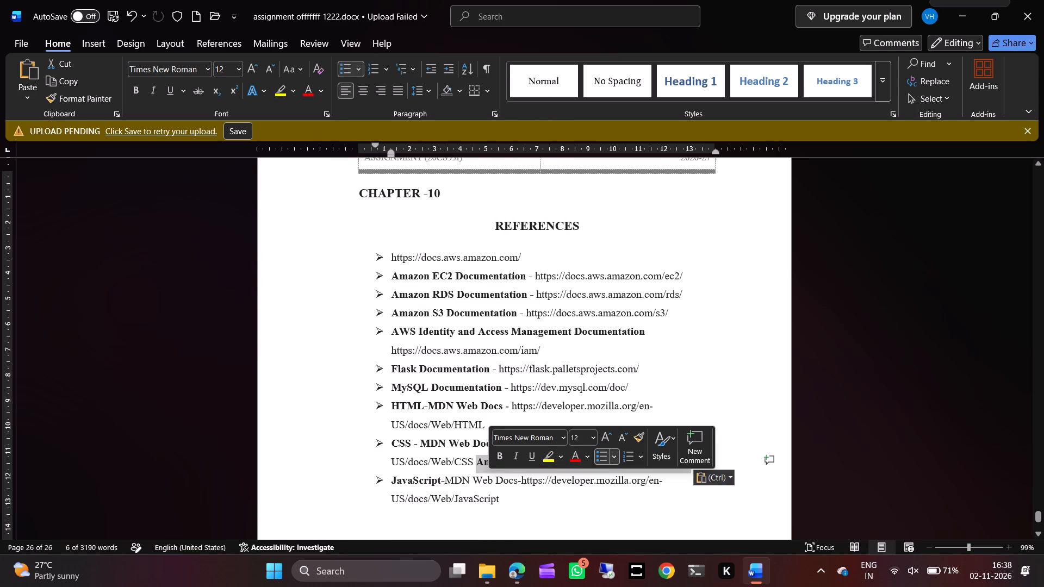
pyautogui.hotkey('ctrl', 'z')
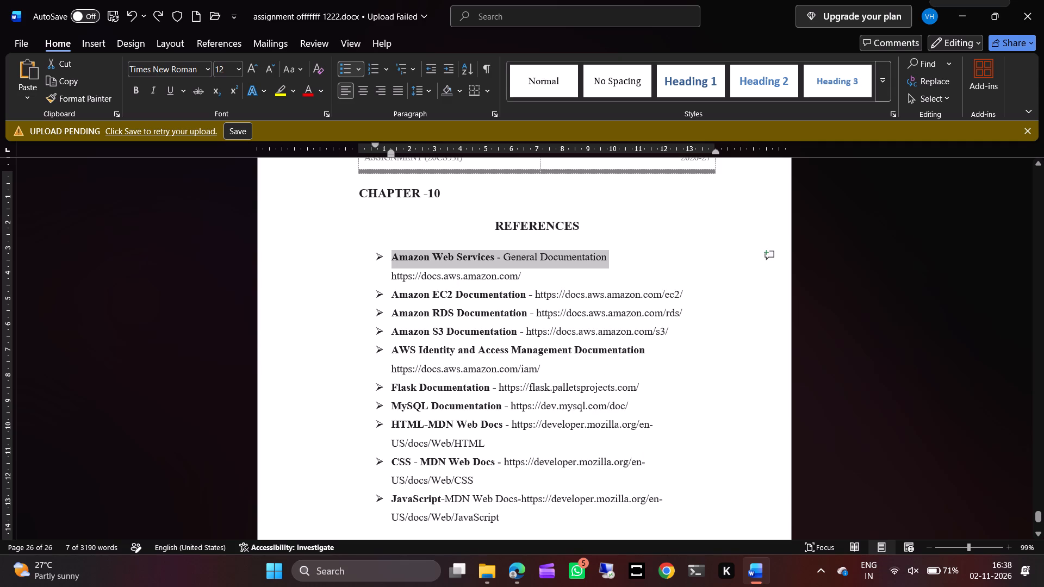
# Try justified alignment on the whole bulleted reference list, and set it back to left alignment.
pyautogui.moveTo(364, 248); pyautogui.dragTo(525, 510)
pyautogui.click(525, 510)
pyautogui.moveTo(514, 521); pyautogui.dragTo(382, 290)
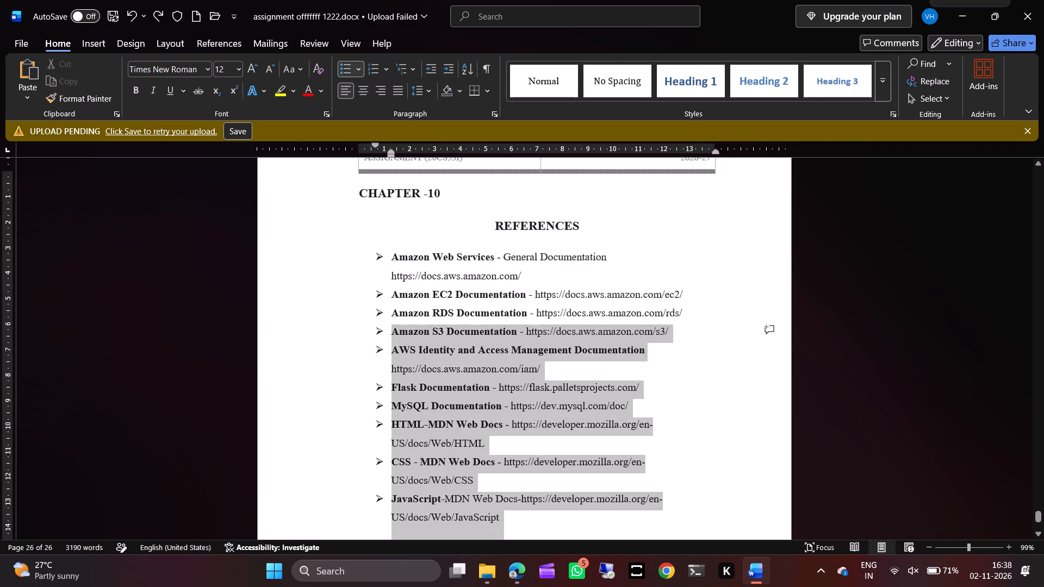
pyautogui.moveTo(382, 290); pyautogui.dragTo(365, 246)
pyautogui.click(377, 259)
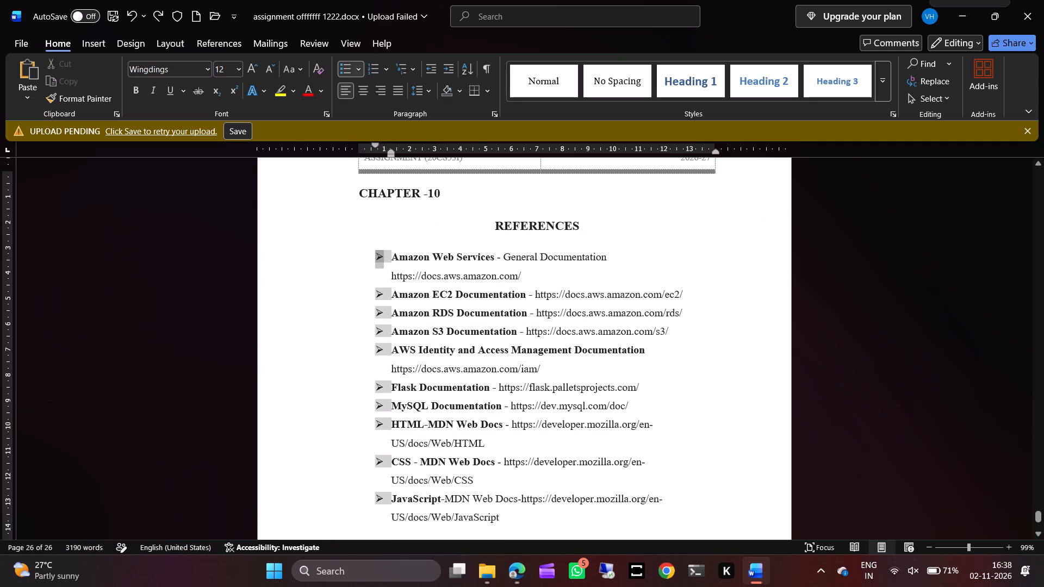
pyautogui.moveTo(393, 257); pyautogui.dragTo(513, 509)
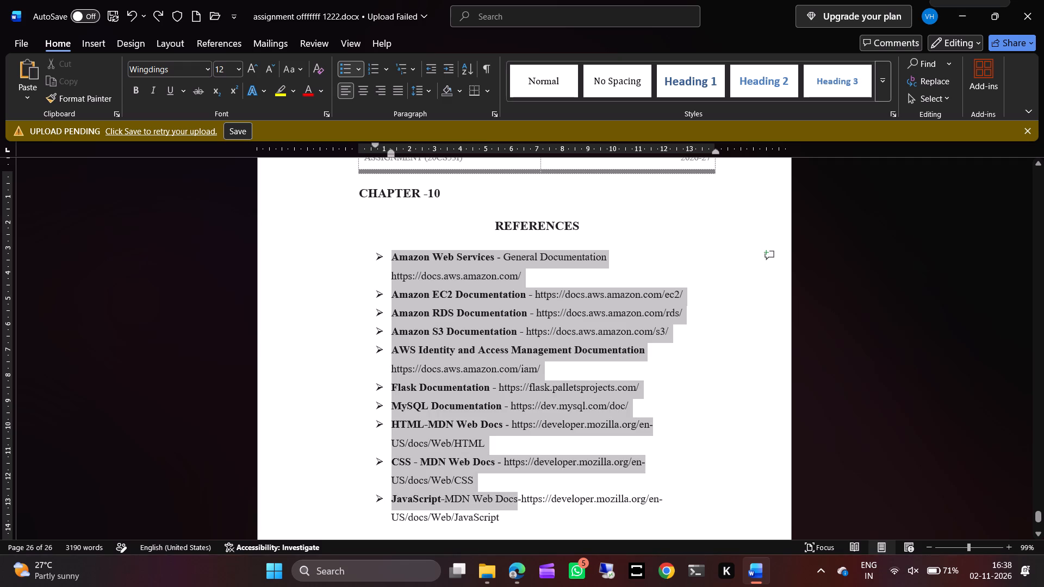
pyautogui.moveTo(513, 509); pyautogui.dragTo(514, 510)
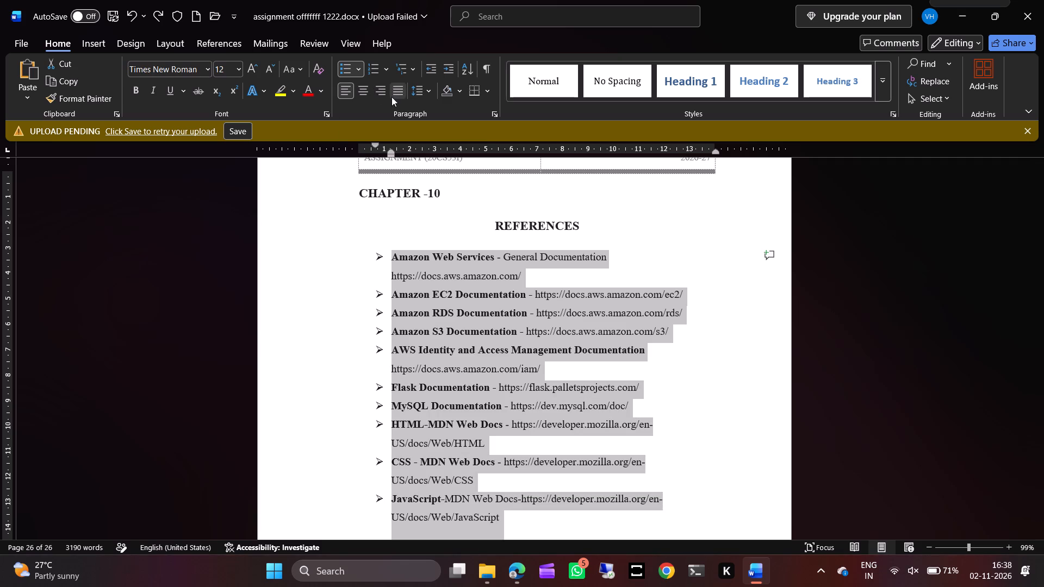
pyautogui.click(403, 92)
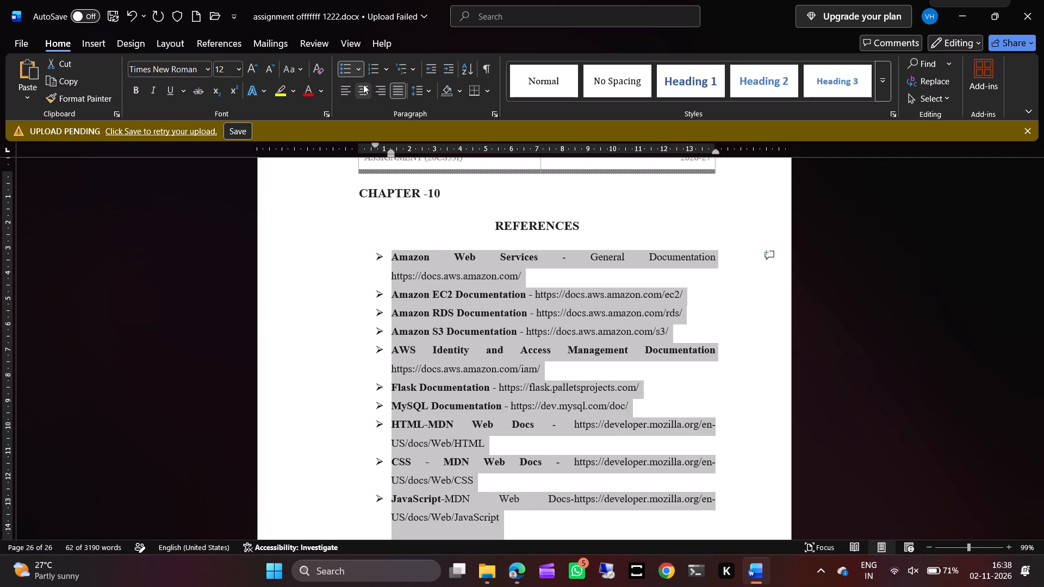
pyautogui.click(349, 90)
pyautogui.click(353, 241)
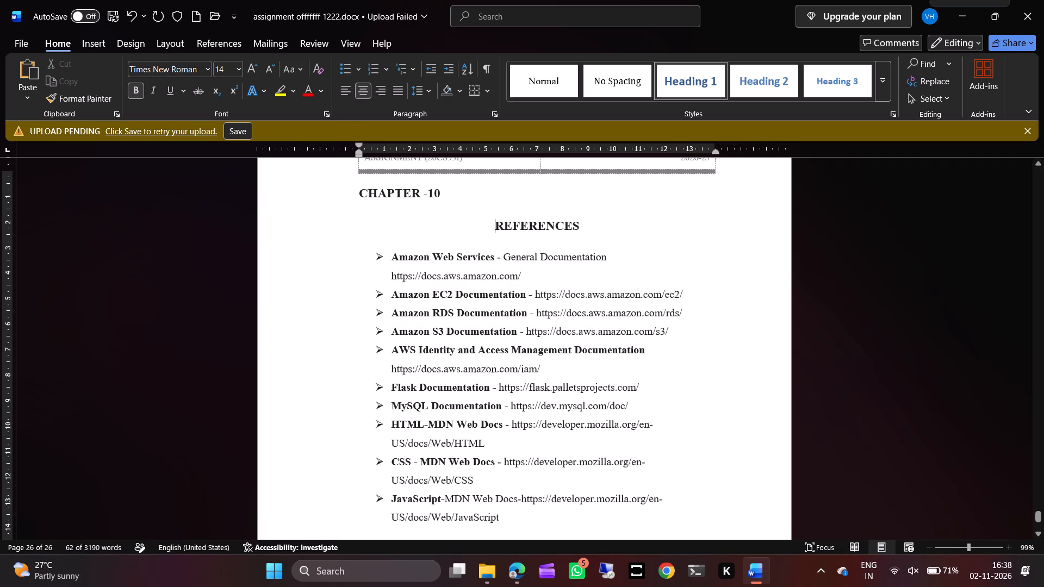
# Review the document's pages from the references back up to the table of contents.
pyautogui.scroll(4, 353, 241)
pyautogui.scroll(17, 353, 241)
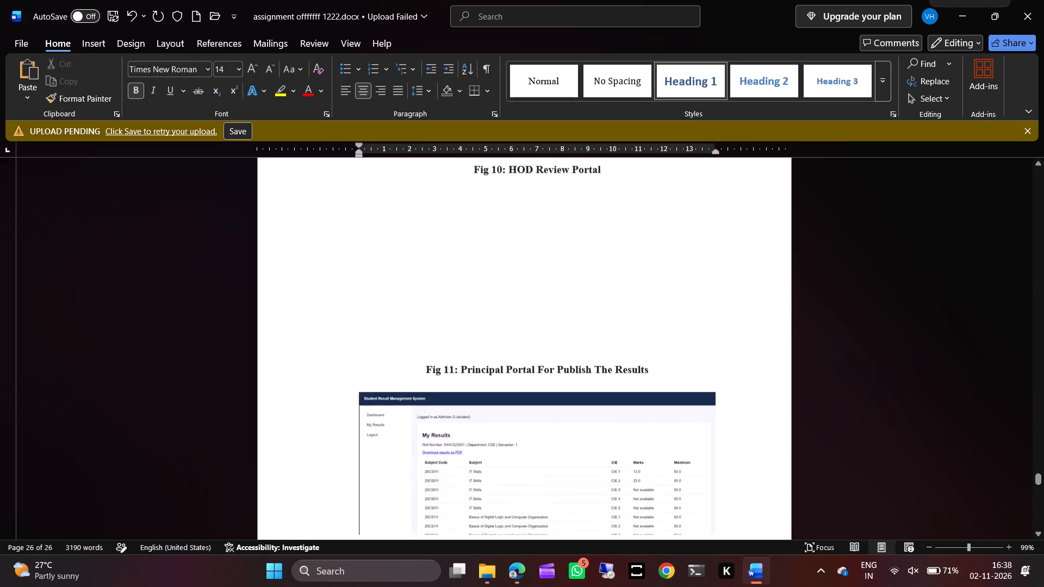
pyautogui.scroll(14, 353, 241)
pyautogui.scroll(11, 353, 241)
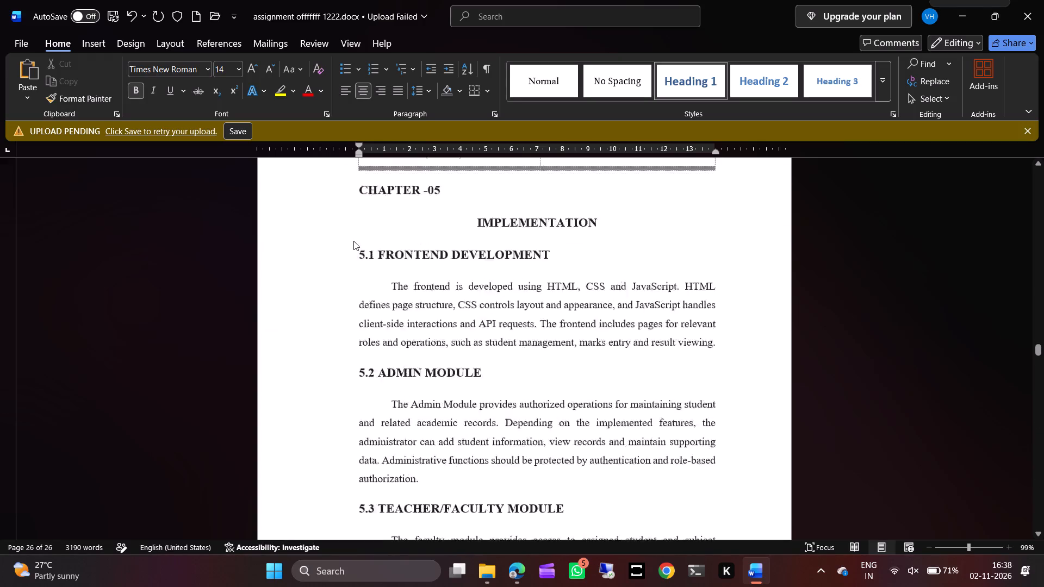
pyautogui.scroll(8, 353, 241)
pyautogui.scroll(20, 353, 241)
pyautogui.scroll(20, 353, 241)
pyautogui.scroll(20, 353, 241)
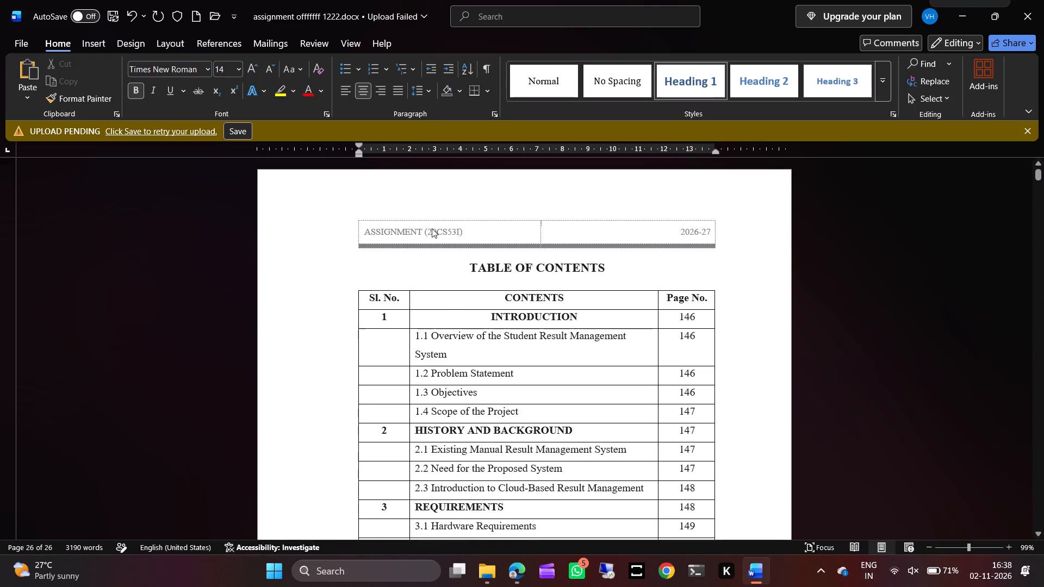
pyautogui.scroll(2, 447, 296)
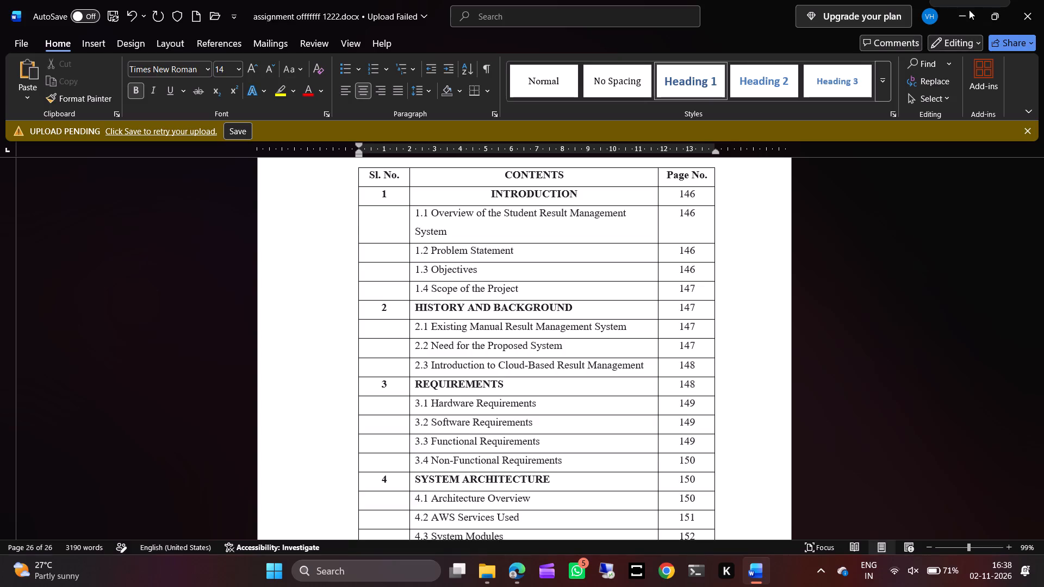
# Save the document as a new copy in the Desktop's AMRUTHA folder, adding 2222 to the end of its current file name.
pyautogui.click(21, 45)
pyautogui.click(45, 251)
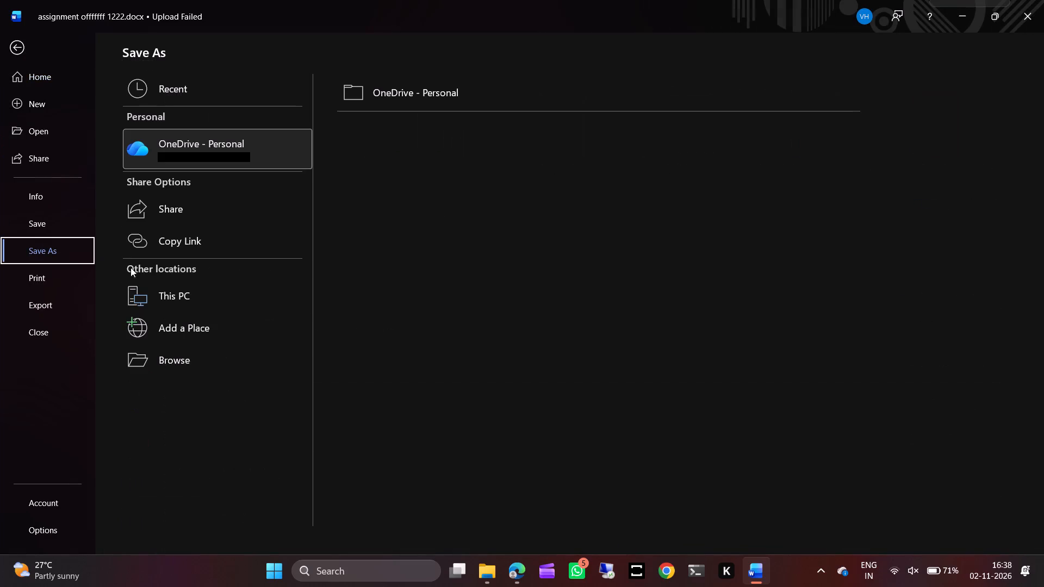
pyautogui.click(174, 297)
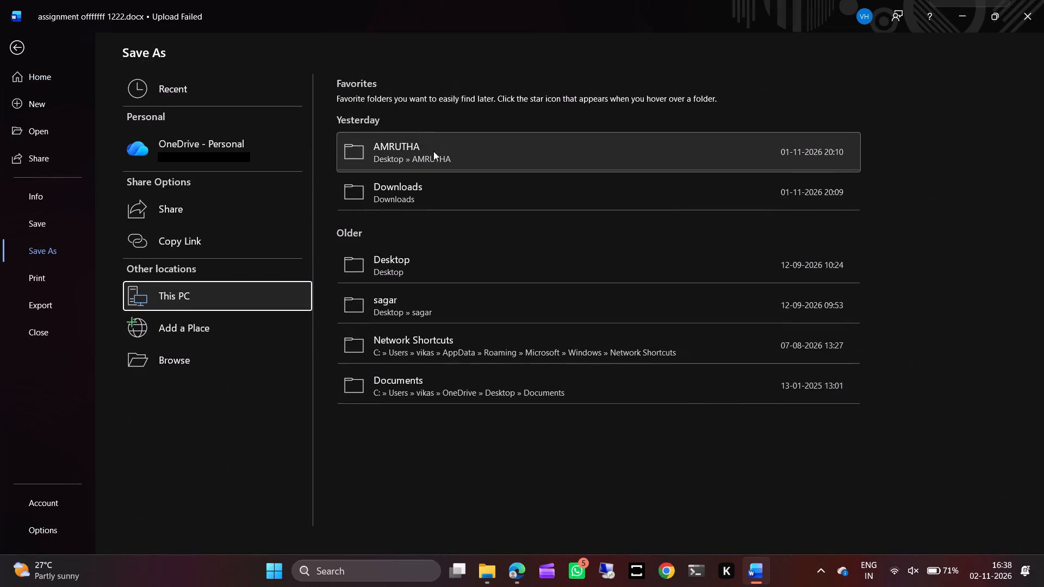
pyautogui.click(433, 151)
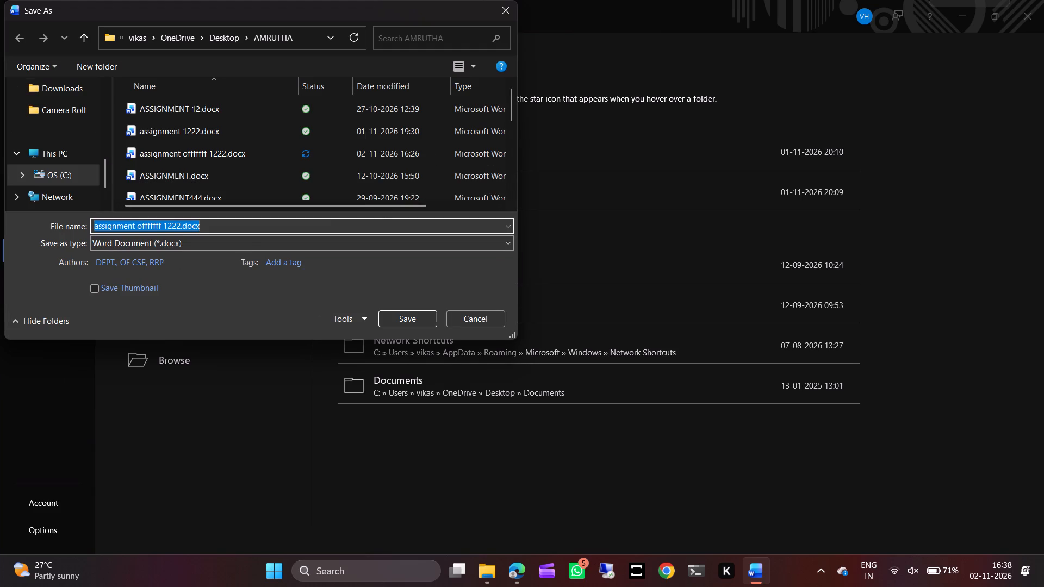
pyautogui.click(179, 224)
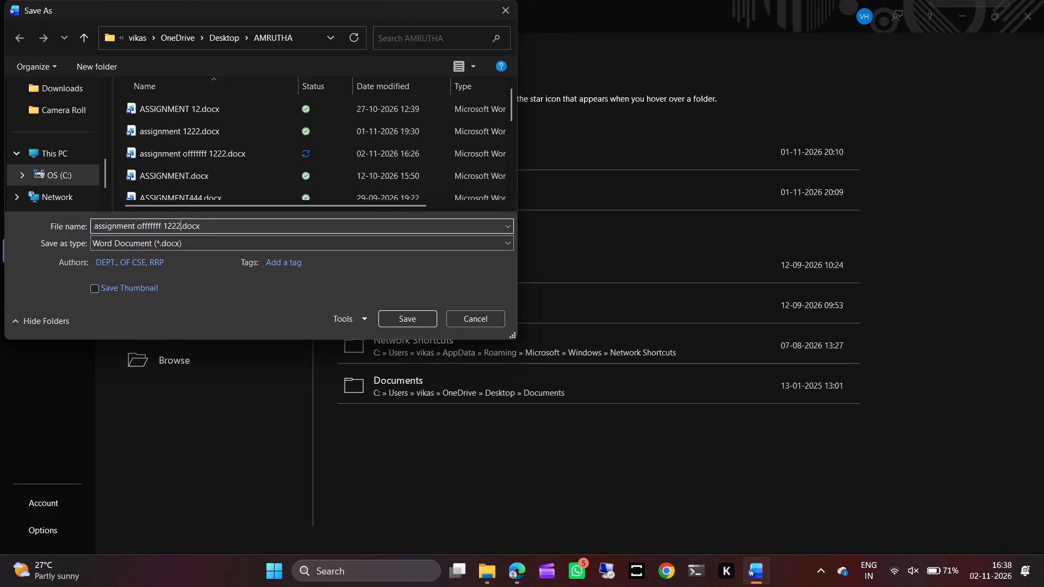
pyautogui.press('2')
pyautogui.press('2')
pyautogui.press('2')
pyautogui.press('2')
pyautogui.click(404, 314)
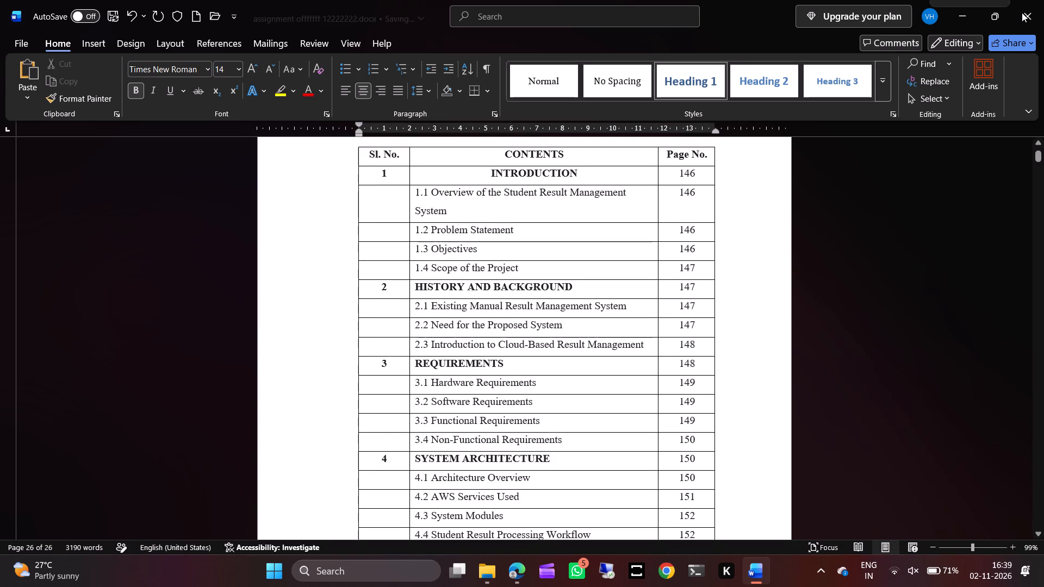
# Close Word and the Edge browser window holding the ChatGPT conversation, leaving the desktop clear.
pyautogui.click(1022, 13)
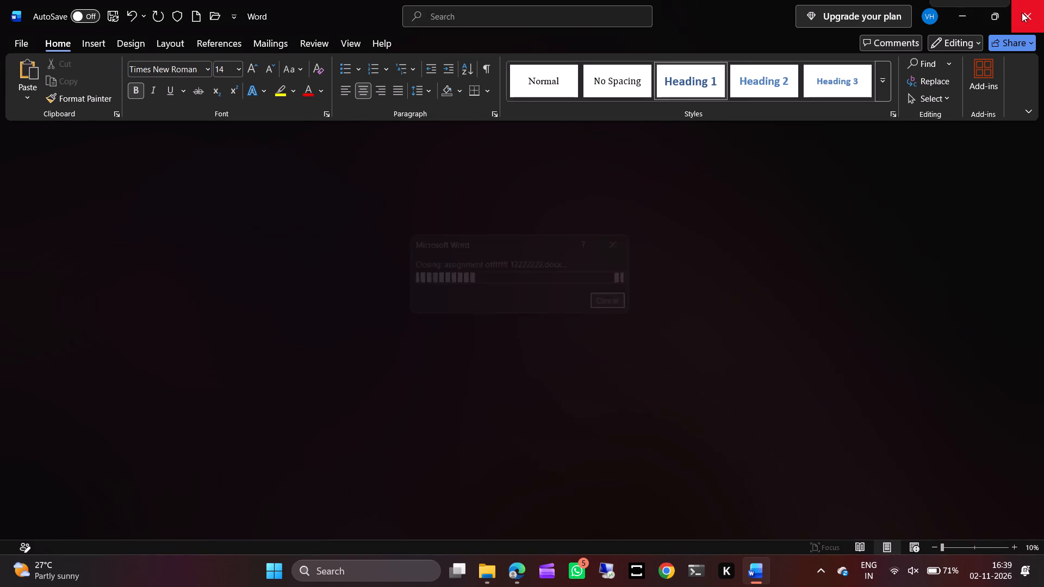
pyautogui.click(1036, 15)
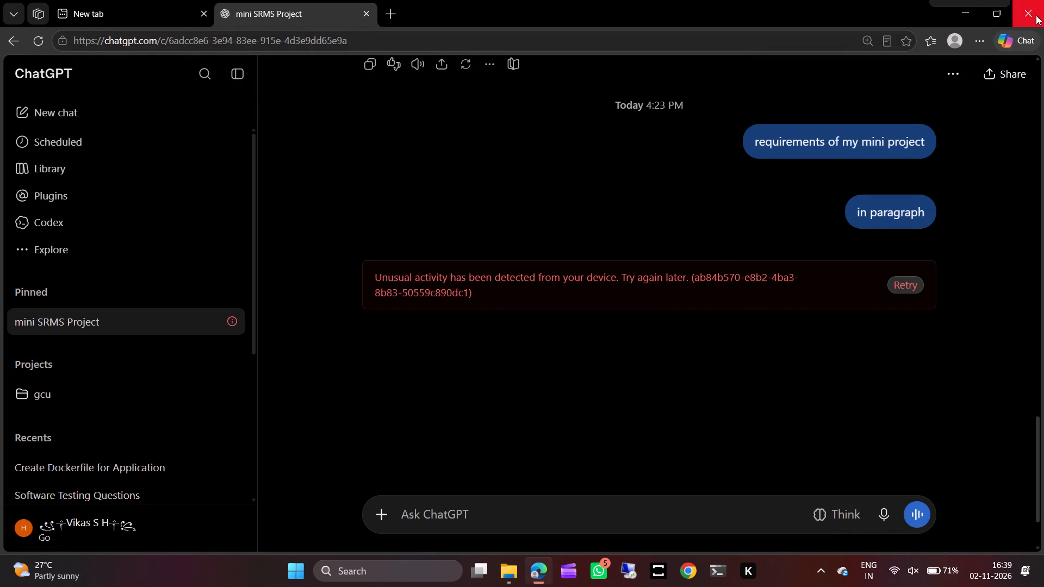
pyautogui.click(1036, 15)
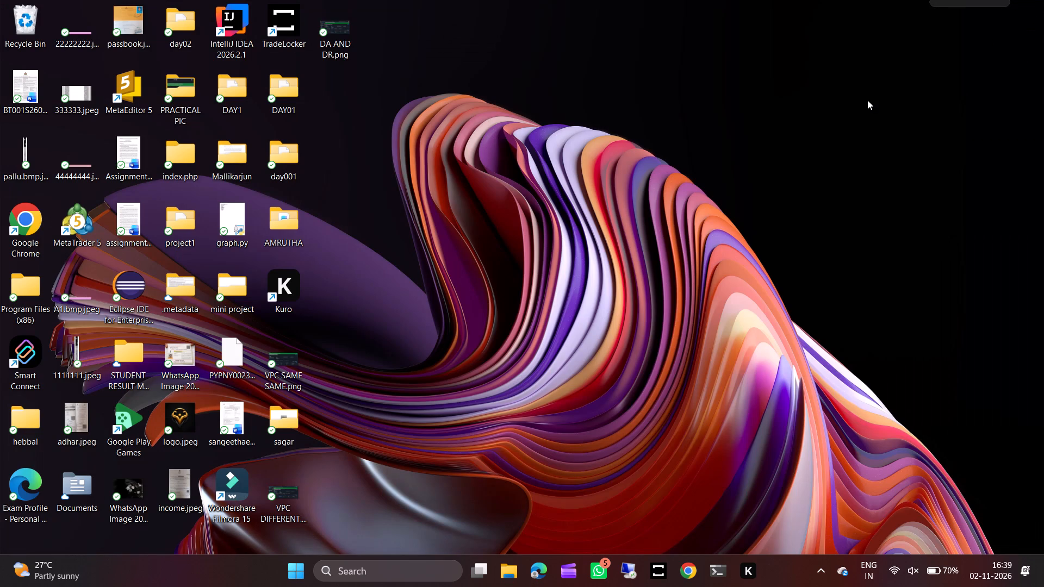
# Shut down the computer from the Windows desktop.
pyautogui.hotkey('alt', 'x')
pyautogui.hotkey('alt', 'F4')
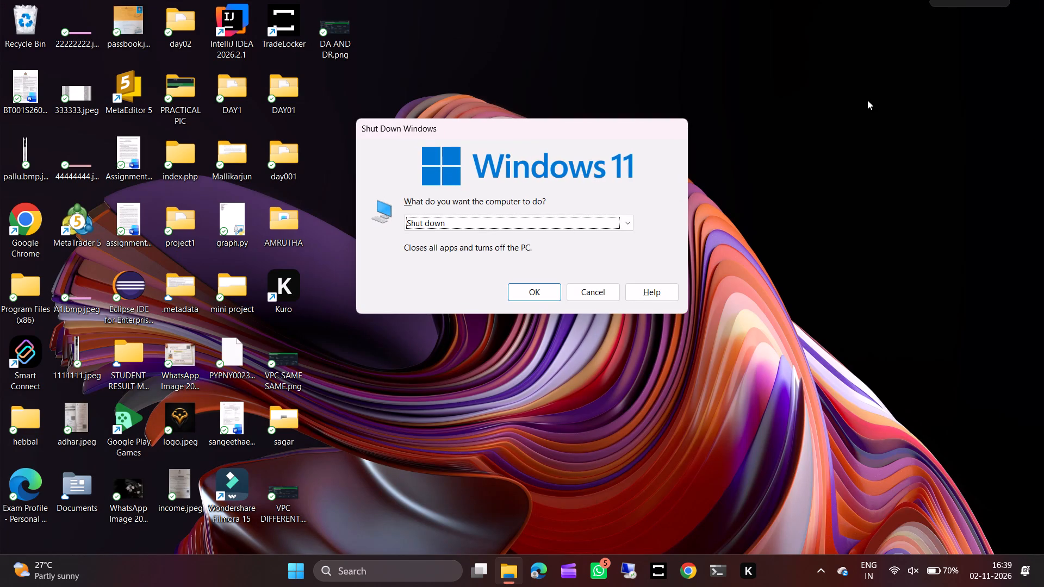
pyautogui.press('Return')
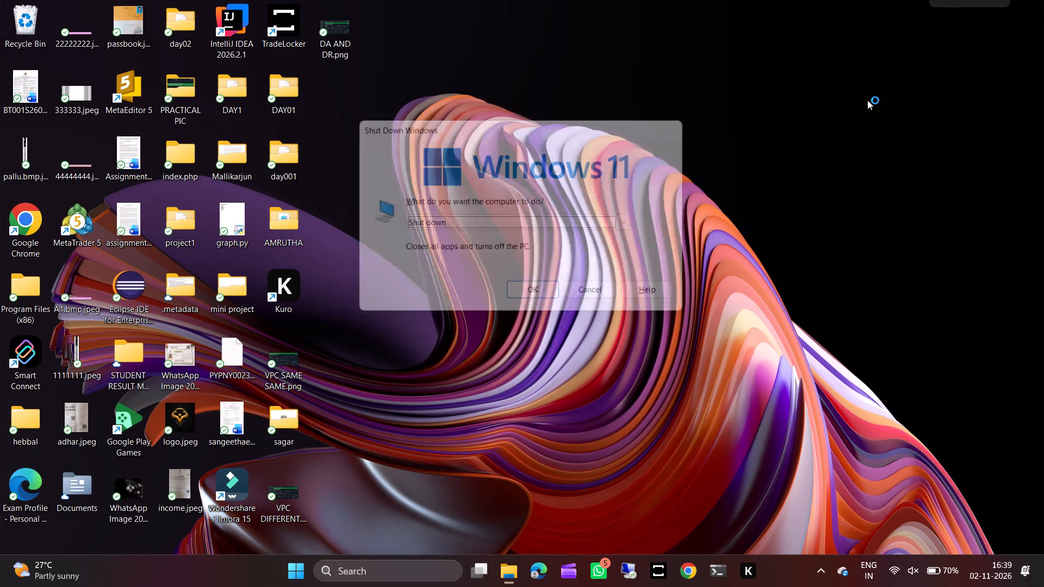